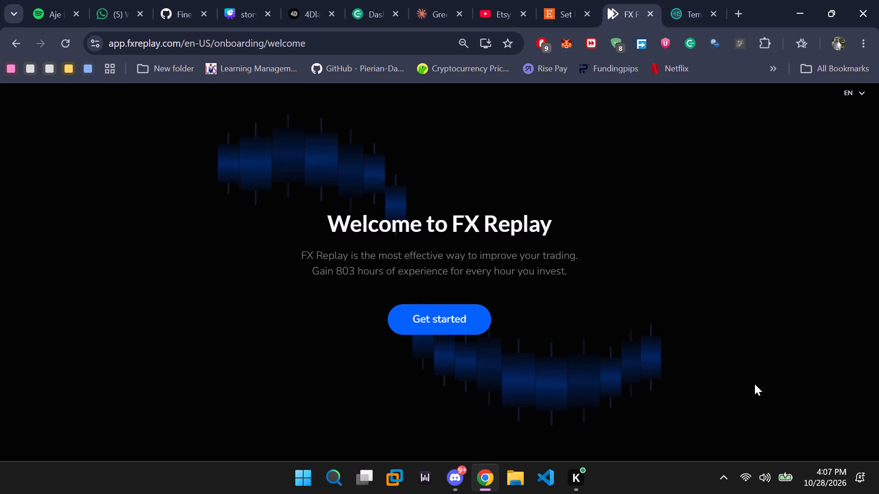
Start the onboarding questionnaire and submit 1–2 years as the trading experience.
{"action": "left_click", "coordinate": [471, 332]}
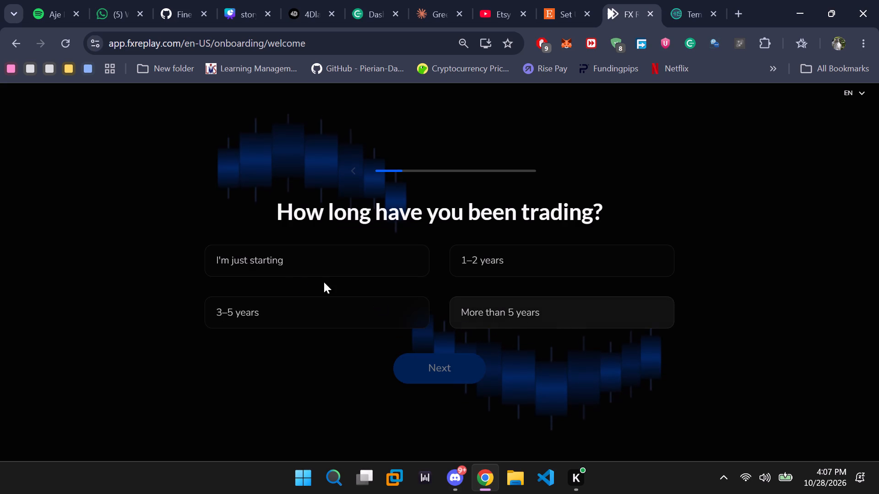
{"action": "left_click", "coordinate": [330, 251]}
{"action": "left_click", "coordinate": [551, 264]}
{"action": "left_click", "coordinate": [348, 269]}
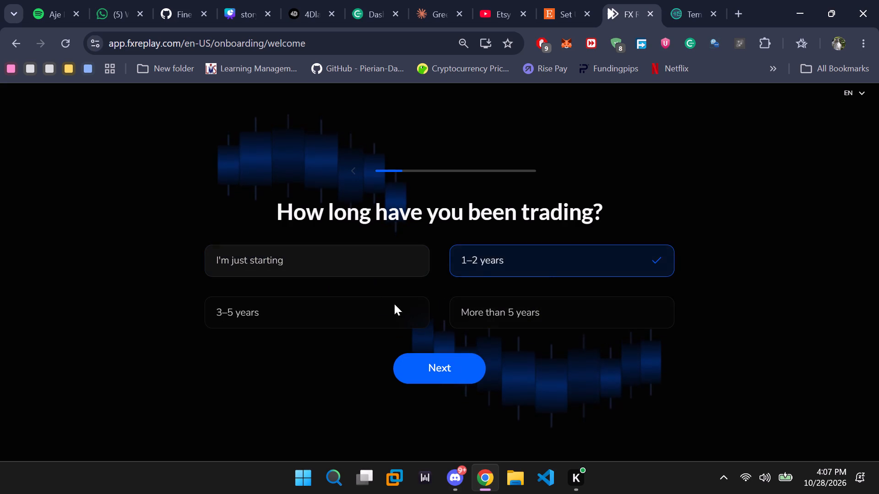
{"action": "left_click", "coordinate": [509, 259]}
{"action": "left_click", "coordinate": [465, 381]}
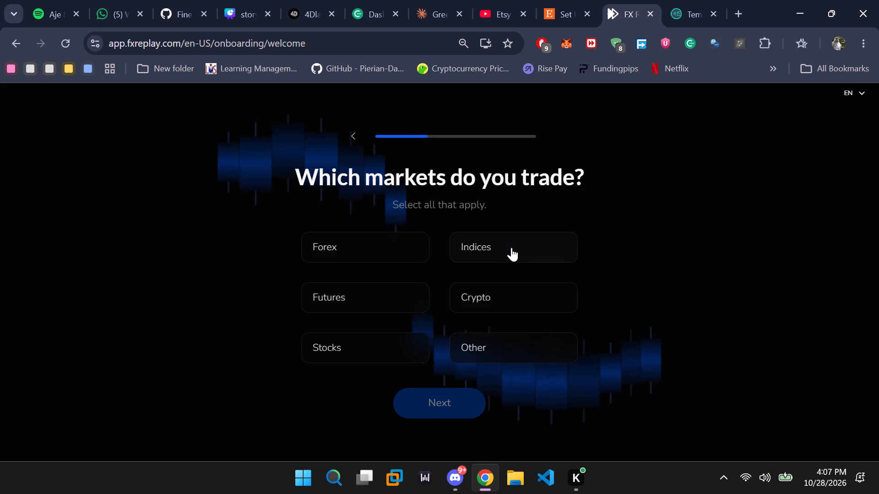
Answer that the traded market is Forex and the trading style is Day trading.
{"action": "left_click", "coordinate": [342, 261]}
{"action": "left_click", "coordinate": [436, 393]}
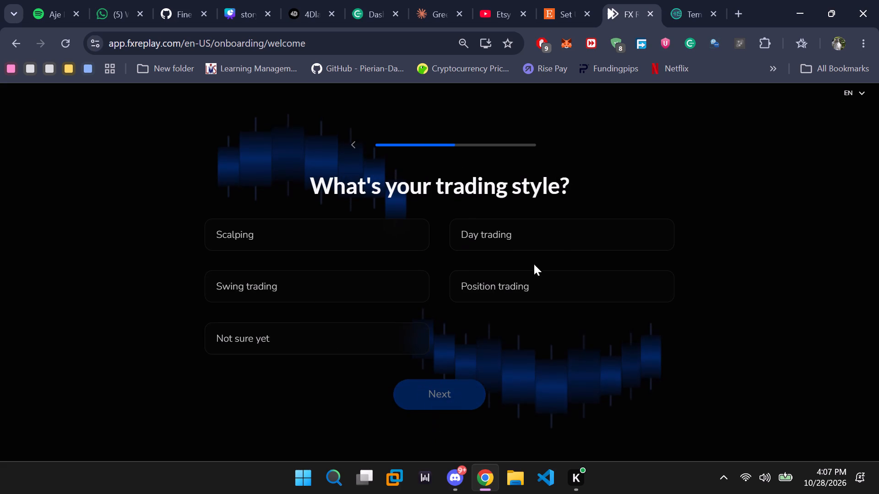
{"action": "left_click", "coordinate": [531, 230]}
{"action": "left_click", "coordinate": [448, 395]}
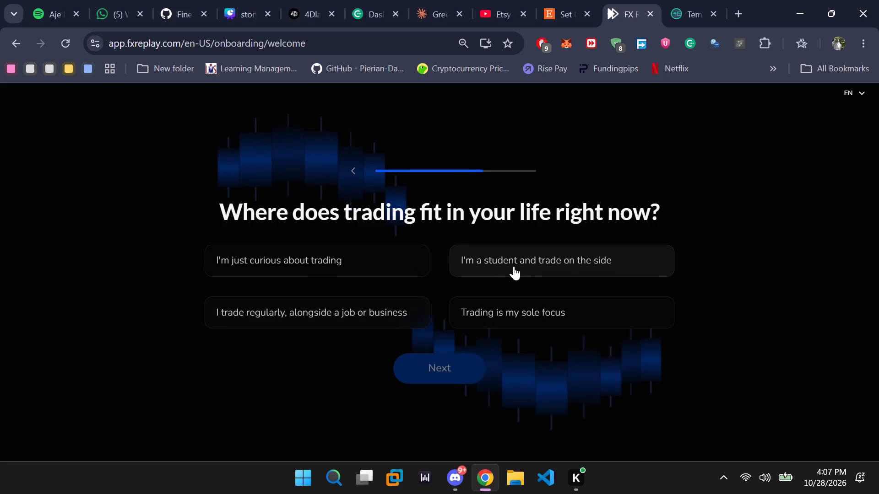
Answer "I'm a student and trade on the side" and choose "Build a strategy I actually trust" as the main aim.
{"action": "left_click", "coordinate": [514, 266]}
{"action": "left_click", "coordinate": [452, 366]}
{"action": "left_click", "coordinate": [546, 250]}
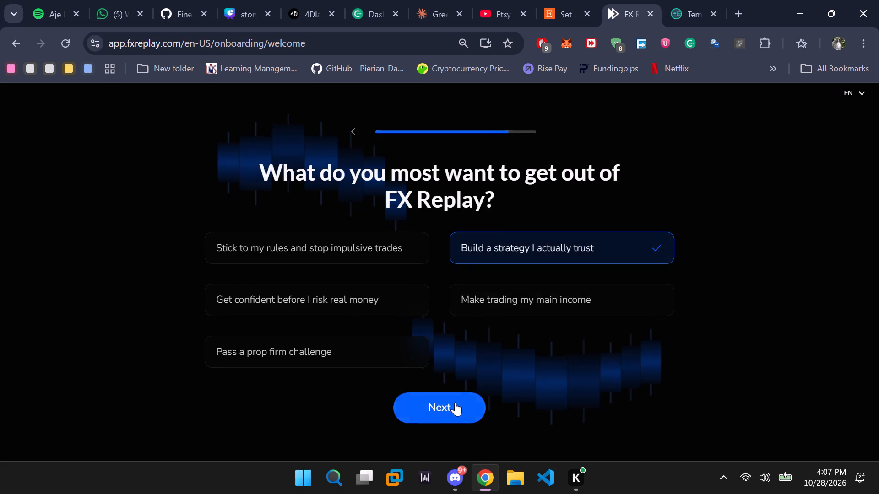
{"action": "left_click", "coordinate": [455, 402]}
Choose X / Twitter as the referral source and finish the questionnaire.
{"action": "scroll", "coordinate": [319, 252], "scroll_direction": "down", "scroll_amount": 2}
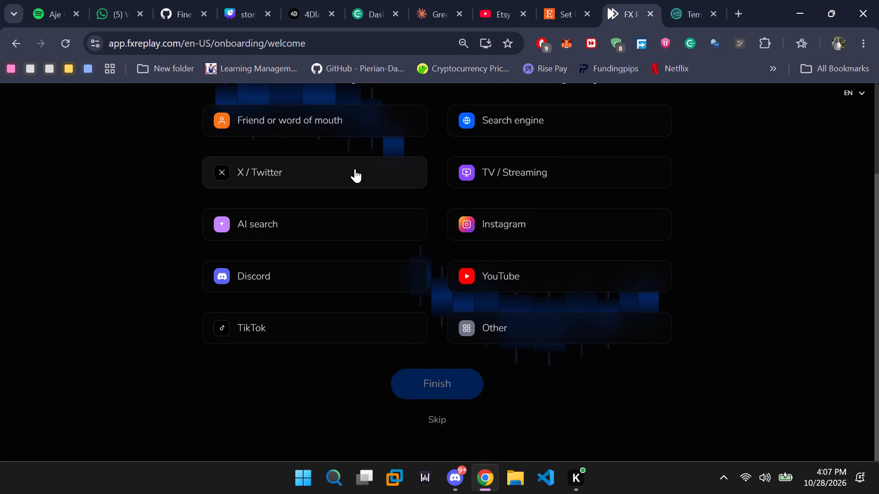
{"action": "left_click", "coordinate": [355, 169]}
{"action": "left_click", "coordinate": [449, 396]}
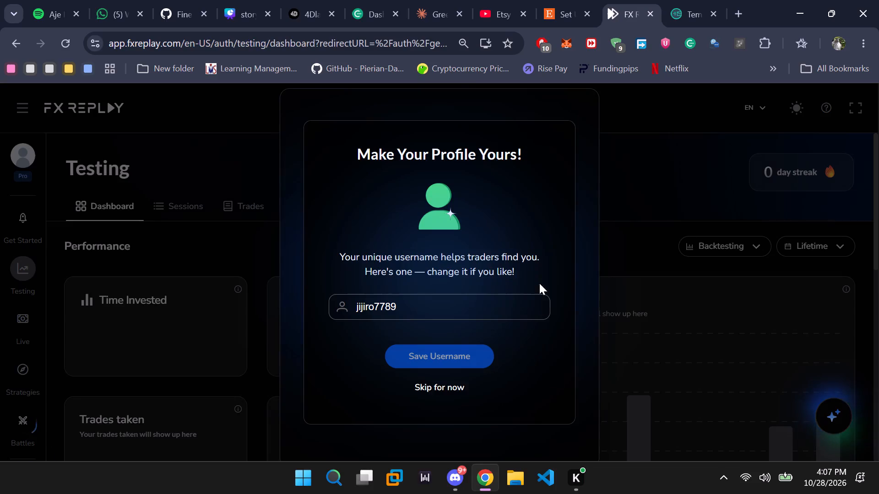
Dismiss the "New charts. Built by us." announcement by accepting it at its end.
{"action": "scroll", "coordinate": [582, 362], "scroll_direction": "down", "scroll_amount": 5}
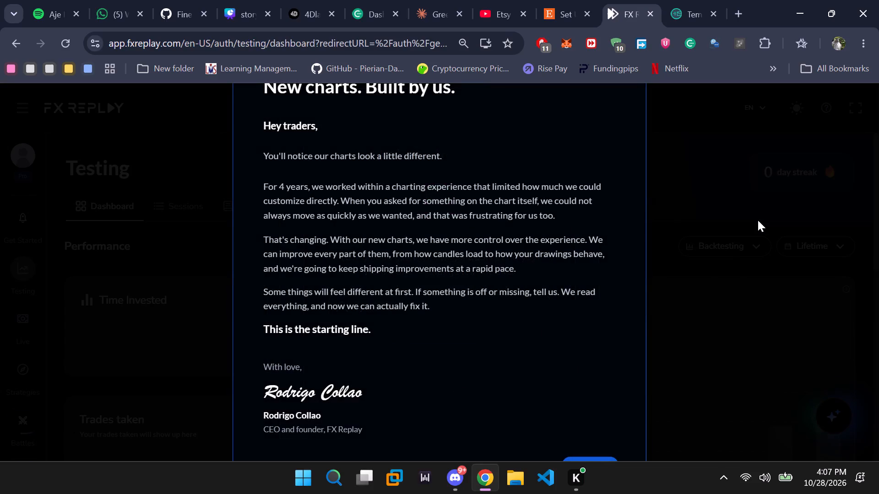
{"action": "left_click", "coordinate": [717, 298]}
{"action": "scroll", "coordinate": [711, 296], "scroll_direction": "down", "scroll_amount": 2, "text": "ctrl"}
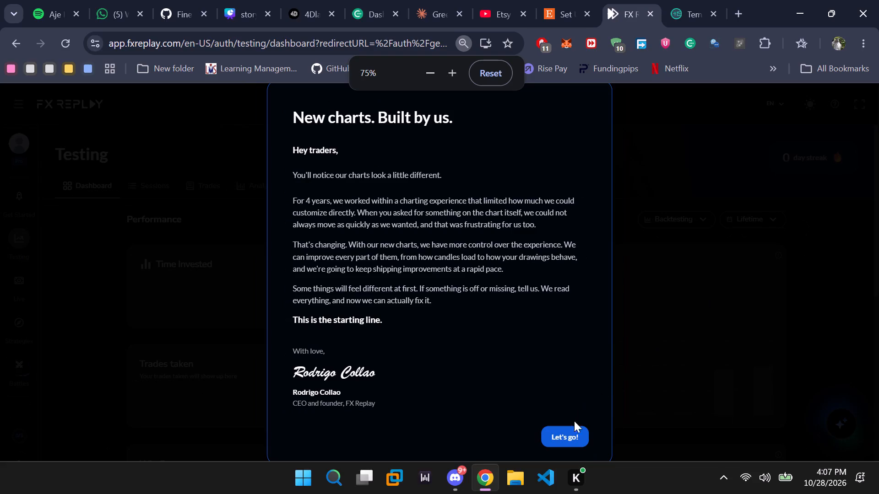
{"action": "left_click", "coordinate": [577, 433]}
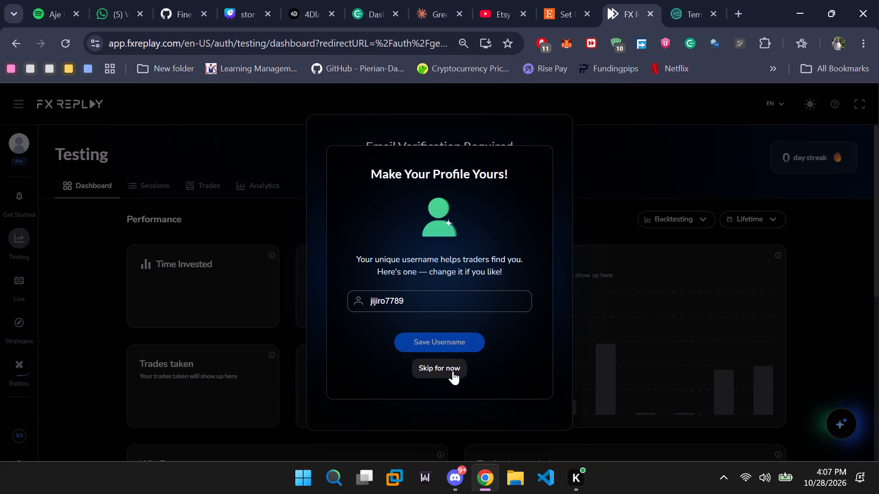
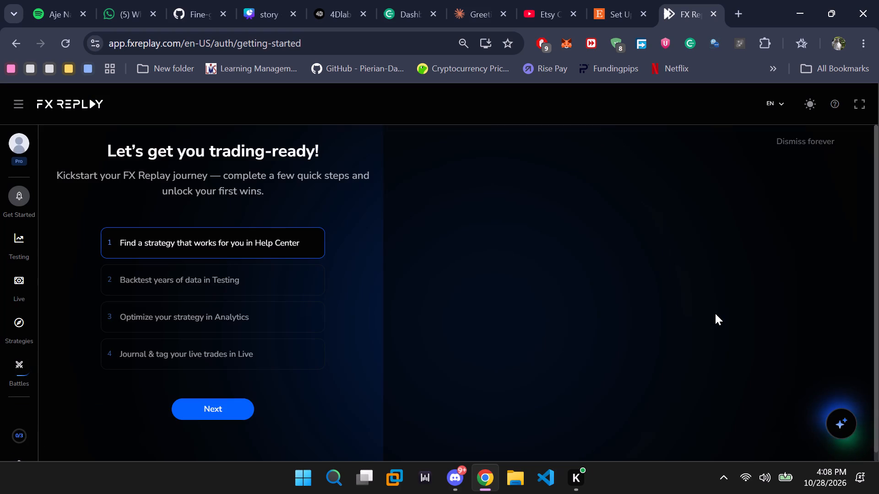
Open the Testing section and dismiss the "Commit to your practice" dialog without setting a goal.
{"action": "left_click", "coordinate": [20, 242]}
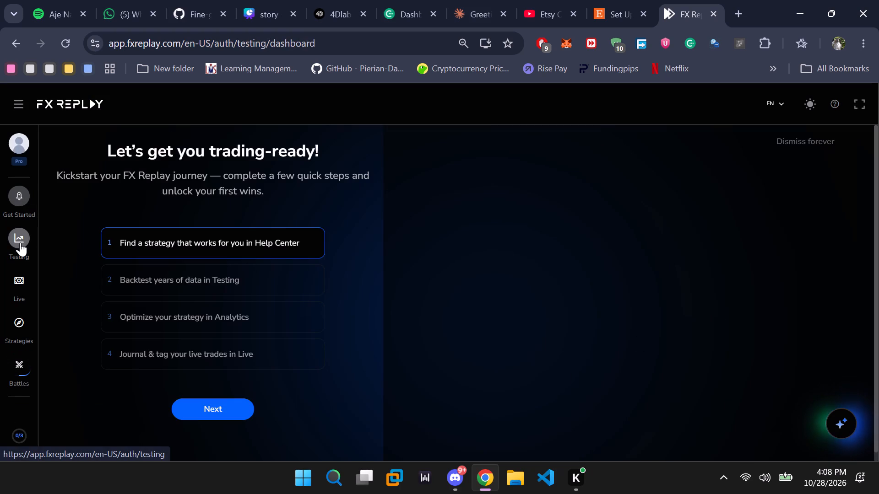
{"action": "scroll", "coordinate": [508, 284], "scroll_direction": "down", "scroll_amount": 2}
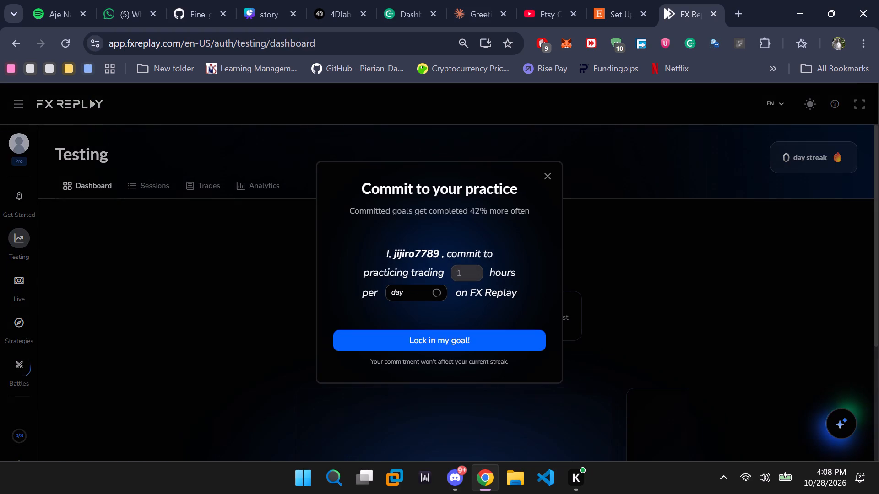
{"action": "left_click", "coordinate": [546, 178]}
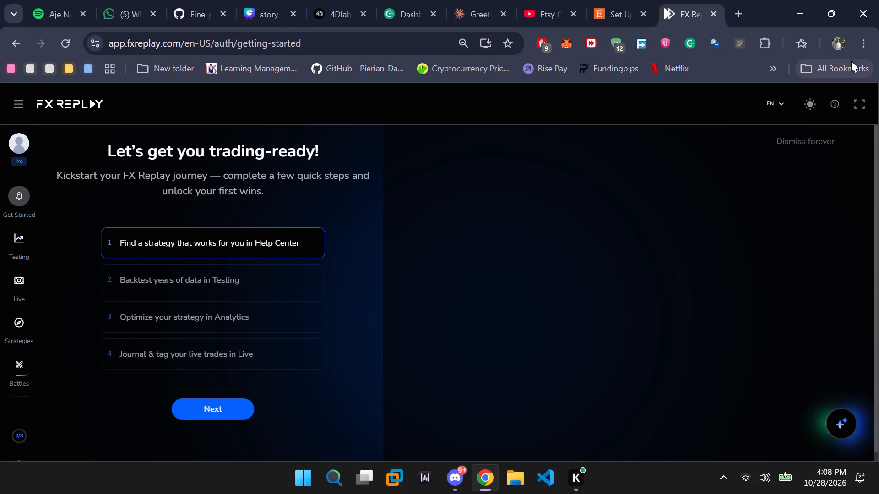
{"action": "left_click", "coordinate": [841, 51]}
{"action": "scroll", "coordinate": [740, 319], "scroll_direction": "down", "scroll_amount": 1}
{"action": "left_click", "coordinate": [729, 274]}
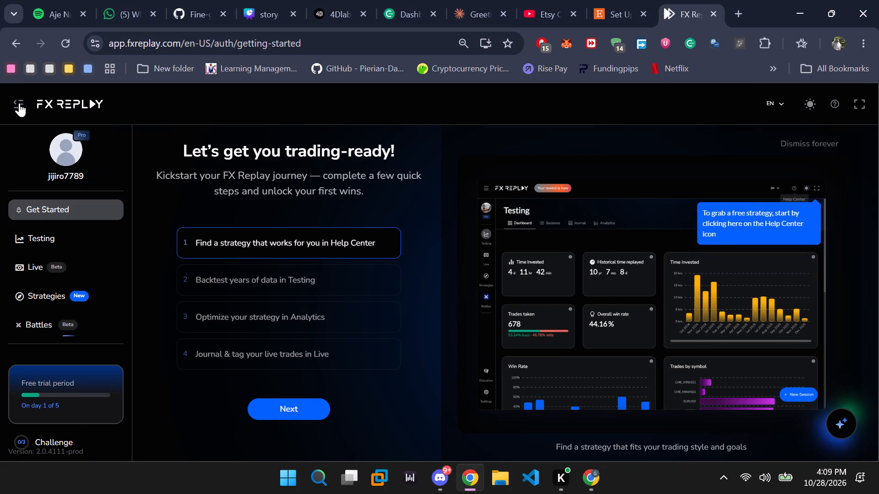
{"action": "left_click", "coordinate": [65, 243]}
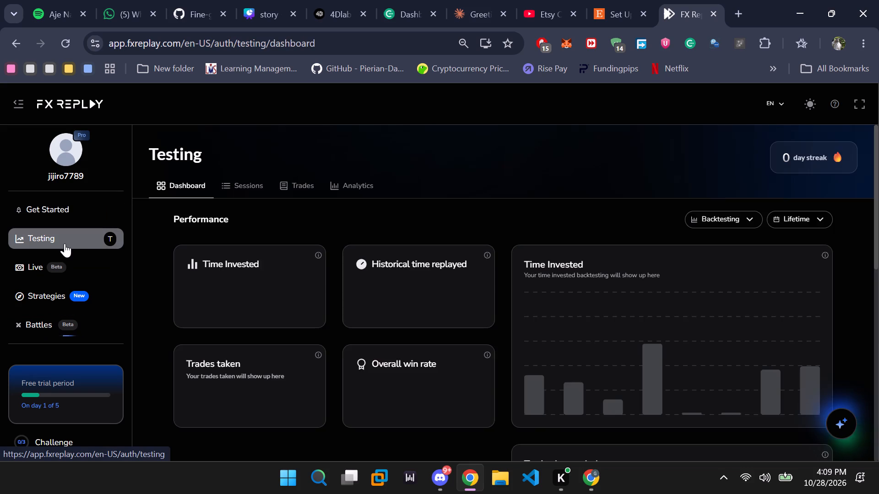
{"action": "scroll", "coordinate": [818, 260], "scroll_direction": "down", "scroll_amount": 1}
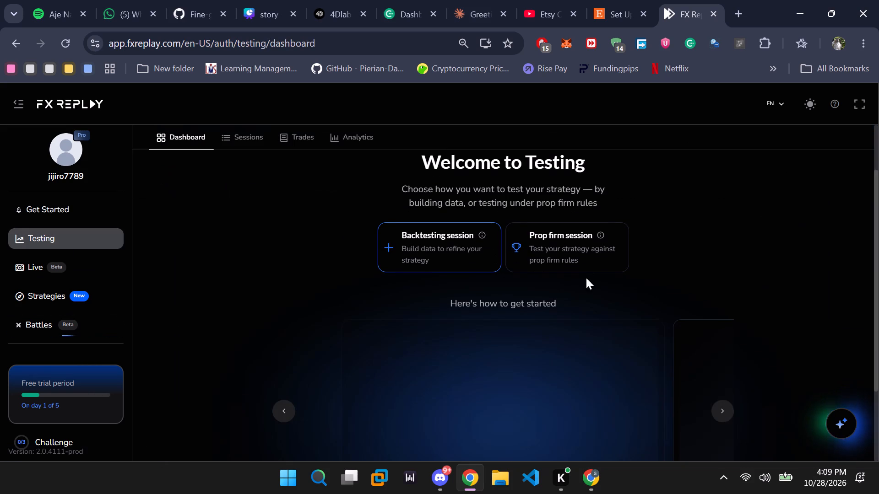
{"action": "left_click", "coordinate": [442, 244]}
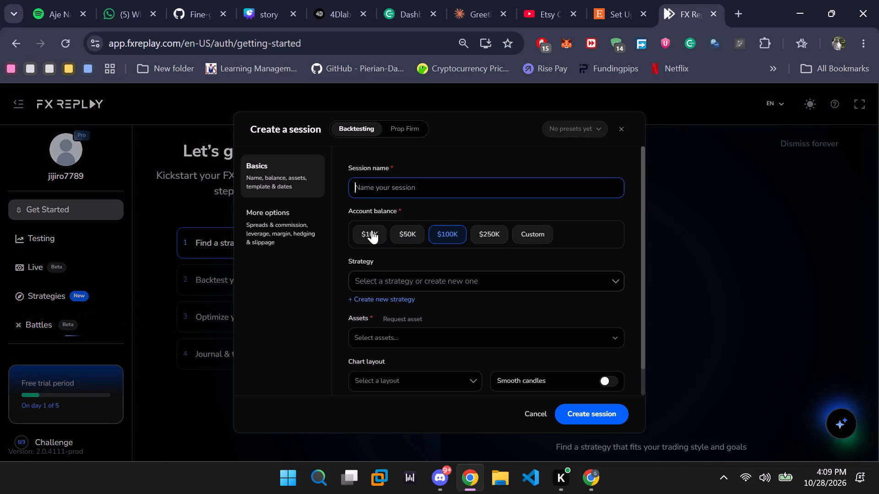
Name the backtesting session ECHOTTFM and set its account balance to $10K.
{"action": "left_click", "coordinate": [528, 236]}
{"action": "left_click", "coordinate": [459, 188]}
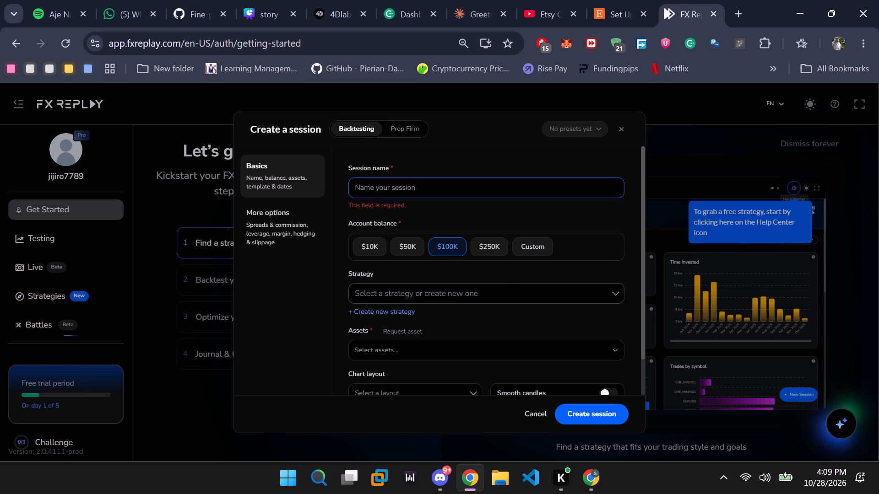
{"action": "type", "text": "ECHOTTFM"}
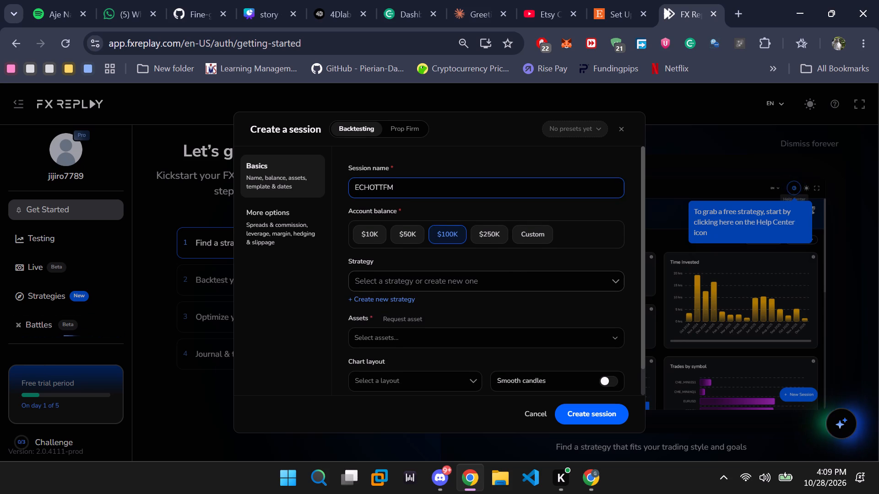
{"action": "left_click", "coordinate": [372, 239]}
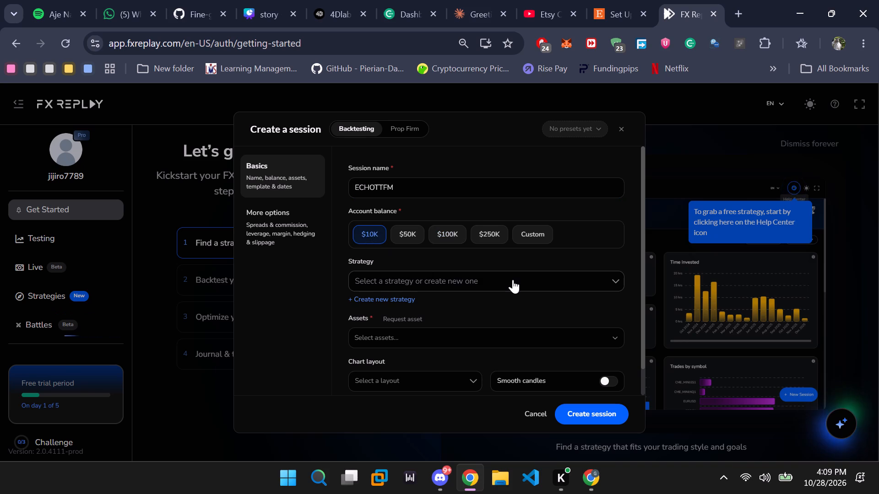
Search the session assets for XAU and add the third XAUUSD (Gold / US Dollar) listing, leaving the strategy unset.
{"action": "left_click", "coordinate": [512, 280]}
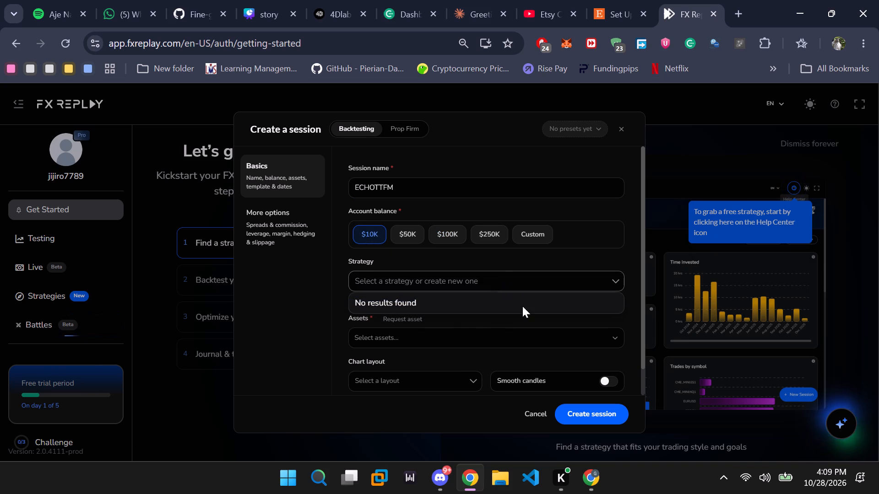
{"action": "left_click", "coordinate": [571, 262]}
{"action": "scroll", "coordinate": [555, 279], "scroll_direction": "down", "scroll_amount": 1}
{"action": "left_click", "coordinate": [488, 315]}
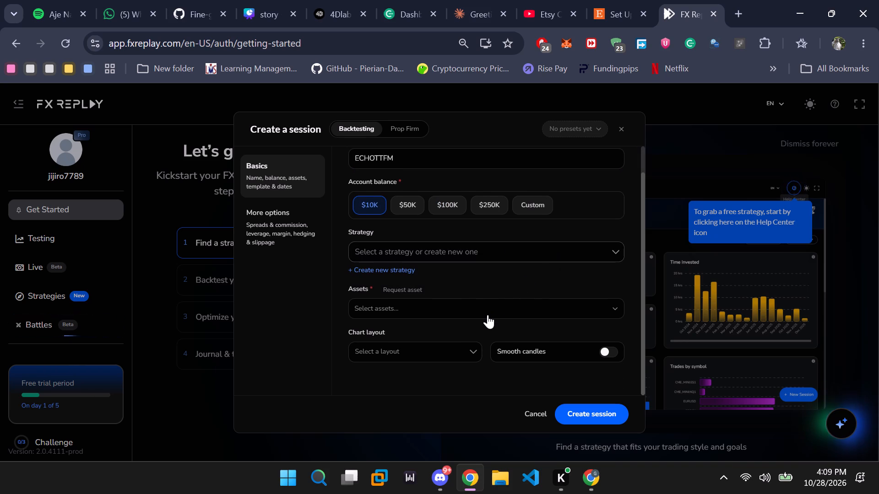
{"action": "type", "text": "XAU"}
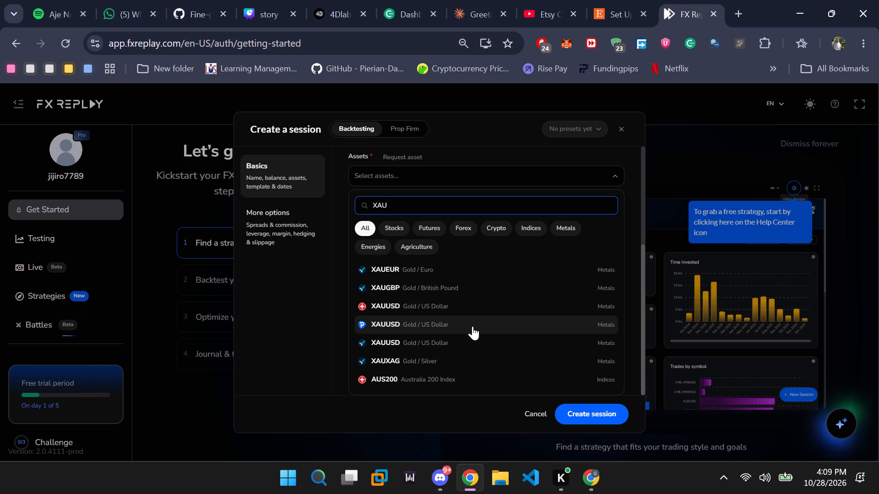
{"action": "left_click", "coordinate": [471, 340]}
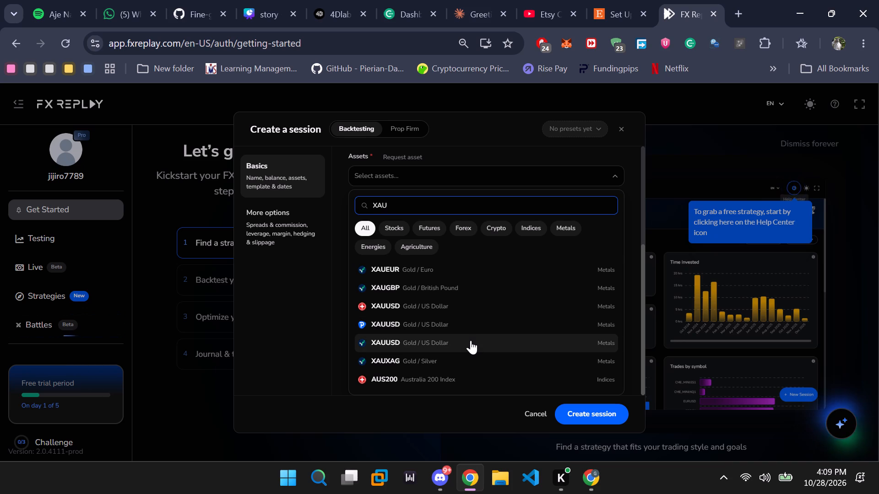
Set the session's initial date to 01/01/2026 16:09, keeping the end date automatic.
{"action": "scroll", "coordinate": [445, 273], "scroll_direction": "up", "scroll_amount": 1}
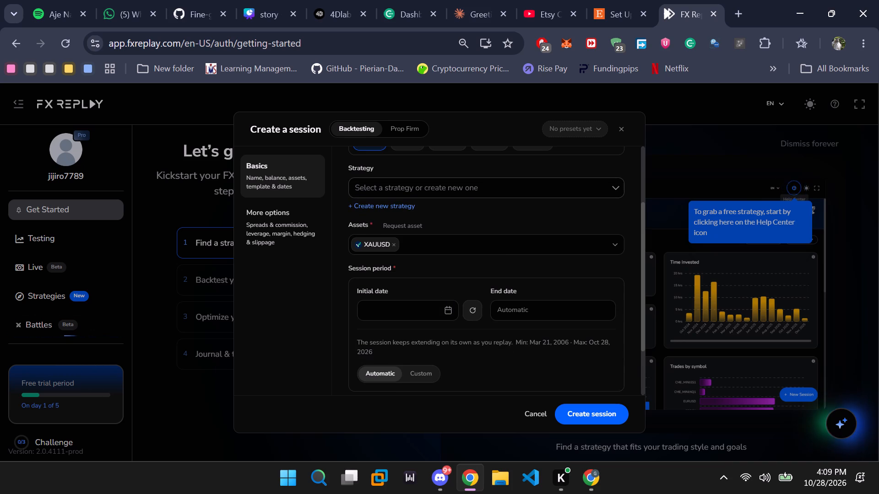
{"action": "left_click", "coordinate": [451, 311]}
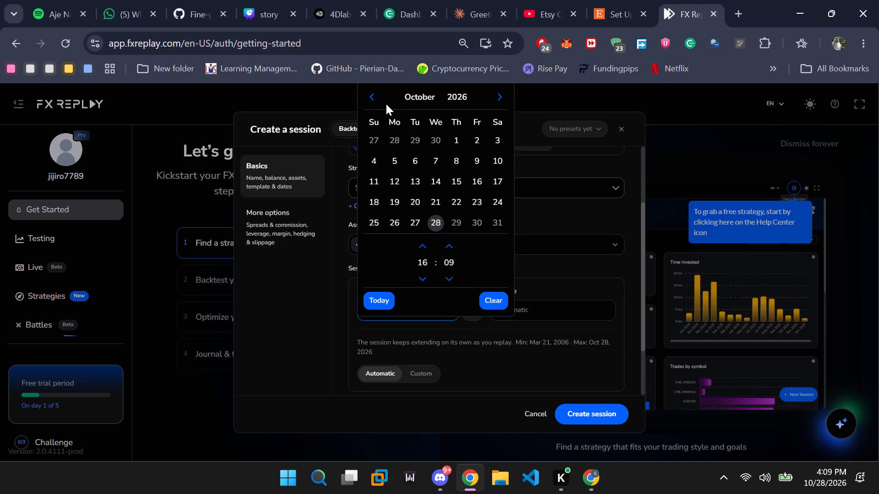
{"action": "triple_click", "coordinate": [377, 97]}
{"action": "triple_click", "coordinate": [377, 97]}
{"action": "double_click", "coordinate": [377, 97]}
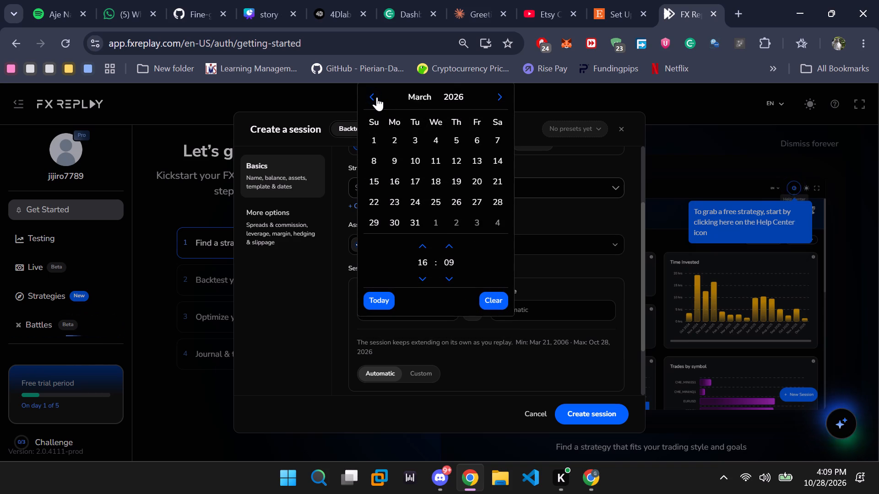
{"action": "left_click", "coordinate": [377, 97]}
{"action": "left_click", "coordinate": [377, 97]}
{"action": "left_click", "coordinate": [497, 95]}
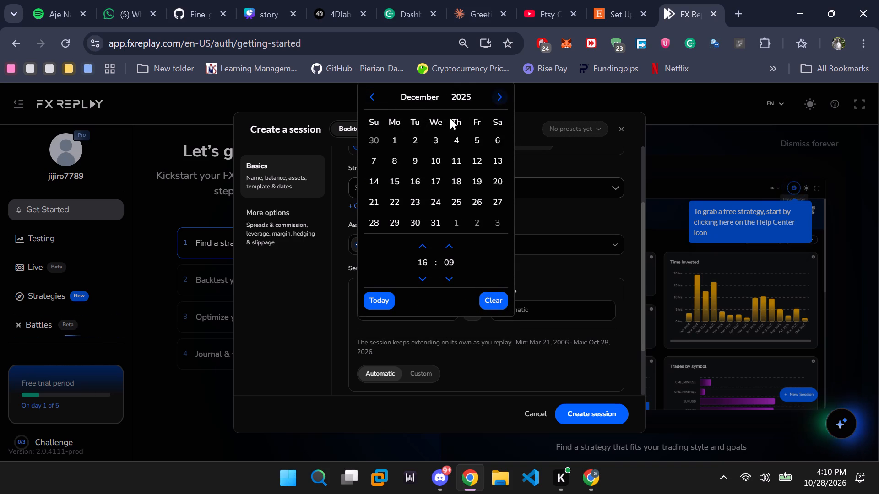
{"action": "left_click", "coordinate": [455, 139]}
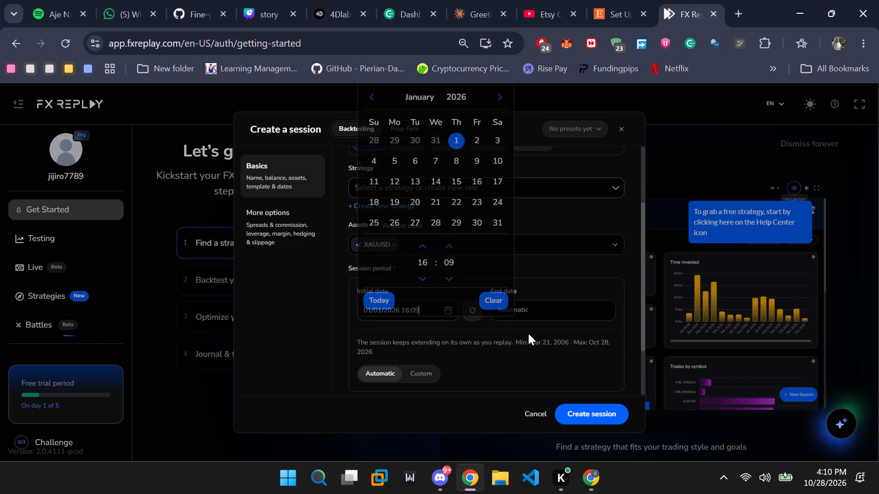
{"action": "left_click", "coordinate": [531, 310]}
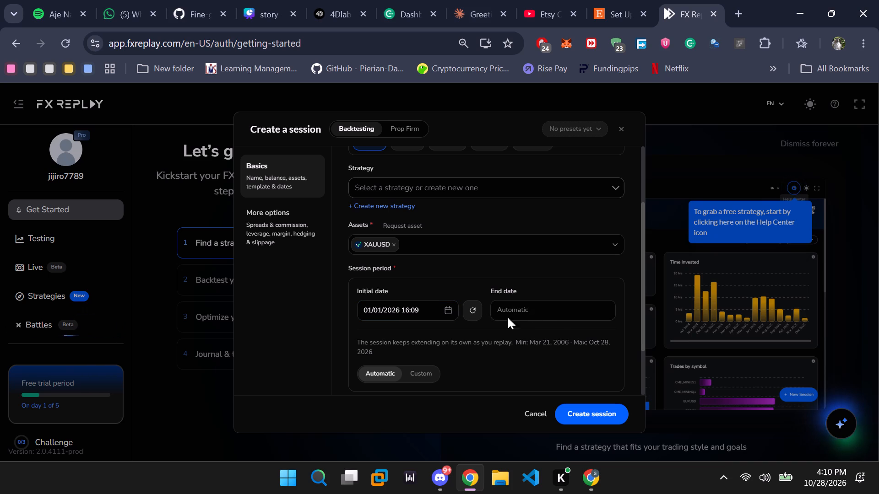
{"action": "scroll", "coordinate": [515, 345], "scroll_direction": "up", "scroll_amount": 5}
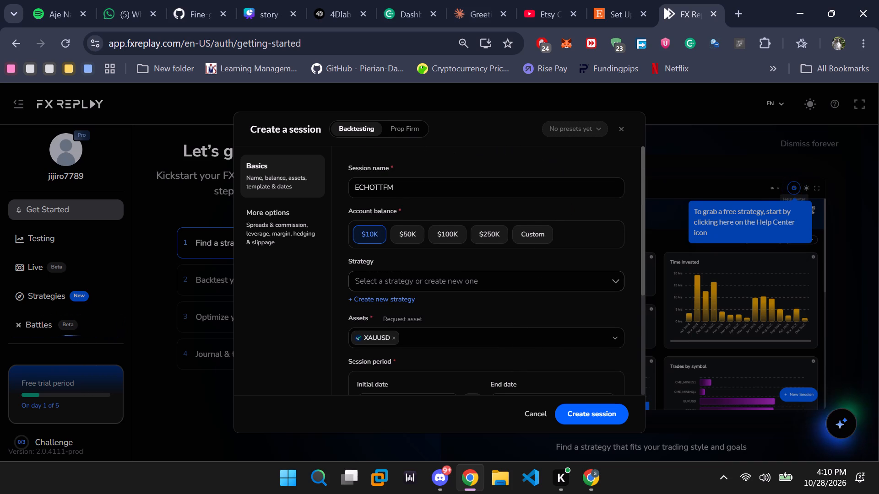
Keep the session type as Backtesting, search the assets for silver, and add the first XAGUSD (Silver / US Dollar) listing.
{"action": "left_click", "coordinate": [398, 129]}
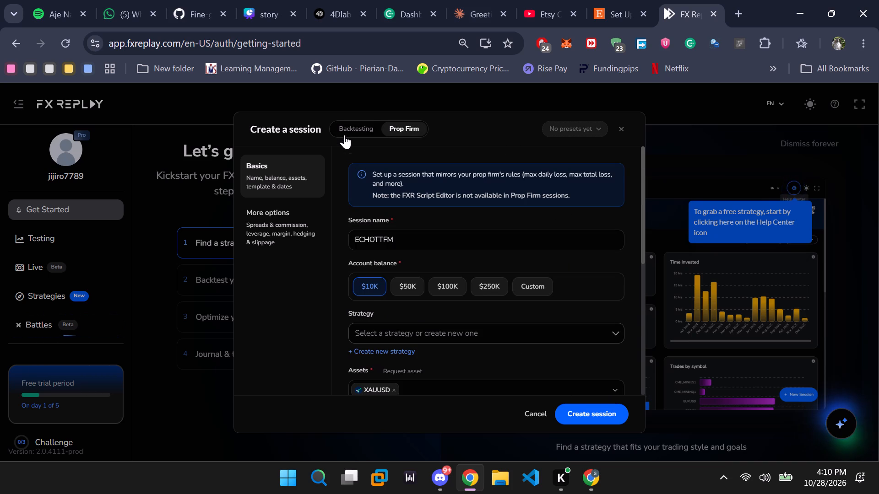
{"action": "left_click", "coordinate": [344, 135]}
{"action": "scroll", "coordinate": [549, 218], "scroll_direction": "down", "scroll_amount": 7}
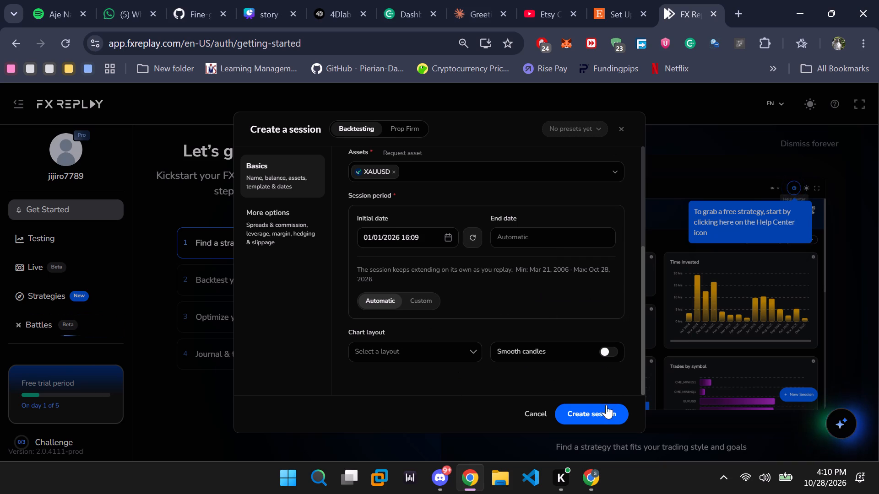
{"action": "left_click", "coordinate": [433, 173]}
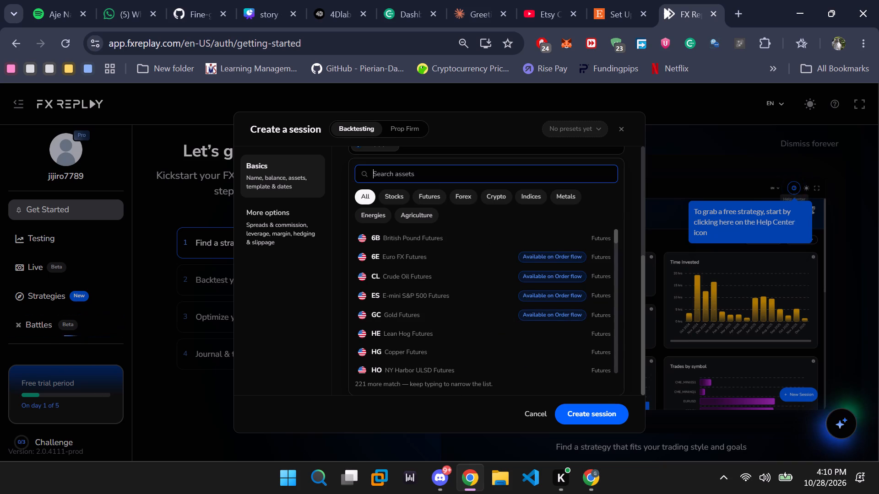
{"action": "type", "text": "silver"}
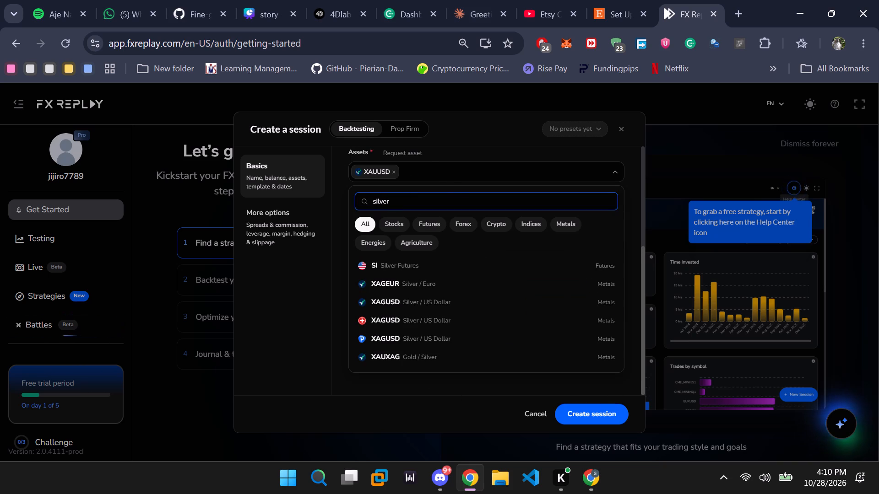
{"action": "left_click", "coordinate": [480, 305]}
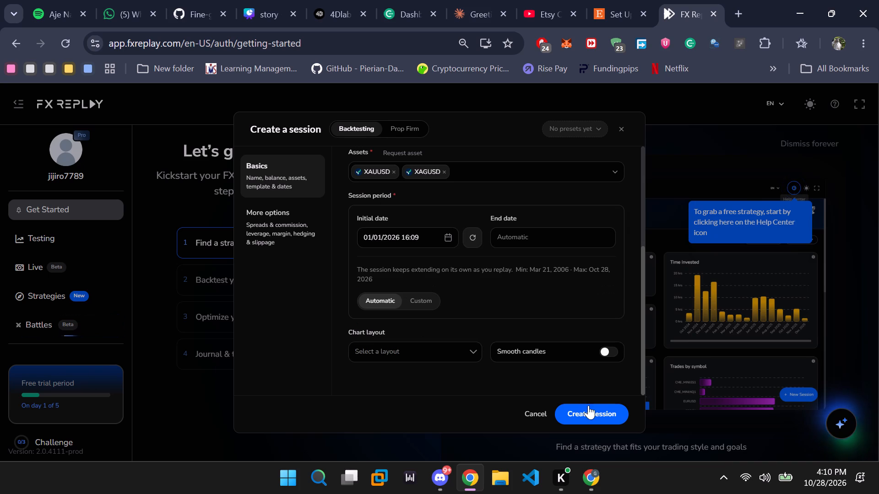
Create the ECHOTTFM backtesting session and go to the dashboard.
{"action": "left_click", "coordinate": [593, 408]}
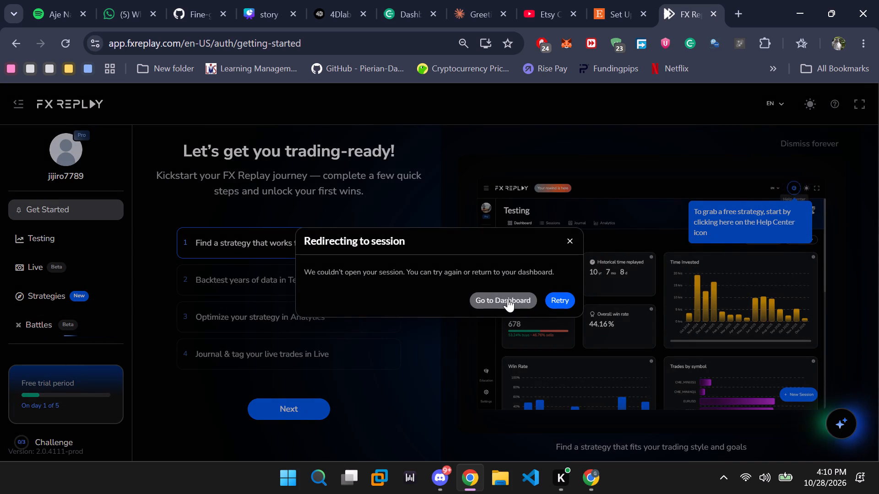
{"action": "left_click", "coordinate": [508, 298]}
Look through the Testing dashboard for the new session under Recent Sessions and expand its entry.
{"action": "scroll", "coordinate": [353, 358], "scroll_direction": "down", "scroll_amount": 3}
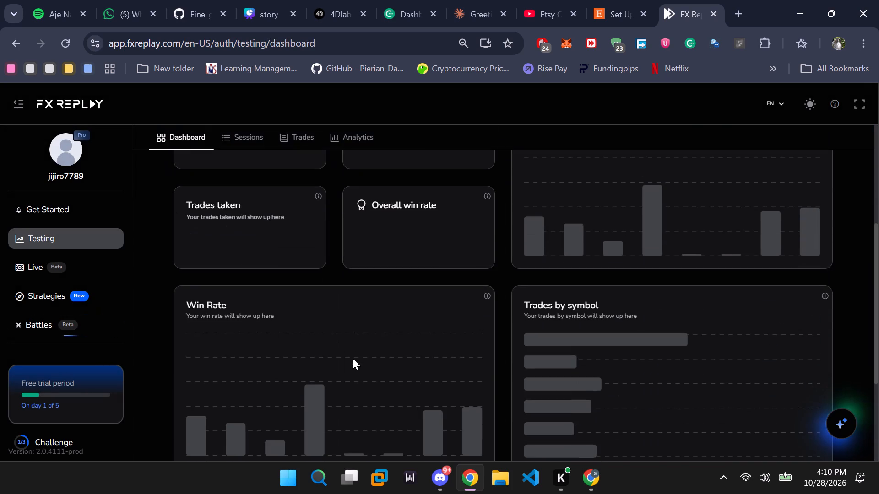
{"action": "scroll", "coordinate": [358, 356], "scroll_direction": "up", "scroll_amount": 5}
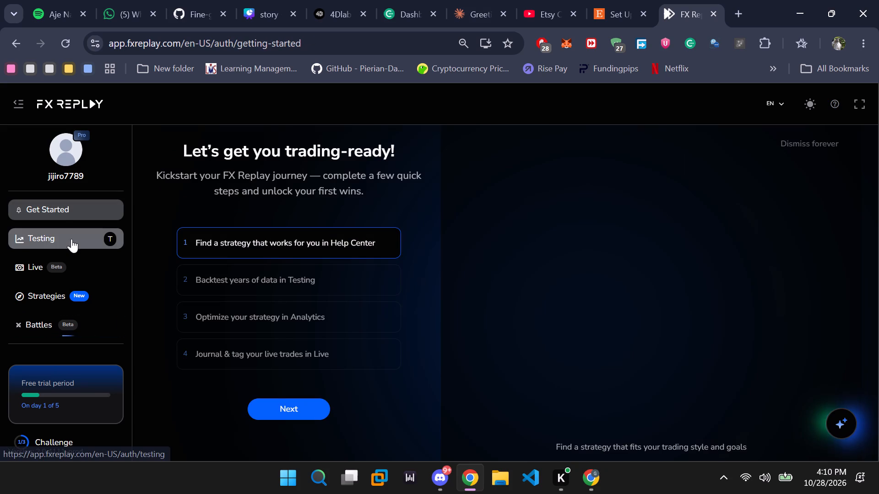
{"action": "left_click", "coordinate": [71, 239]}
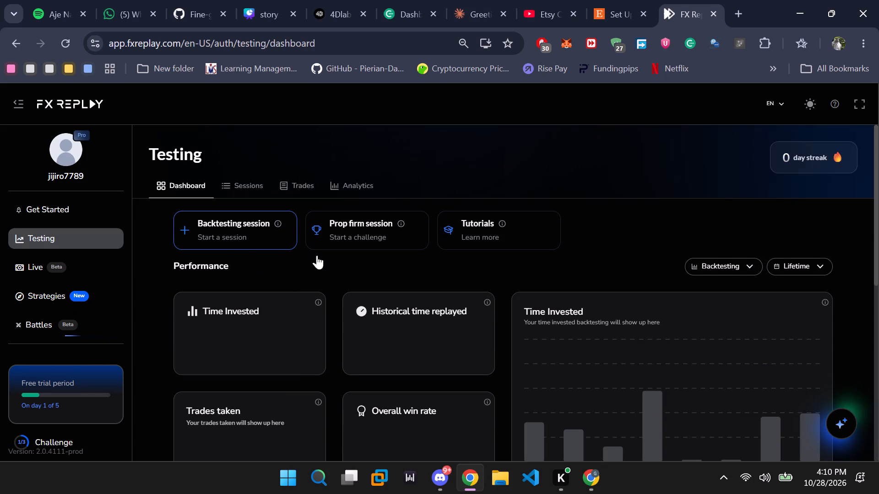
{"action": "scroll", "coordinate": [329, 274], "scroll_direction": "down", "scroll_amount": 11}
{"action": "left_click", "coordinate": [426, 427]}
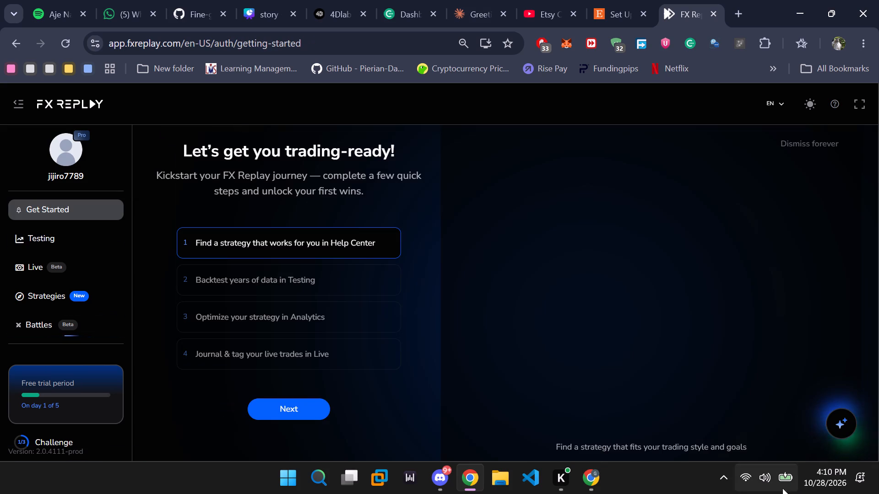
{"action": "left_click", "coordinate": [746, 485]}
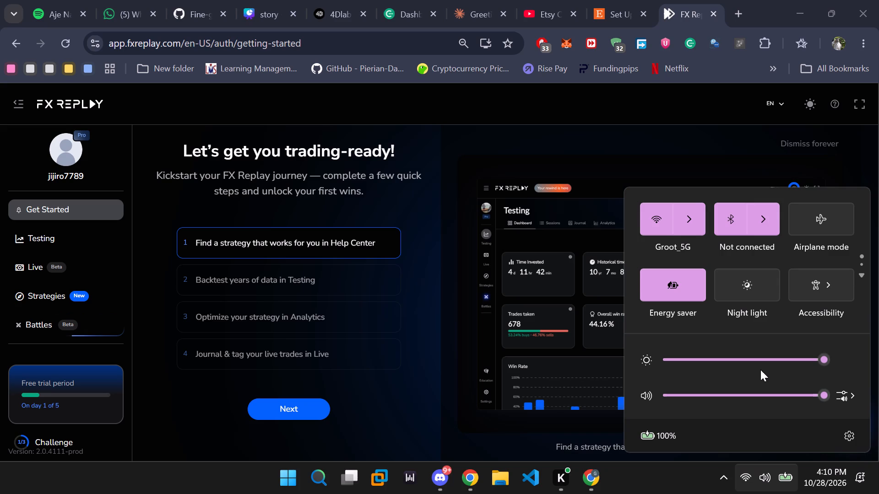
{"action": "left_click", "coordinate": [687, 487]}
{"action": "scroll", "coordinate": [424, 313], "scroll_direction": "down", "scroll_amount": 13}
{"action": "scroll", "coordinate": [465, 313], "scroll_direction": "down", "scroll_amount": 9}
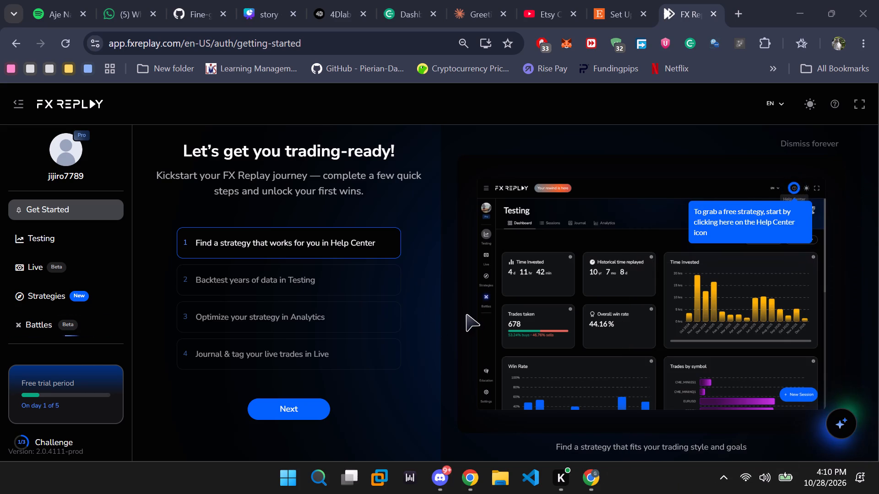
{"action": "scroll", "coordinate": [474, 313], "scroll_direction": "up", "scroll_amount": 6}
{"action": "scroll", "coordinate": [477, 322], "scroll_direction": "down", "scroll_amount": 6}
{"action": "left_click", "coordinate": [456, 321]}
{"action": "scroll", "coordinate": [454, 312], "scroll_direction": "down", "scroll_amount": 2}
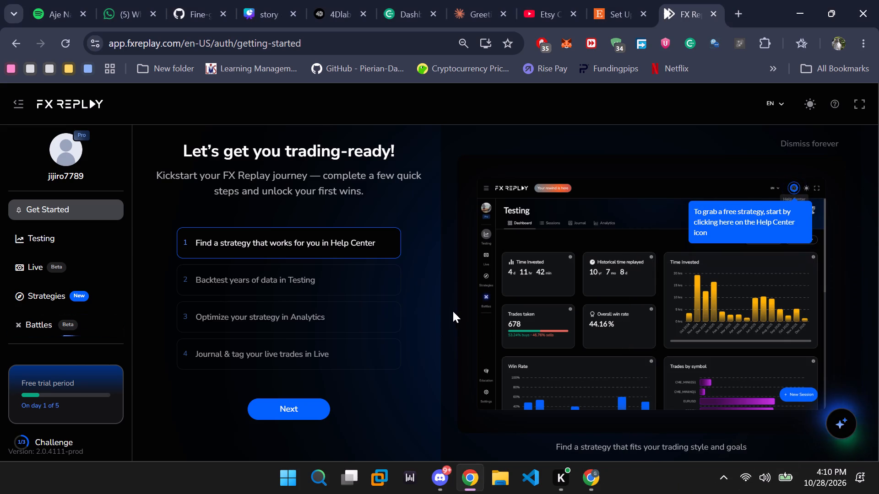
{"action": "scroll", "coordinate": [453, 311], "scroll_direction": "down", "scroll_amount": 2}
Advance through all four getting-started items to complete the onboarding checklist.
{"action": "left_click", "coordinate": [291, 407]}
{"action": "double_click", "coordinate": [291, 407]}
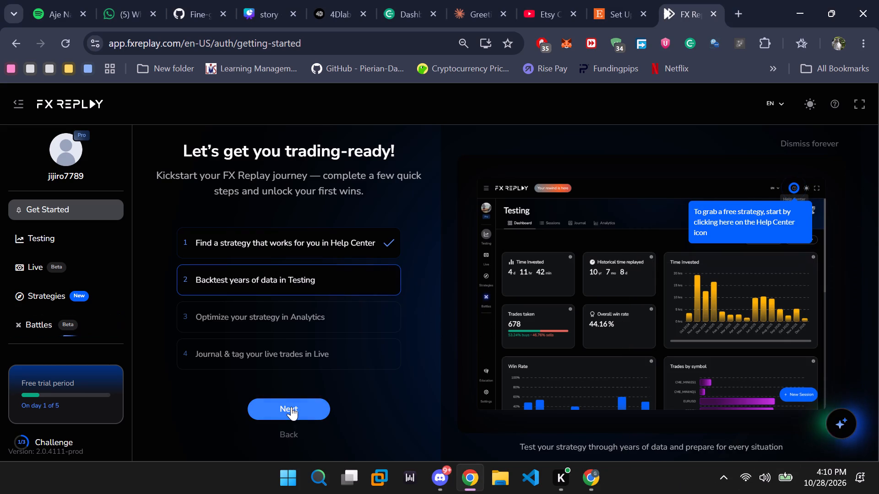
{"action": "left_click", "coordinate": [291, 407]}
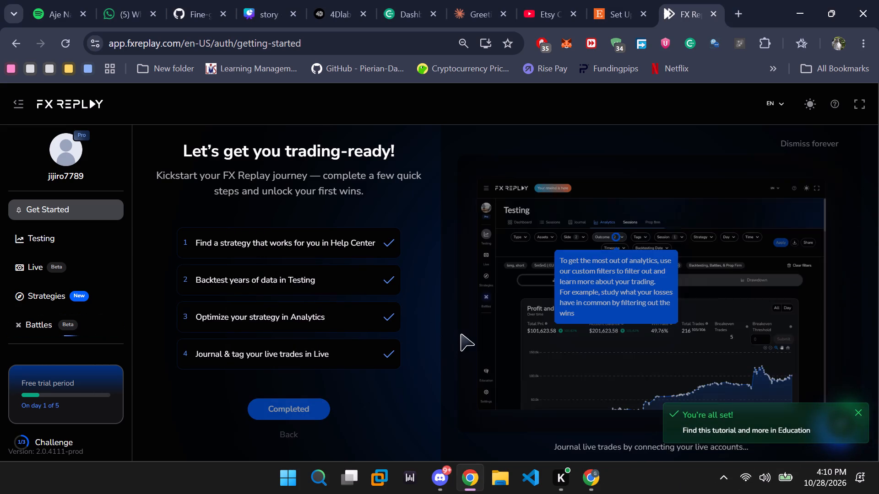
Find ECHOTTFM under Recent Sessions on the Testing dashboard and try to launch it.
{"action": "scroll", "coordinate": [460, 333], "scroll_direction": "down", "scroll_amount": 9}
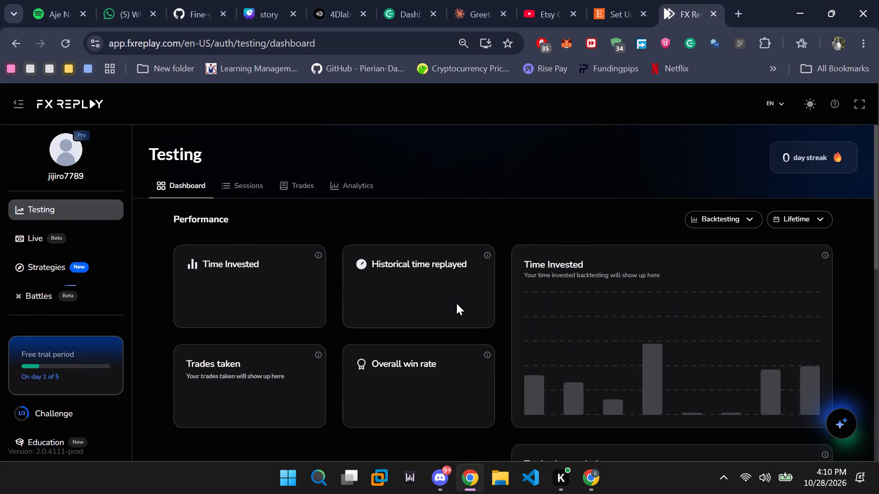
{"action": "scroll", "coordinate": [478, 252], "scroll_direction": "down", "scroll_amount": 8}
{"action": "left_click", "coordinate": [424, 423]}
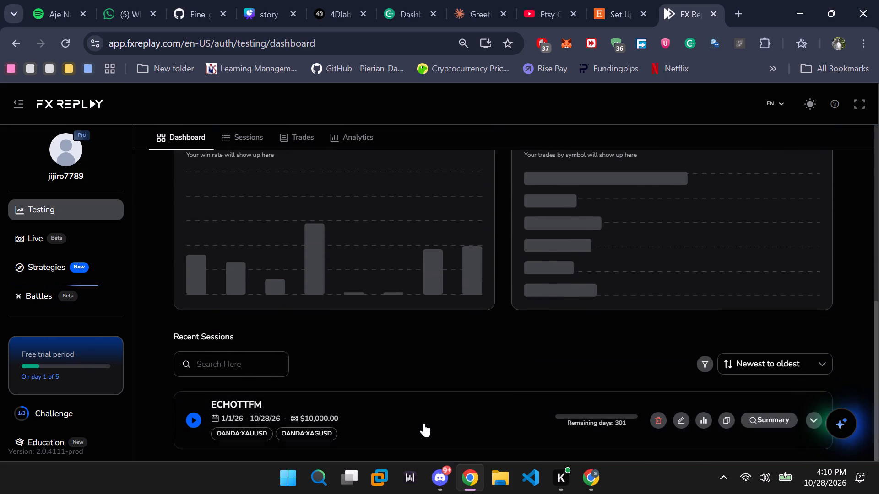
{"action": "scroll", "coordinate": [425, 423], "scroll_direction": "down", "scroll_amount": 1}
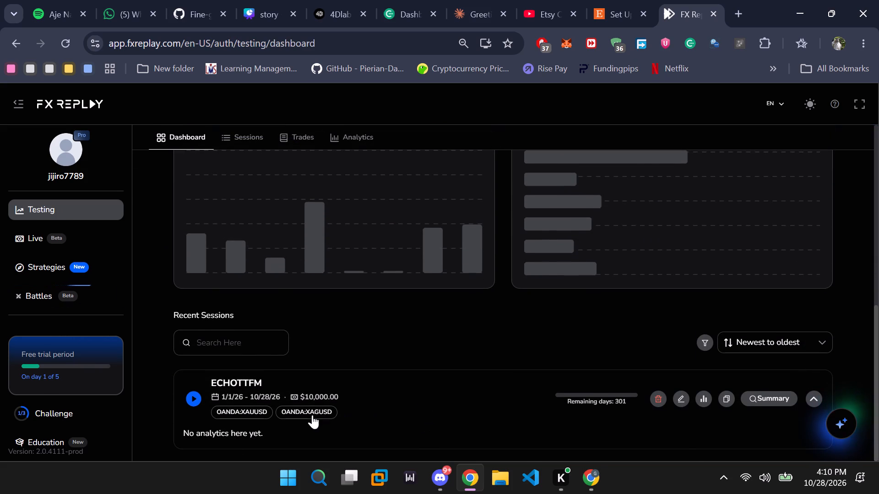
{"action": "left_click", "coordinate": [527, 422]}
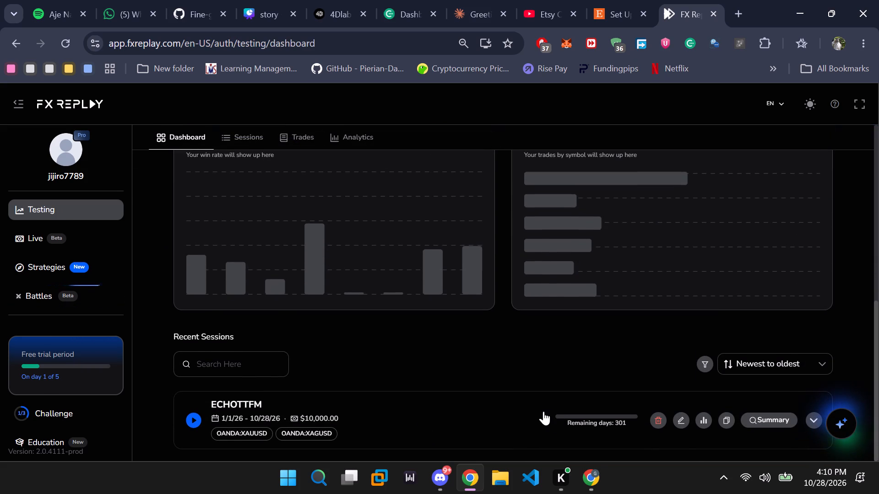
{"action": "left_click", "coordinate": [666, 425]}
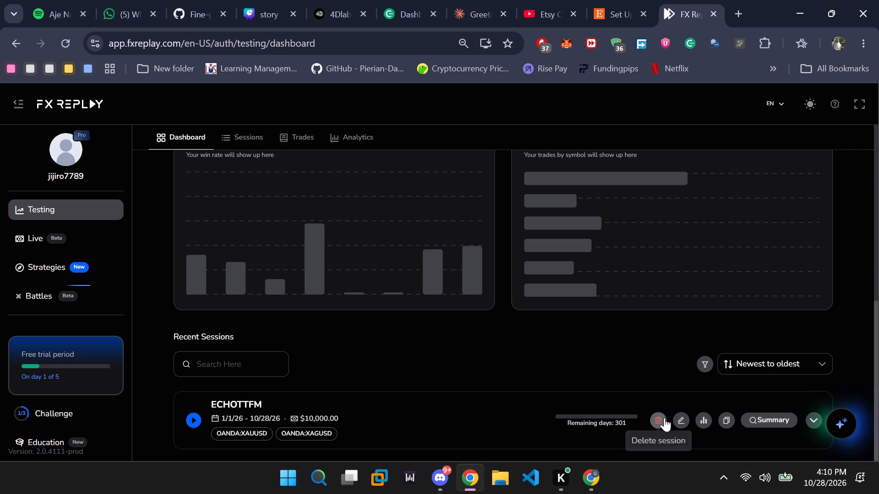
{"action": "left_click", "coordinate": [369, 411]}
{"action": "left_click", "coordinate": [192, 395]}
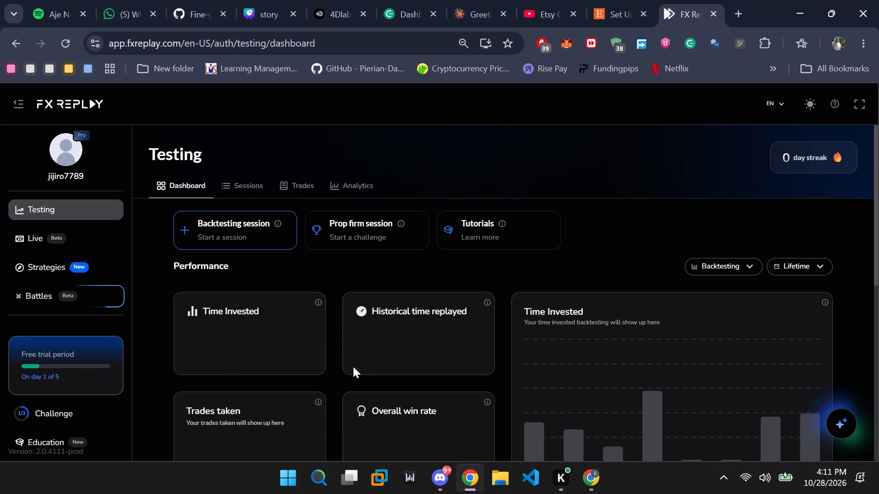
Start another backtesting session with a $10K account balance and the name ECHOTTFM.
{"action": "scroll", "coordinate": [419, 306], "scroll_direction": "down", "scroll_amount": 13}
{"action": "scroll", "coordinate": [420, 308], "scroll_direction": "up", "scroll_amount": 5}
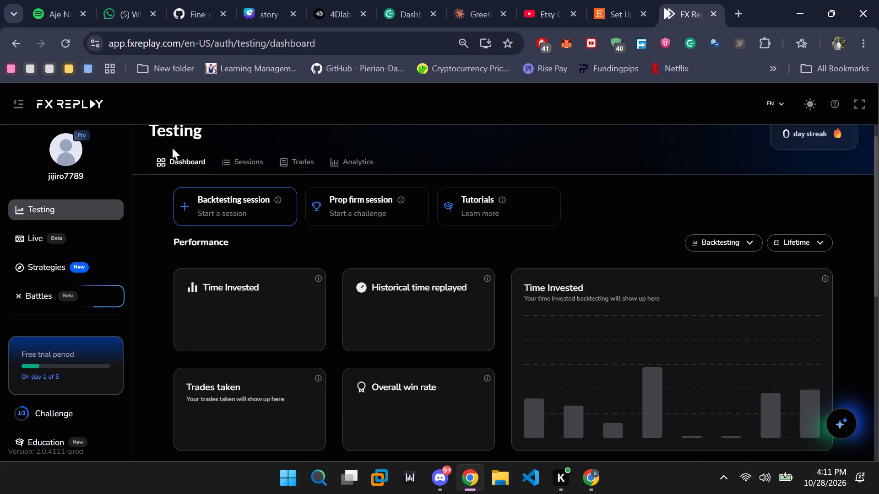
{"action": "left_click", "coordinate": [225, 218]}
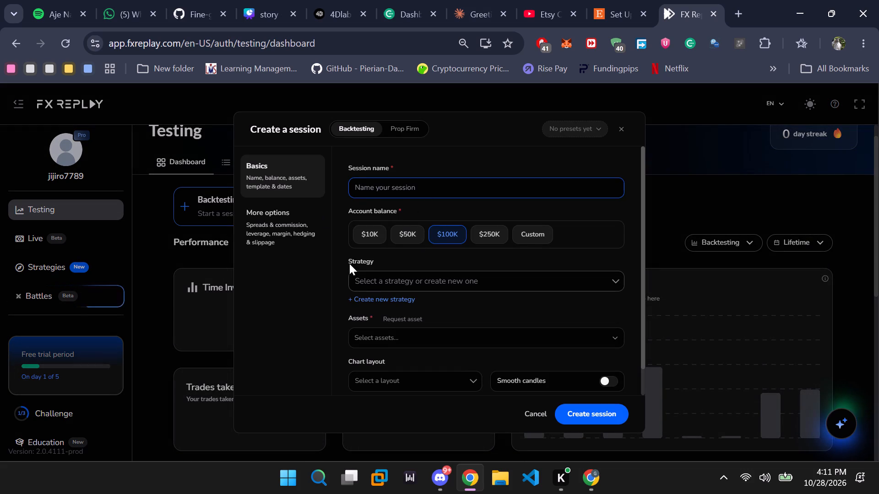
{"action": "left_click", "coordinate": [371, 239]}
{"action": "left_click", "coordinate": [420, 189]}
{"action": "left_click", "coordinate": [458, 214]}
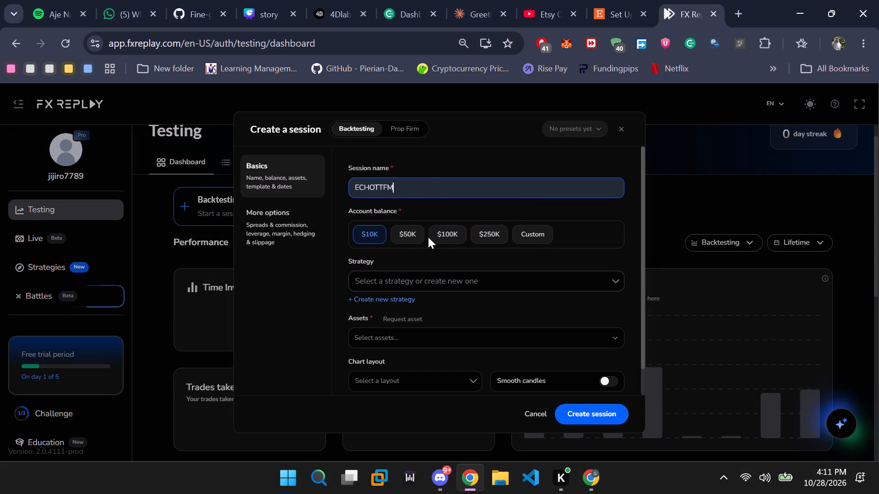
Add the recently used XAGUSD and XAUUSD assets to the session, leaving the strategy unset.
{"action": "left_click", "coordinate": [448, 279]}
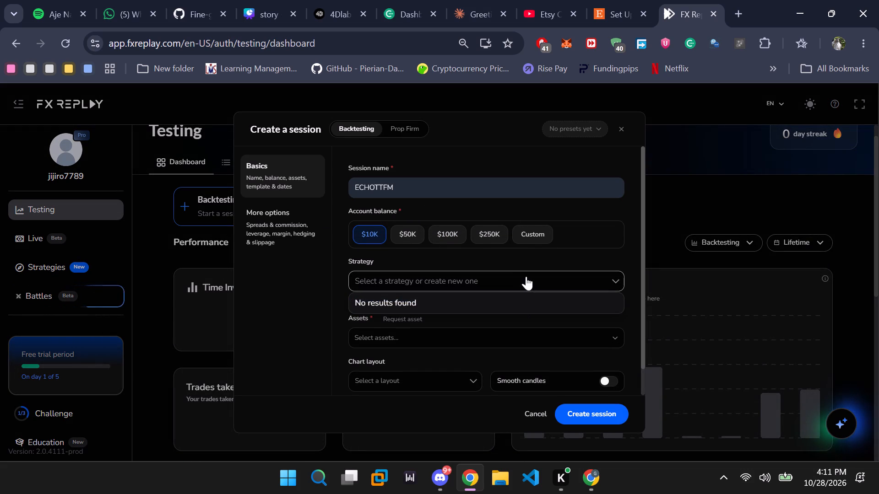
{"action": "left_click", "coordinate": [540, 268]}
{"action": "left_click", "coordinate": [436, 333]}
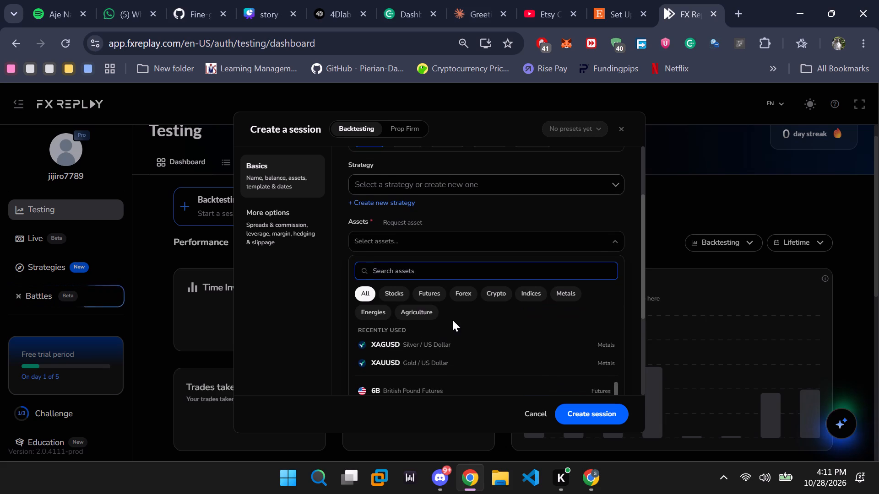
{"action": "left_click", "coordinate": [434, 338], "text": "shift"}
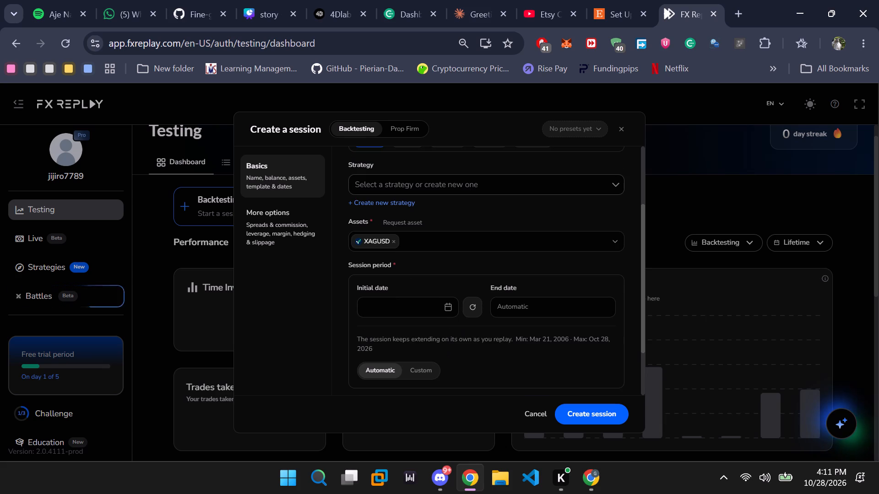
{"action": "left_click", "coordinate": [444, 242]}
{"action": "left_click", "coordinate": [429, 367]}
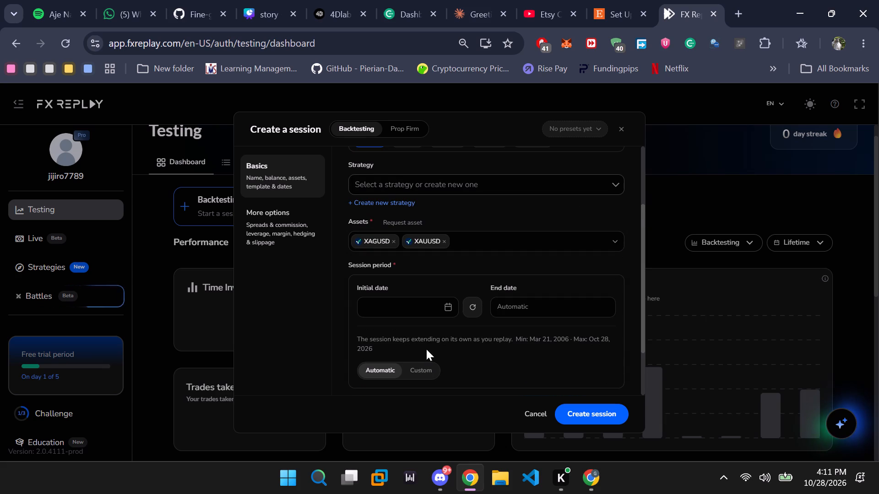
Set the session's initial date to 01/01/2026 16:11.
{"action": "left_click", "coordinate": [425, 311]}
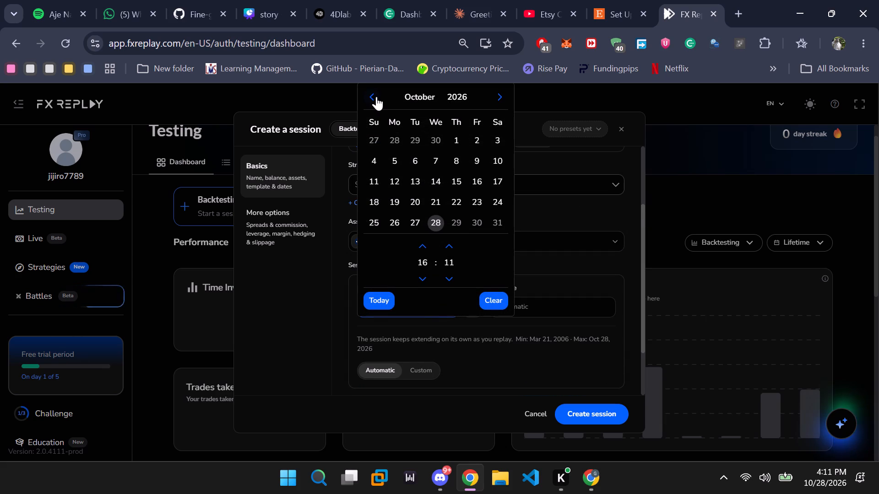
{"action": "triple_click", "coordinate": [376, 97]}
{"action": "triple_click", "coordinate": [376, 97]}
{"action": "left_click", "coordinate": [376, 97]}
{"action": "left_click", "coordinate": [376, 97]}
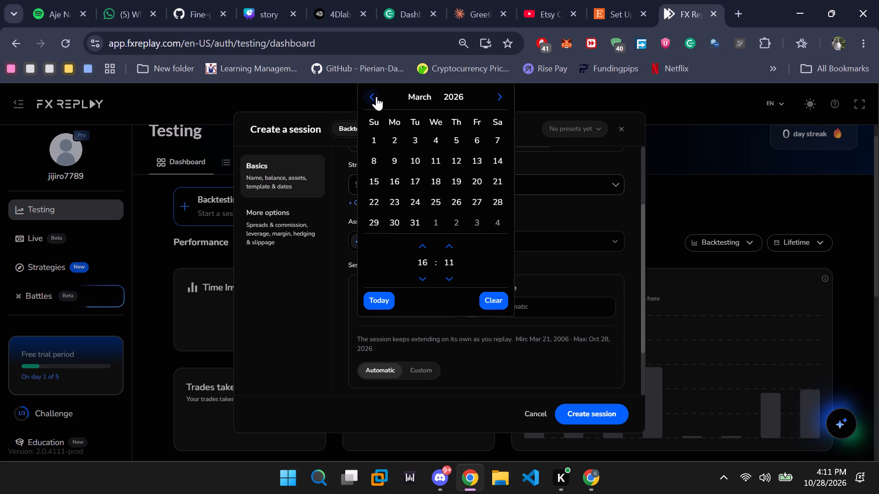
{"action": "left_click", "coordinate": [376, 97]}
{"action": "left_click", "coordinate": [458, 145]}
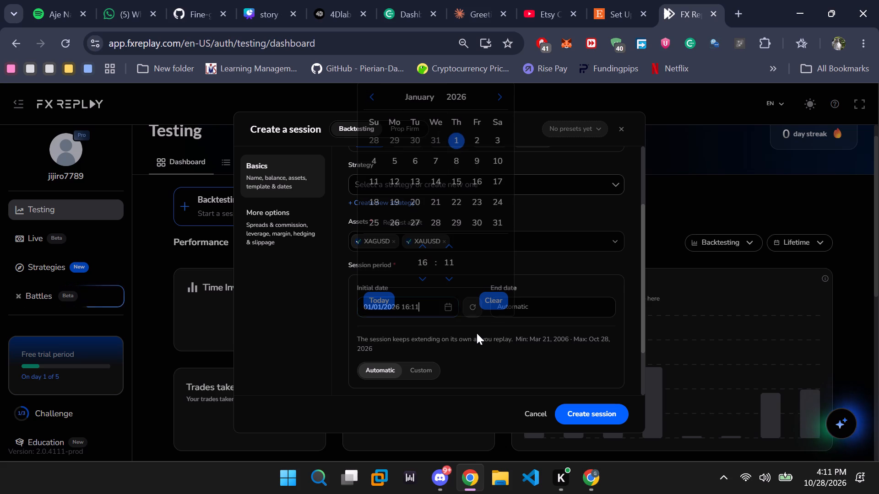
Switch the session period to a custom end date and choose October 27, 2026.
{"action": "left_click", "coordinate": [546, 308]}
{"action": "left_click", "coordinate": [410, 369]}
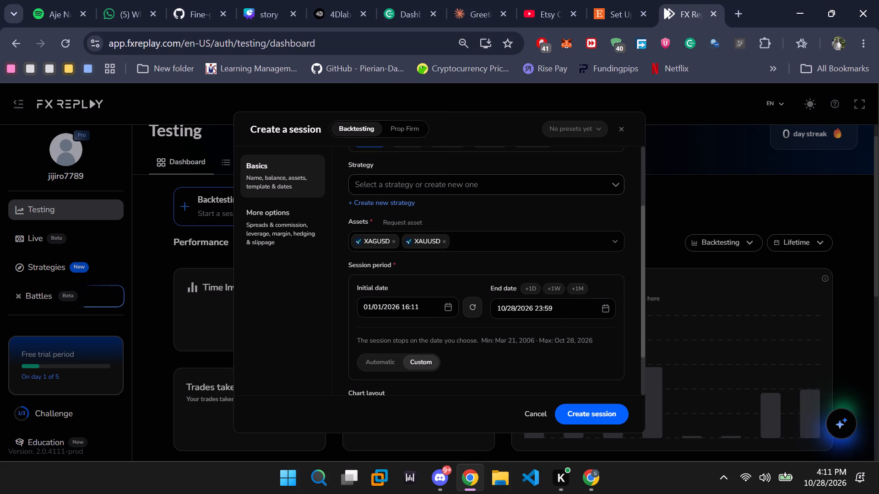
{"action": "left_click", "coordinate": [609, 307]}
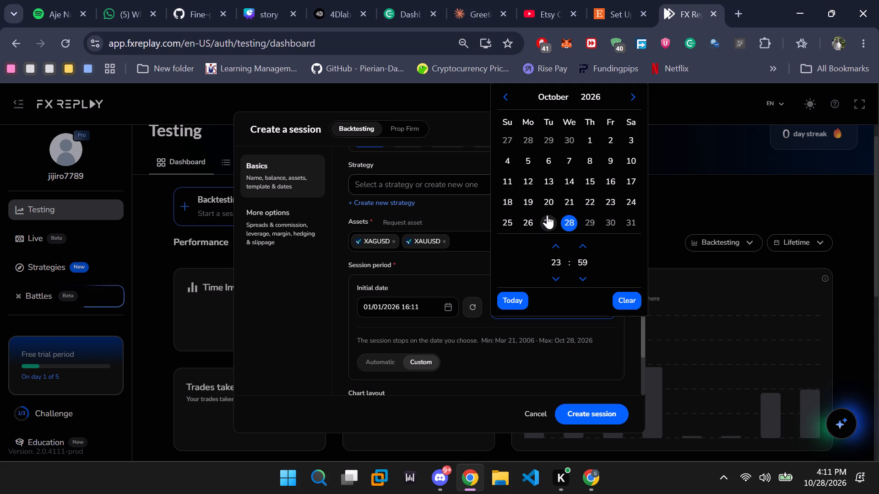
{"action": "left_click", "coordinate": [547, 215]}
Create the second ECHOTTFM session from the completed settings.
{"action": "left_click", "coordinate": [605, 415]}
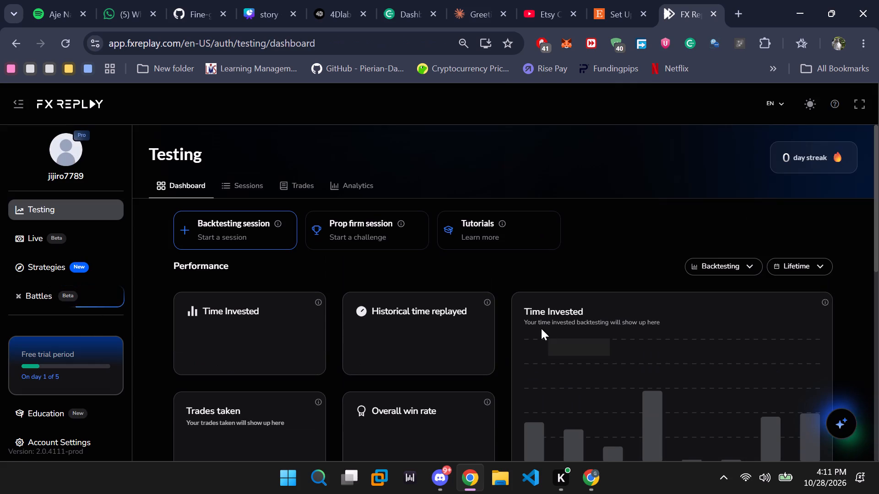
{"action": "scroll", "coordinate": [488, 290], "scroll_direction": "down", "scroll_amount": 7}
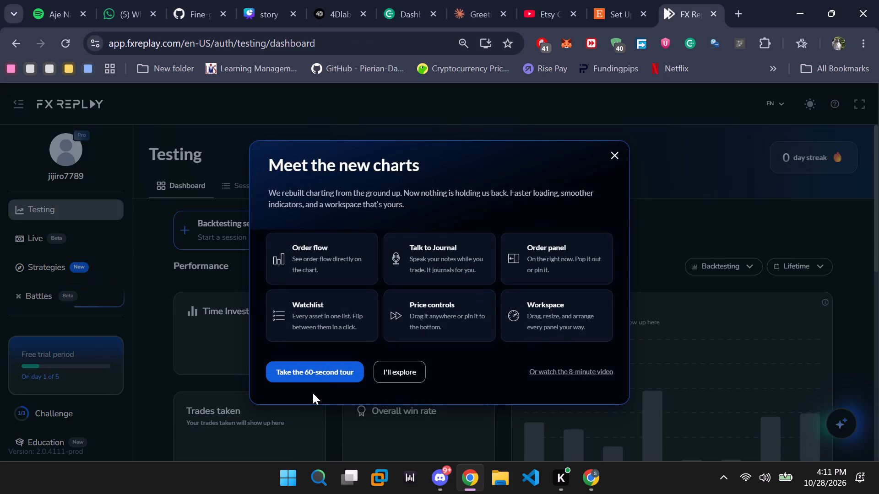
Dismiss the new charts introduction without taking the tour.
{"action": "left_click", "coordinate": [402, 367]}
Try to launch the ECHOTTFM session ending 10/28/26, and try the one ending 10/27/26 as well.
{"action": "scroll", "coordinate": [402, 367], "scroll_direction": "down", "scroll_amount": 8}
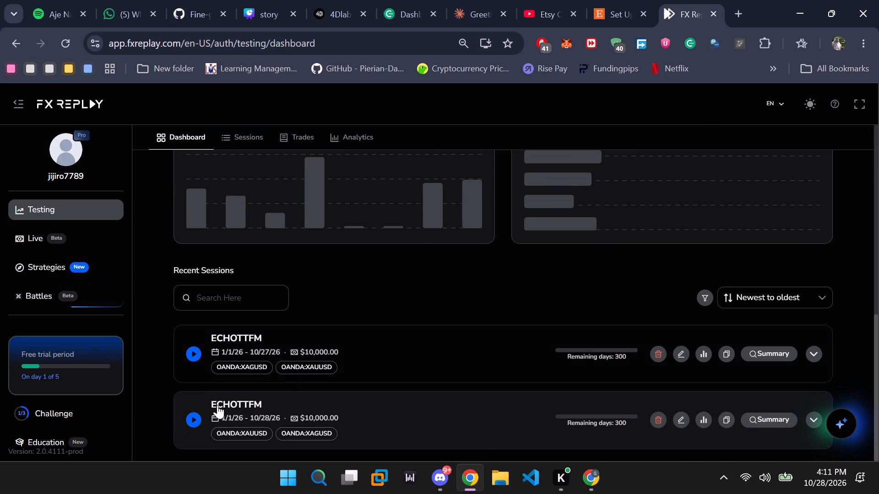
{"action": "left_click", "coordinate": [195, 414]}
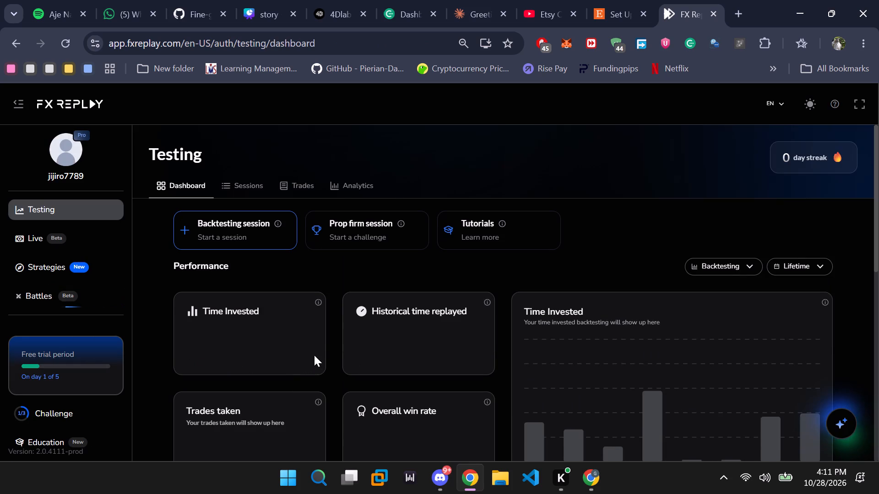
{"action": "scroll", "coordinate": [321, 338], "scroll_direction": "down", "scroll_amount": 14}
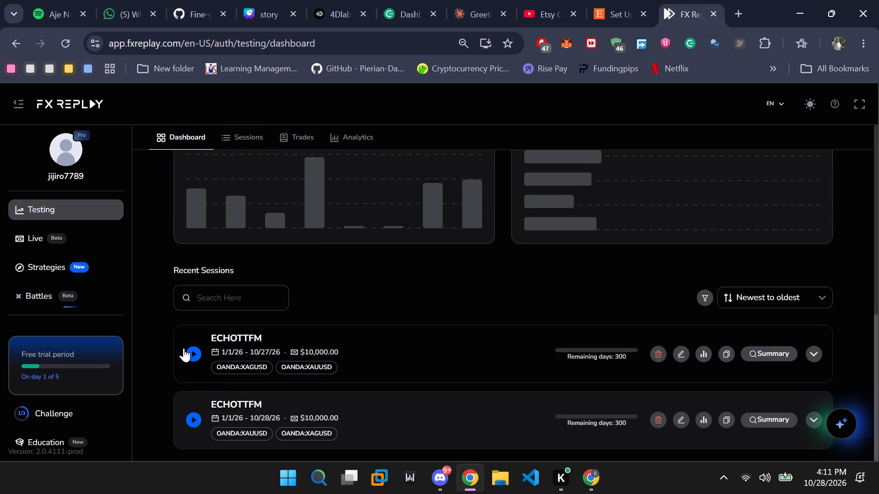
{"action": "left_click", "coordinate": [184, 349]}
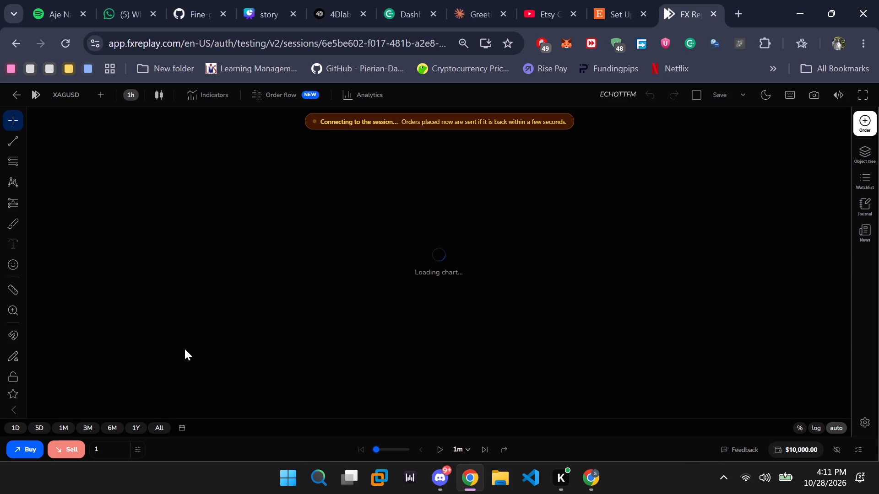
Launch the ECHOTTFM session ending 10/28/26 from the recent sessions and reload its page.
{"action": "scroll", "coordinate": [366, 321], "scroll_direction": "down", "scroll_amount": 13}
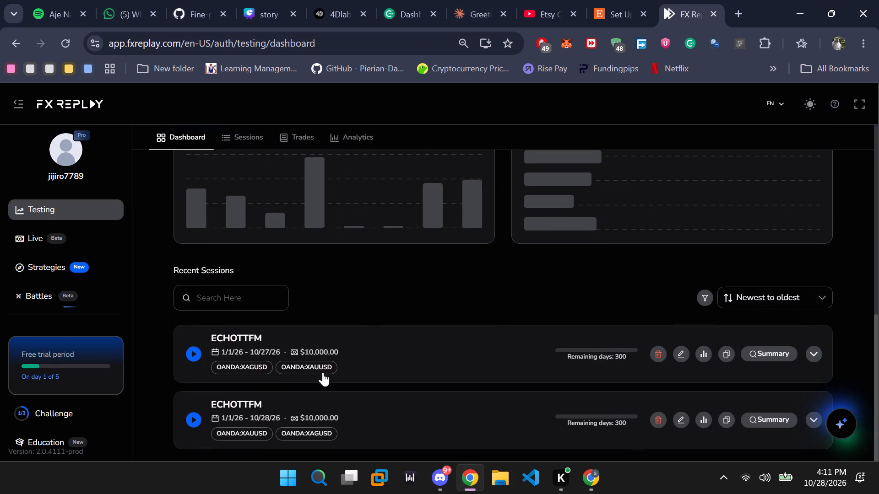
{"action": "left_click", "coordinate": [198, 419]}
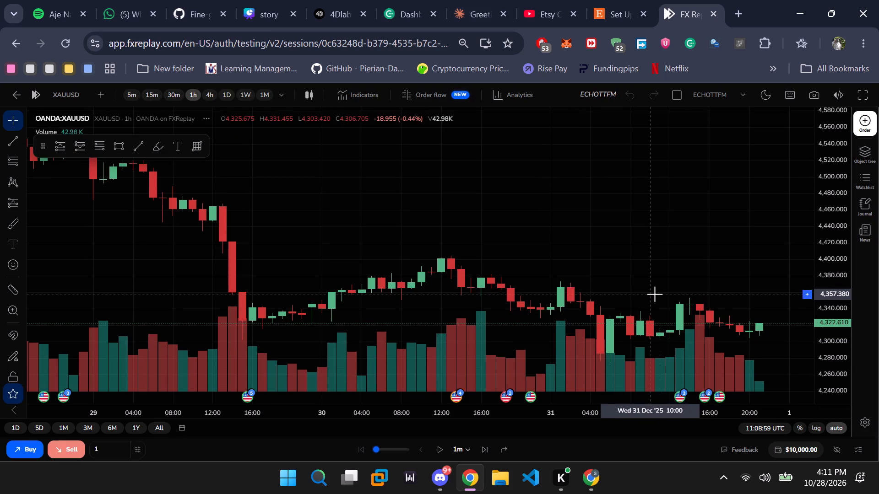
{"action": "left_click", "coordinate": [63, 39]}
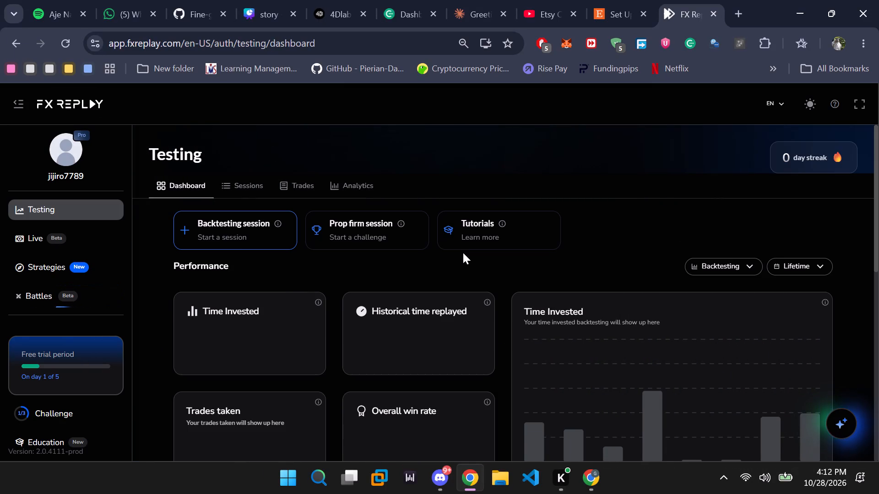
Open the ECHOTTFM session dated 1/1/26 to 10/28/26 from the recent sessions.
{"action": "scroll", "coordinate": [113, 289], "scroll_direction": "down", "scroll_amount": 18}
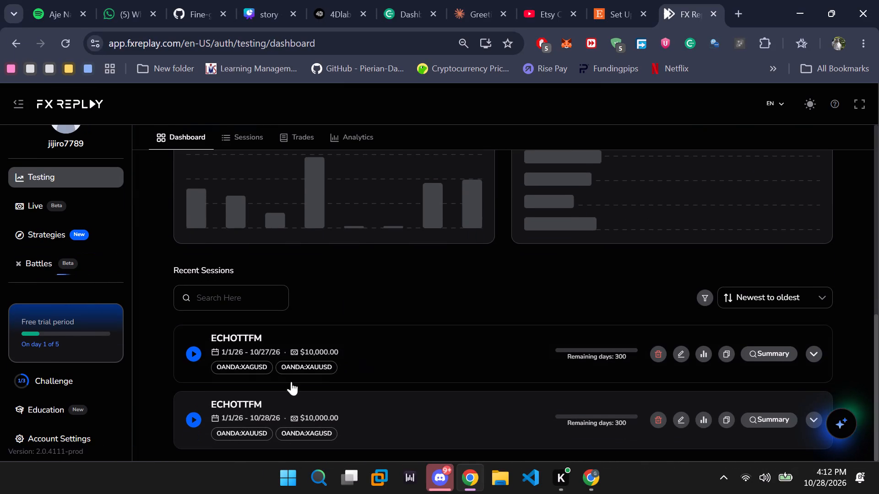
{"action": "left_click", "coordinate": [195, 421]}
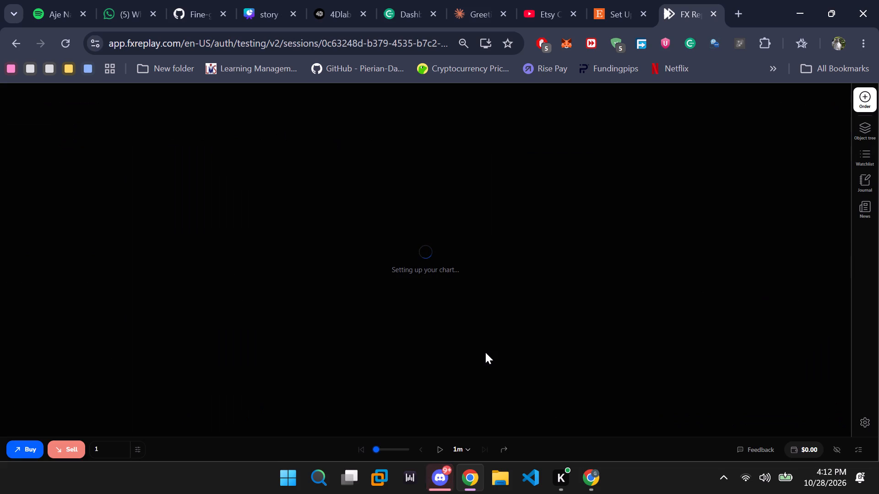
{"action": "left_click_drag", "start_coordinate": [537, 118], "coordinate": [354, 105]}
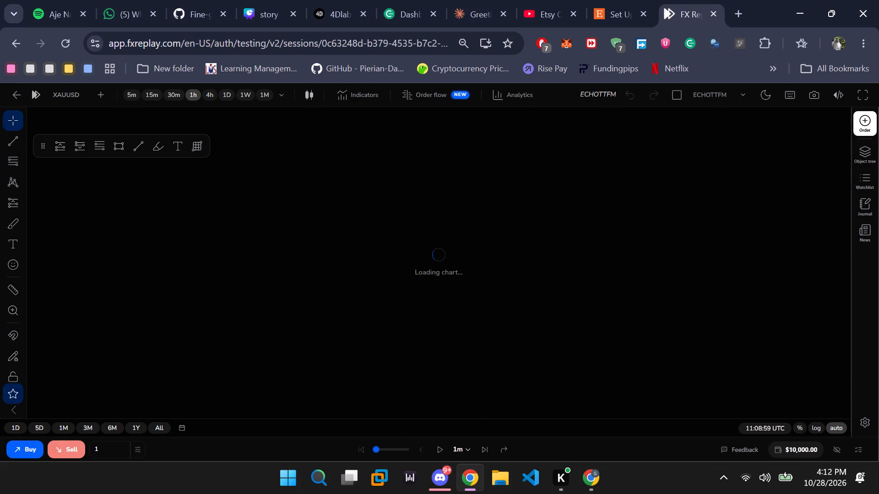
{"action": "left_click_drag", "start_coordinate": [354, 105], "coordinate": [361, 143]}
Examine the XAUUSD price history on the 1h and 1D timeframes.
{"action": "scroll", "coordinate": [415, 279], "scroll_direction": "down", "scroll_amount": 5}
{"action": "scroll", "coordinate": [469, 262], "scroll_direction": "down", "scroll_amount": 2}
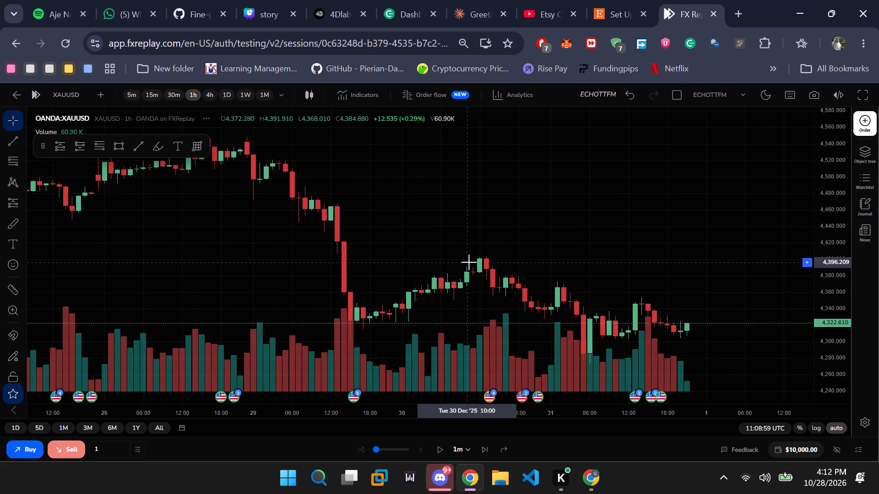
{"action": "scroll", "coordinate": [469, 262], "scroll_direction": "down", "scroll_amount": 5}
{"action": "scroll", "coordinate": [179, 248], "scroll_direction": "down", "scroll_amount": 6}
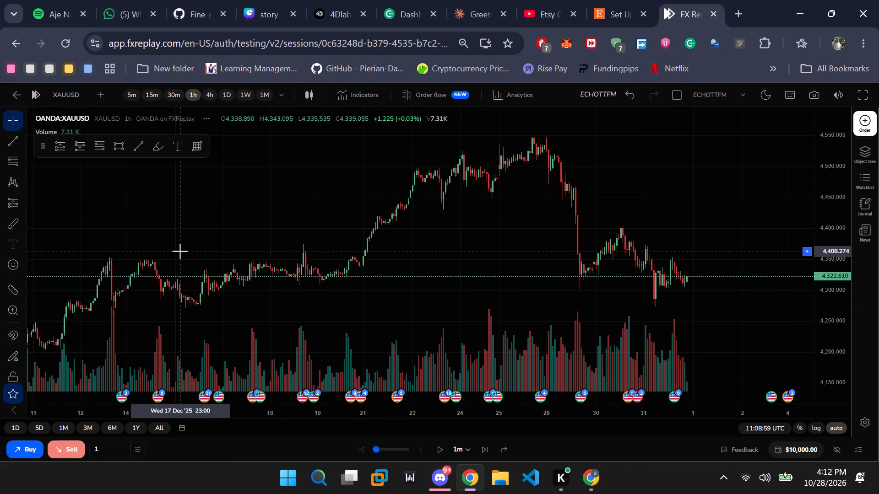
{"action": "left_click", "coordinate": [230, 94]}
{"action": "scroll", "coordinate": [521, 230], "scroll_direction": "up", "scroll_amount": 3}
{"action": "scroll", "coordinate": [521, 230], "scroll_direction": "down", "scroll_amount": 4}
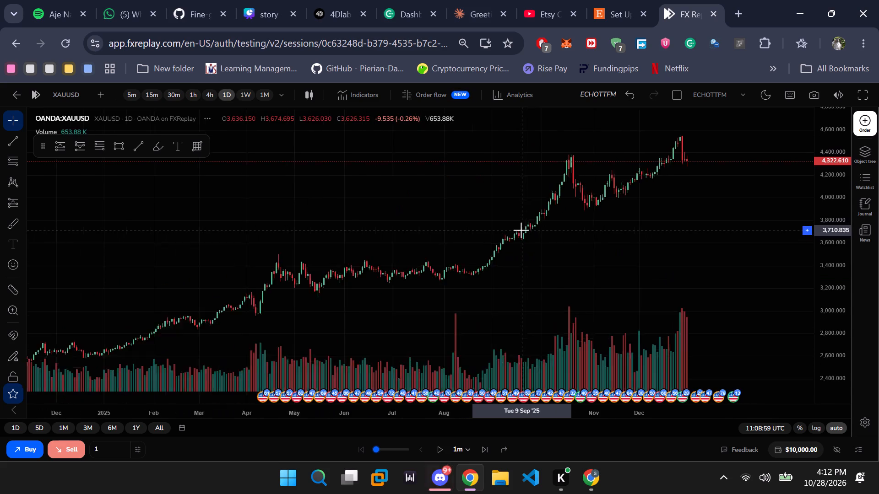
{"action": "scroll", "coordinate": [521, 230], "scroll_direction": "down", "scroll_amount": 1}
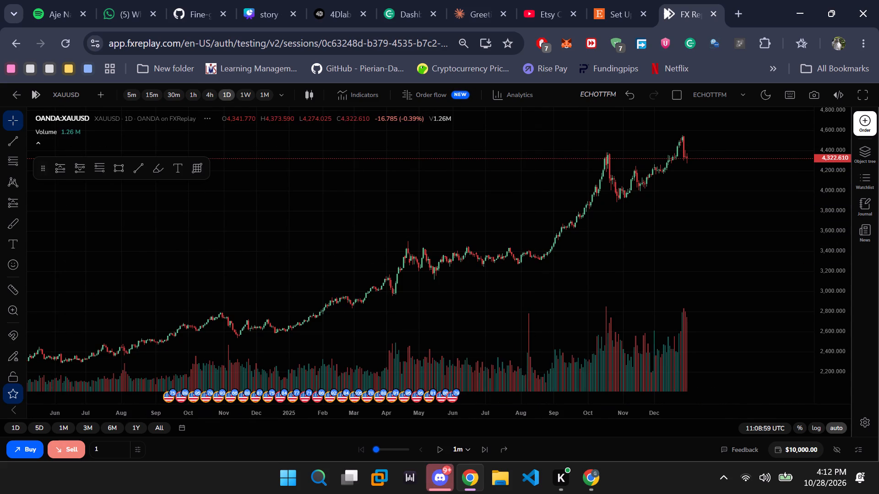
Move the floating favourite drawing tools to the chart's bottom-left corner, just above the time axis.
{"action": "left_click_drag", "start_coordinate": [48, 172], "coordinate": [47, 408]}
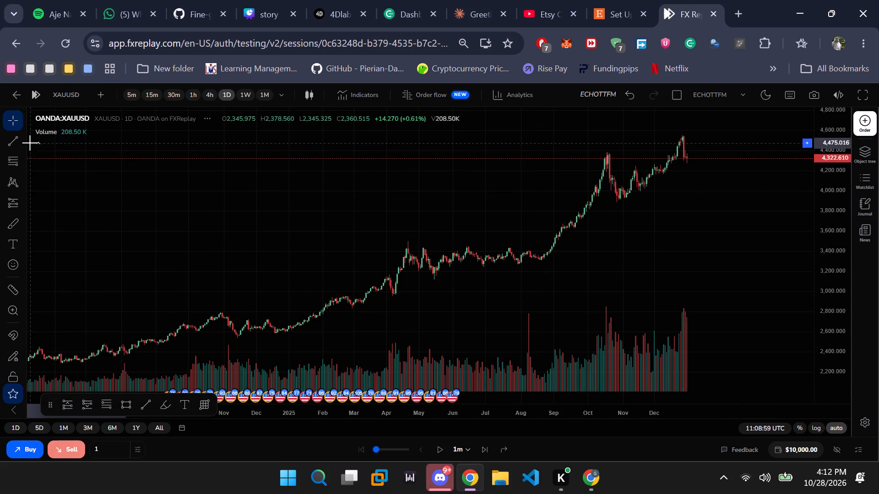
Remove the Volume indicator from the XAUUSD chart.
{"action": "left_click", "coordinate": [86, 129]}
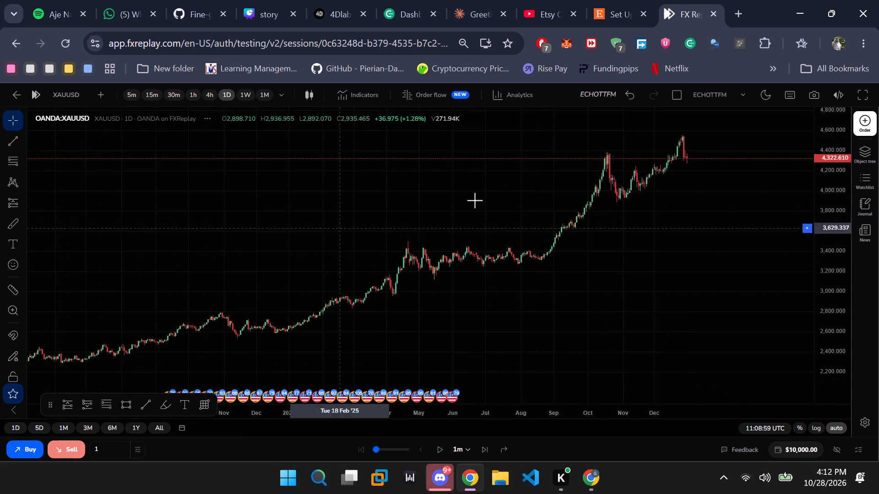
Switch the XAUUSD chart to the 1W timeframe and leave empty space after the latest candle.
{"action": "scroll", "coordinate": [560, 285], "scroll_direction": "up", "scroll_amount": 2}
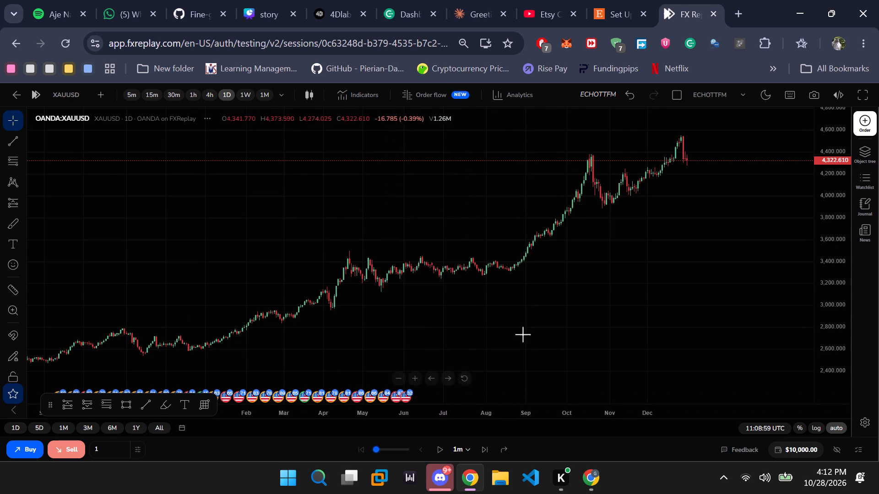
{"action": "scroll", "coordinate": [620, 173], "scroll_direction": "up", "scroll_amount": 10}
{"action": "scroll", "coordinate": [471, 191], "scroll_direction": "down", "scroll_amount": 20}
{"action": "scroll", "coordinate": [471, 191], "scroll_direction": "down", "scroll_amount": 6}
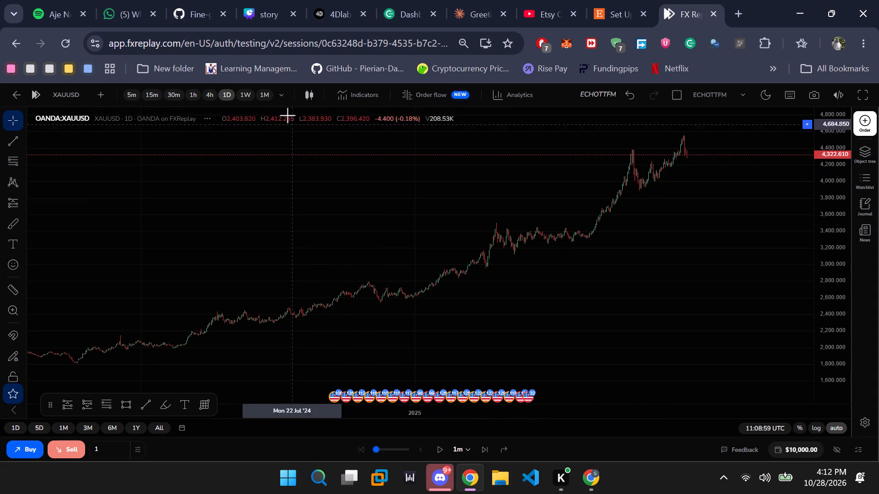
{"action": "left_click", "coordinate": [246, 97]}
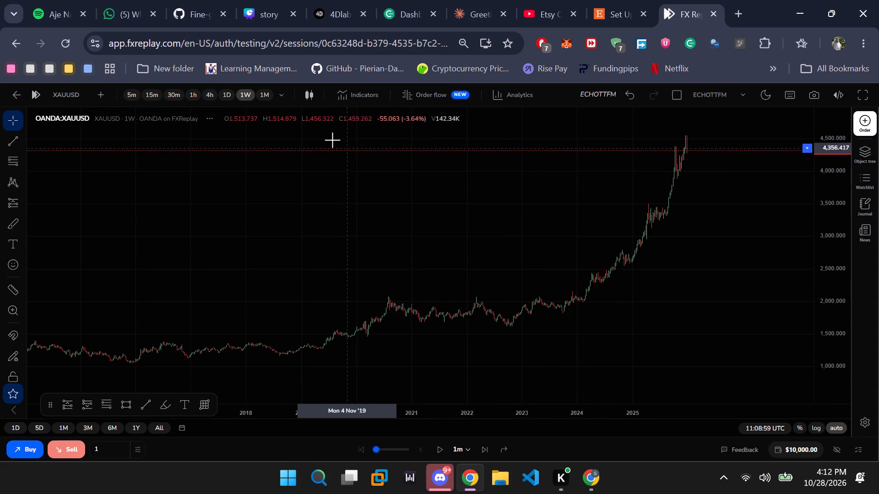
{"action": "scroll", "coordinate": [503, 200], "scroll_direction": "up", "scroll_amount": 5}
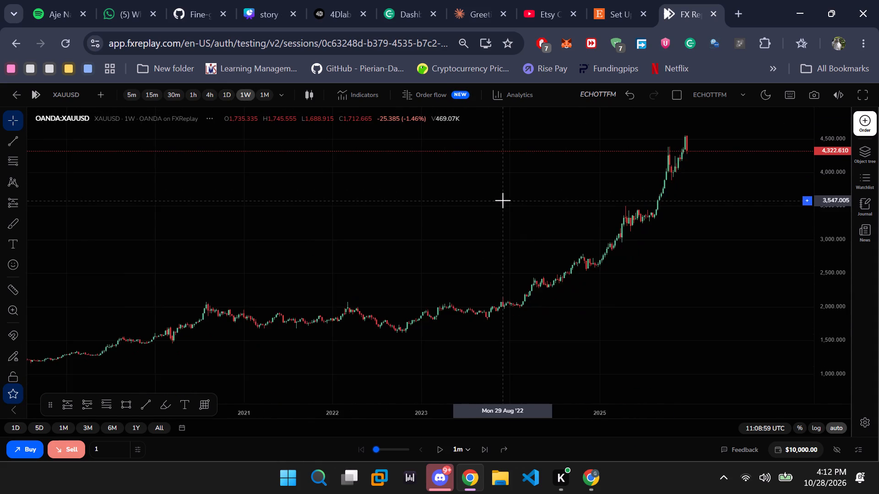
{"action": "scroll", "coordinate": [503, 200], "scroll_direction": "up", "scroll_amount": 9}
{"action": "scroll", "coordinate": [501, 214], "scroll_direction": "down", "scroll_amount": 6}
{"action": "scroll", "coordinate": [625, 247], "scroll_direction": "down", "scroll_amount": 4}
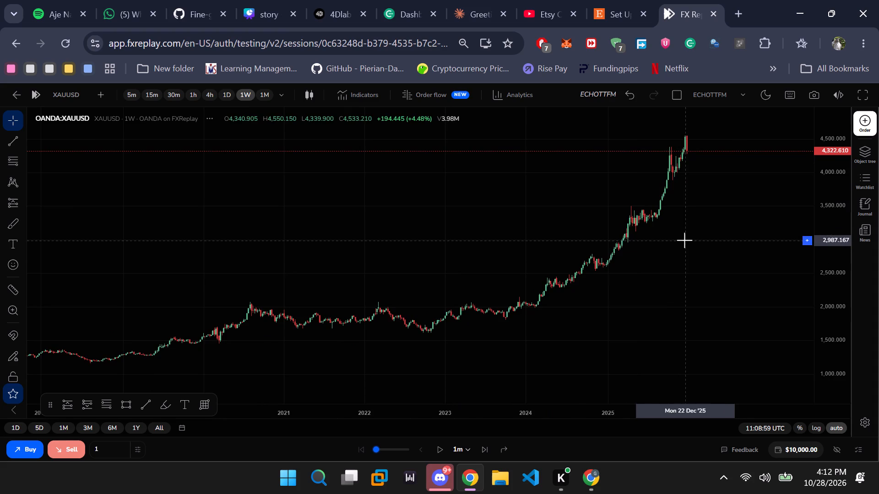
{"action": "left_click_drag", "start_coordinate": [684, 240], "coordinate": [530, 319]}
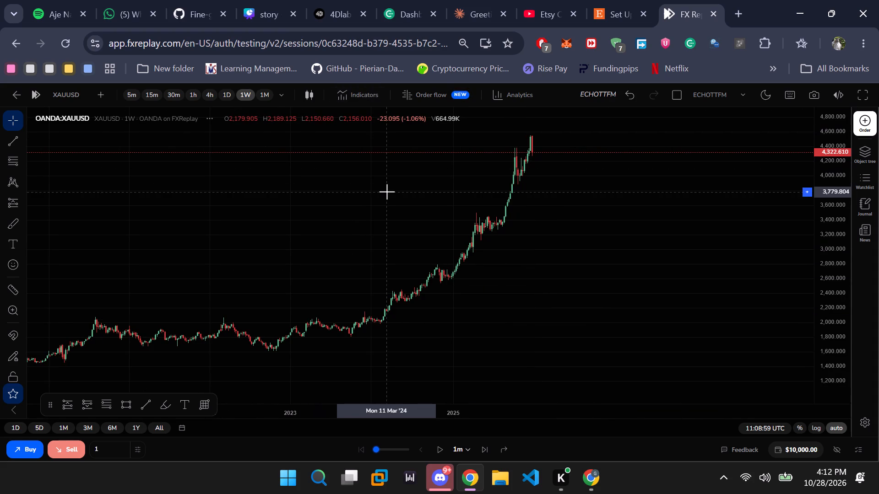
In the chart's canvas settings, set the solid background to the lightest gray, next to white.
{"action": "left_click", "coordinate": [597, 249]}
{"action": "right_click", "coordinate": [597, 250]}
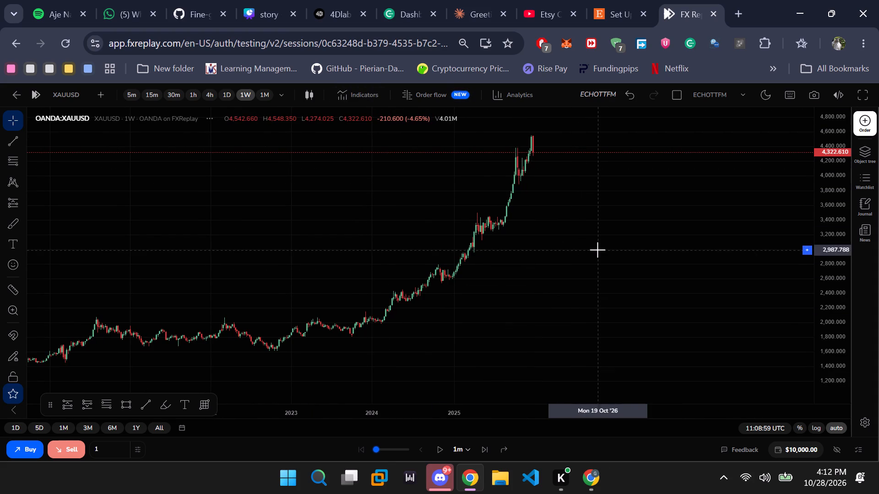
{"action": "left_click", "coordinate": [640, 446]}
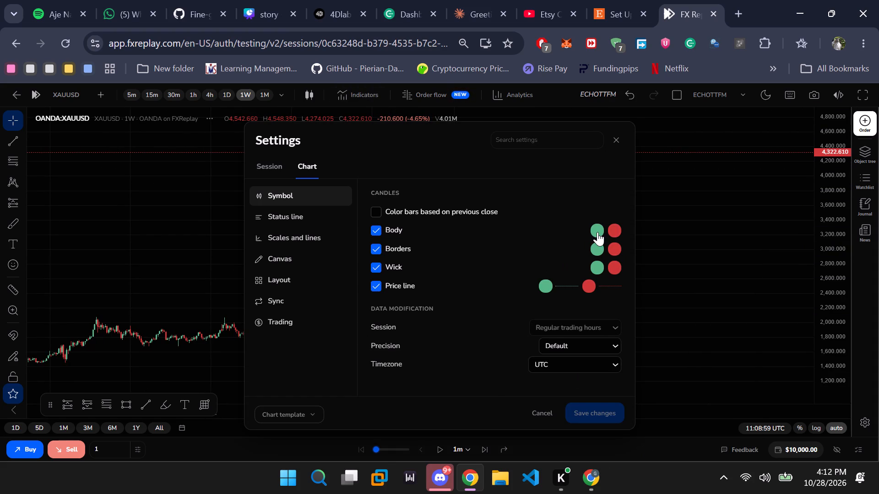
{"action": "left_click", "coordinate": [313, 247]}
{"action": "left_click", "coordinate": [313, 261]}
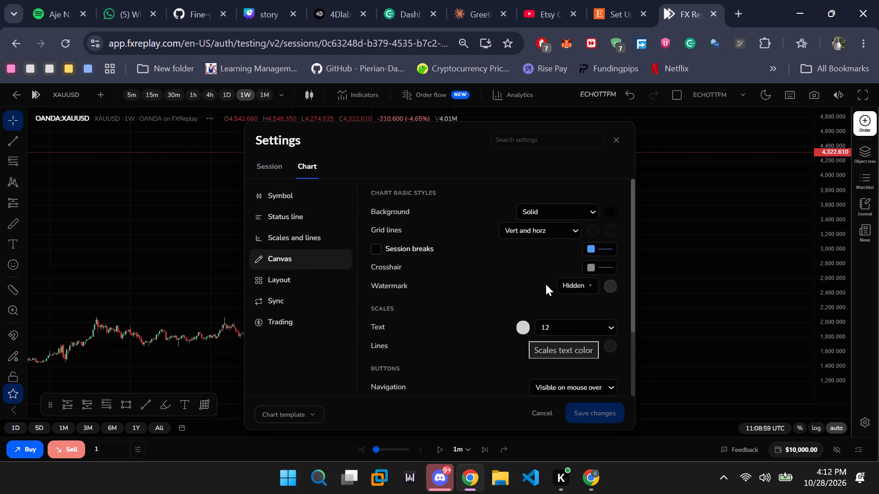
{"action": "left_click", "coordinate": [611, 219]}
{"action": "left_click", "coordinate": [611, 215]}
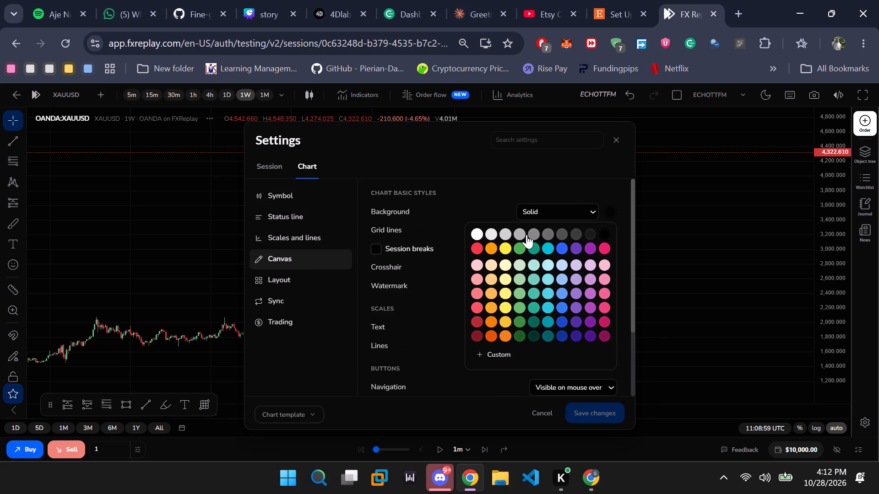
{"action": "left_click", "coordinate": [504, 235]}
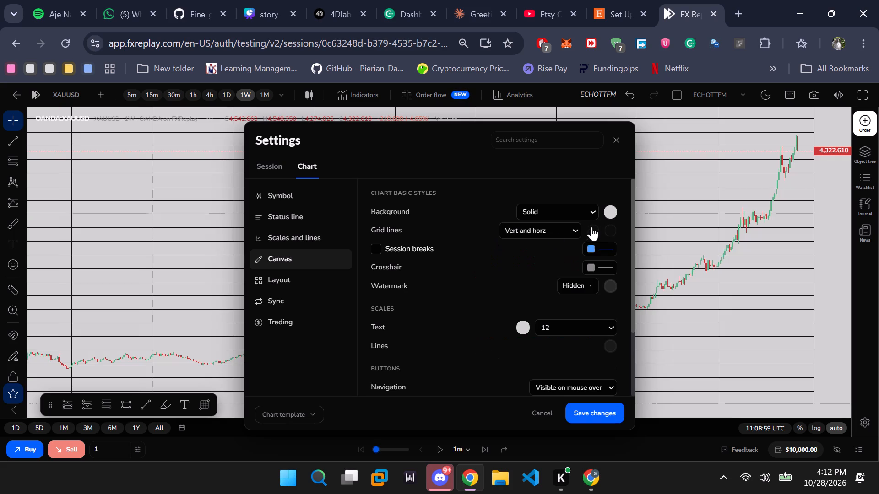
{"action": "left_click", "coordinate": [610, 212]}
{"action": "left_click", "coordinate": [490, 234]}
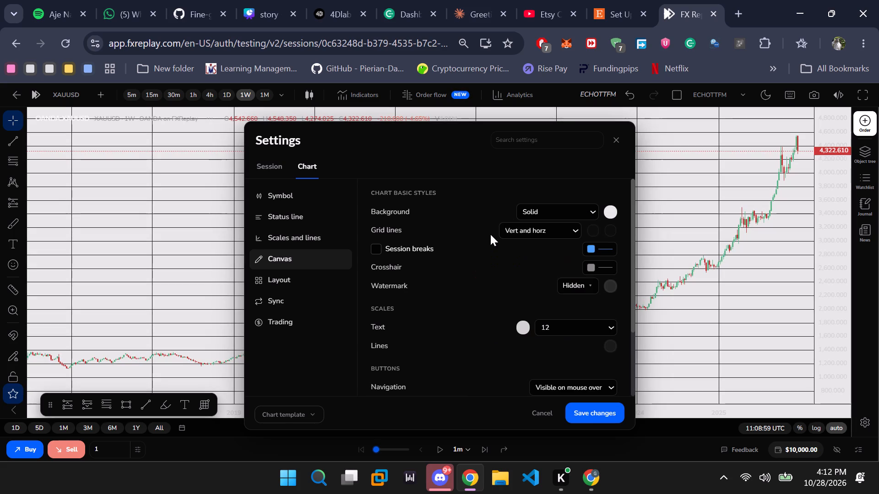
Set the chart's grid lines to None.
{"action": "left_click", "coordinate": [567, 230]}
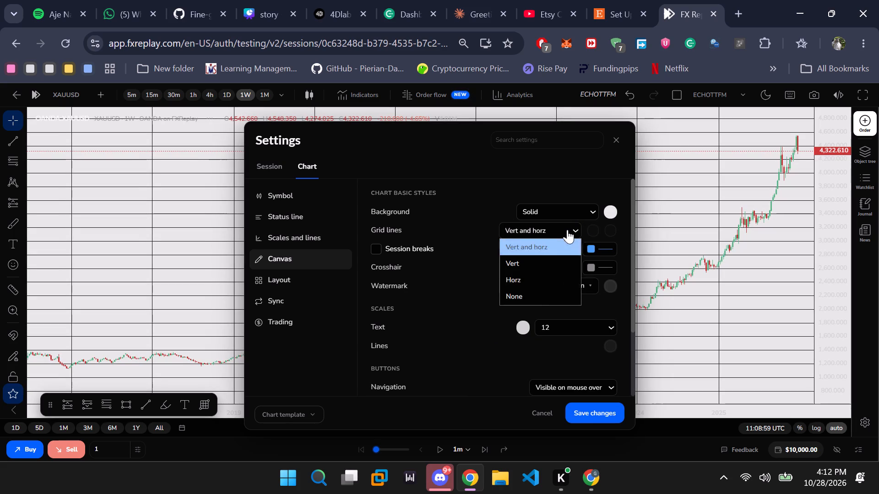
{"action": "left_click", "coordinate": [537, 297]}
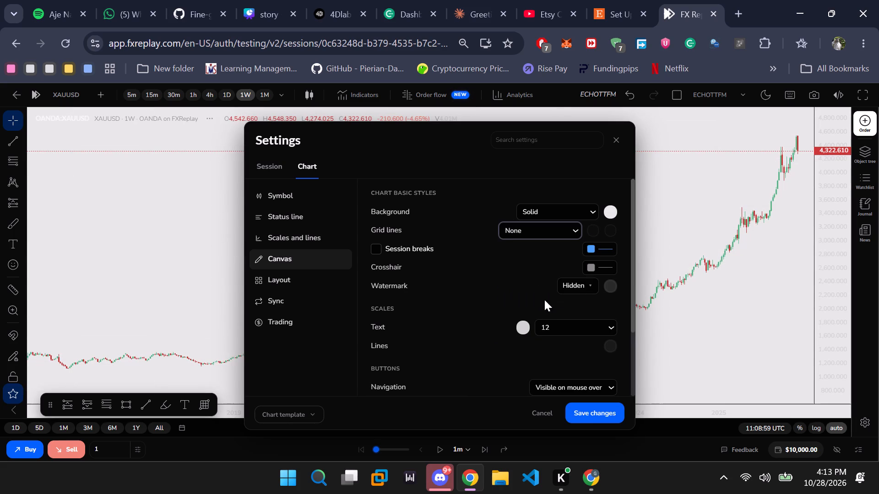
Set the rising candles' body colour to dark green in the symbol settings.
{"action": "left_click", "coordinate": [295, 192]}
{"action": "left_click", "coordinate": [594, 231]}
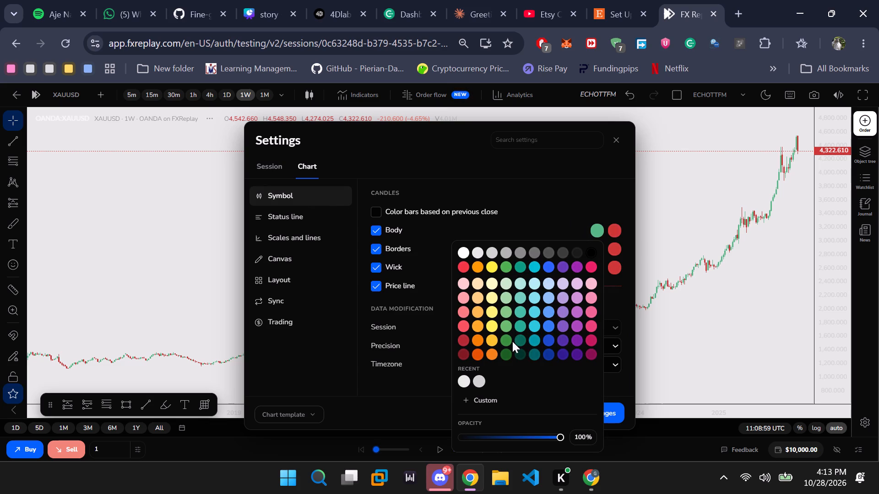
{"action": "left_click", "coordinate": [508, 338]}
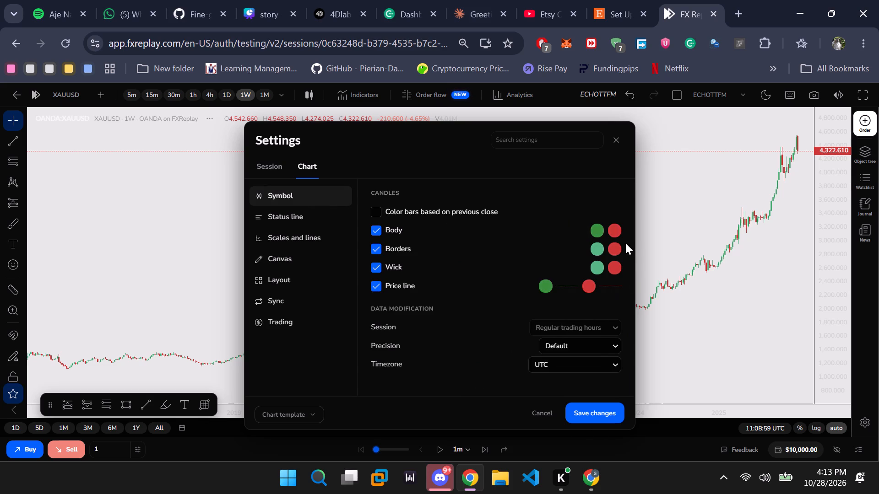
Set the falling candles' body, border and wick colours to black.
{"action": "left_click", "coordinate": [610, 227]}
{"action": "left_click", "coordinate": [609, 252]}
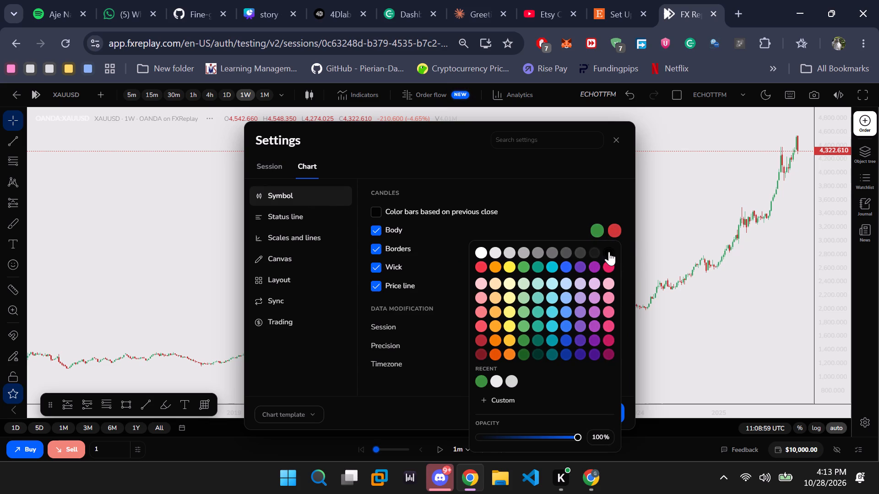
{"action": "left_click", "coordinate": [616, 250]}
{"action": "left_click", "coordinate": [604, 269]}
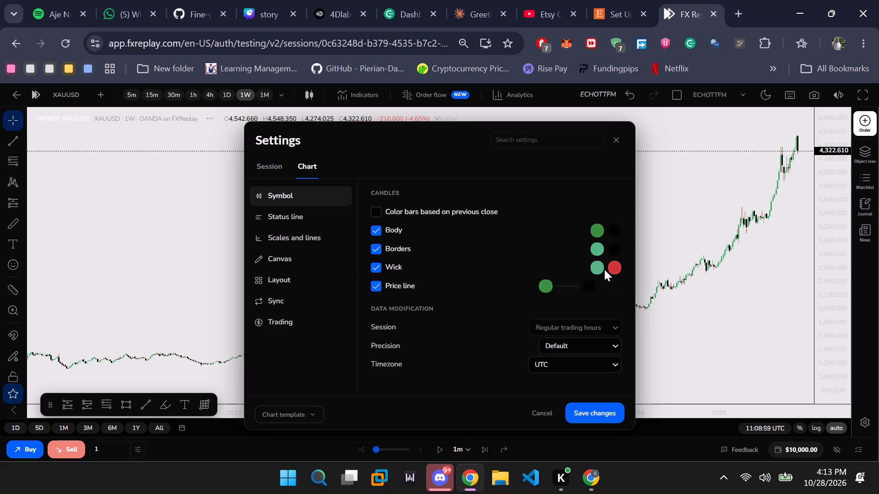
{"action": "left_click", "coordinate": [613, 266]}
{"action": "left_click", "coordinate": [605, 287]}
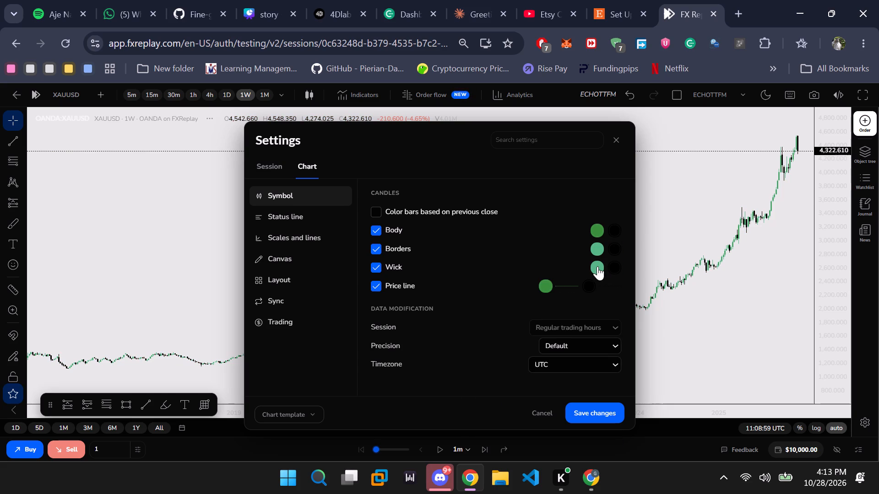
Set the rising candles' wick colour to black and their border colour to dark green.
{"action": "left_click", "coordinate": [597, 266]}
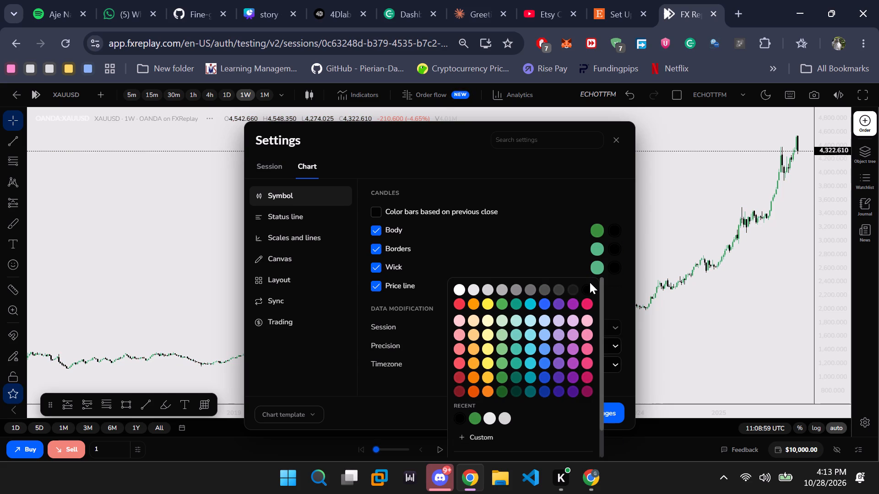
{"action": "left_click", "coordinate": [589, 290]}
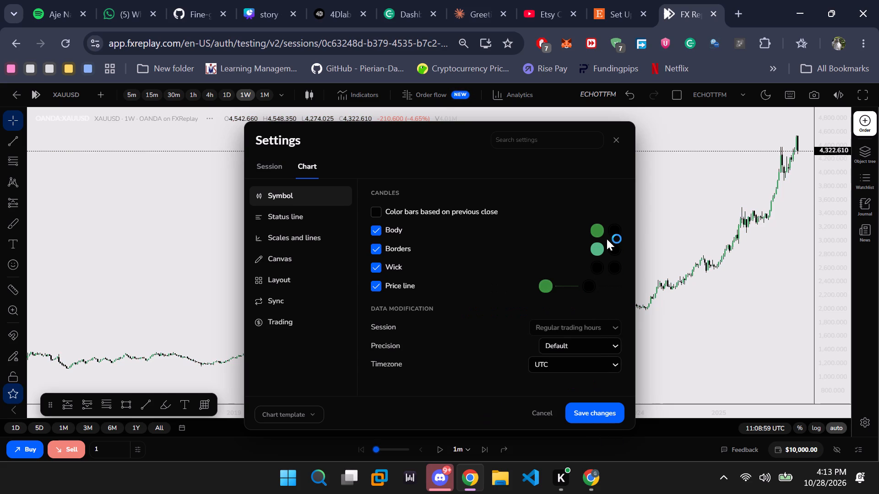
{"action": "left_click", "coordinate": [593, 250]}
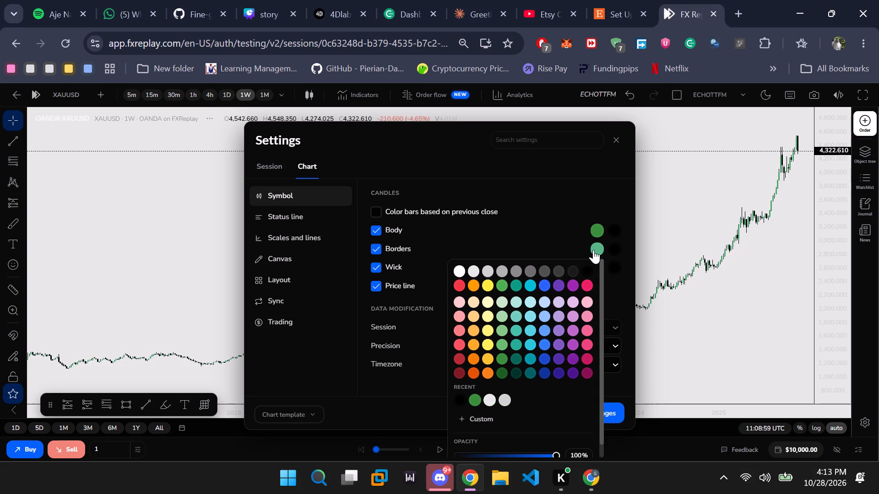
{"action": "left_click", "coordinate": [505, 359]}
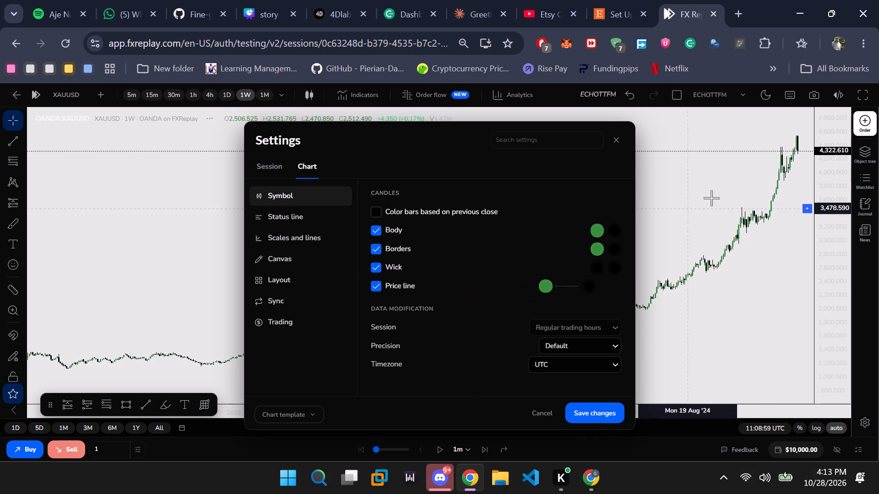
Set the chart's timezone to (UTC-5) Toronto and save the settings changes.
{"action": "left_click", "coordinate": [722, 188]}
{"action": "scroll", "coordinate": [673, 201], "scroll_direction": "up", "scroll_amount": 20}
{"action": "scroll", "coordinate": [693, 227], "scroll_direction": "down", "scroll_amount": 5}
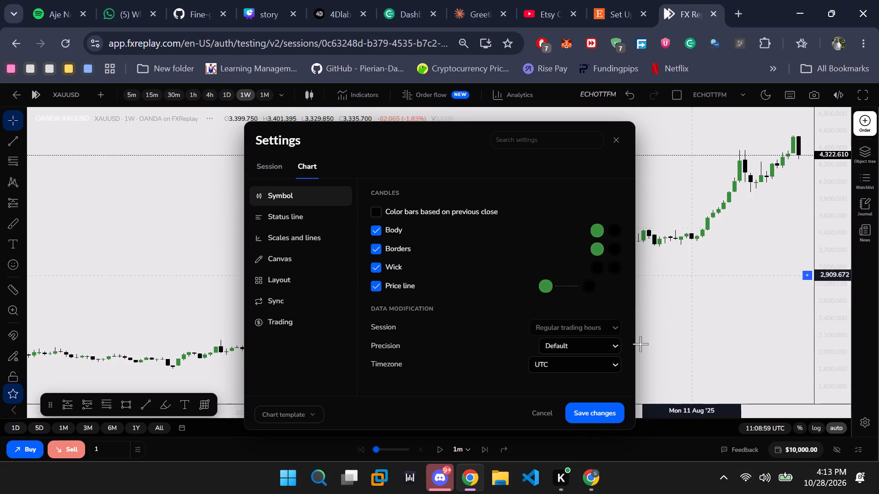
{"action": "left_click", "coordinate": [596, 370]}
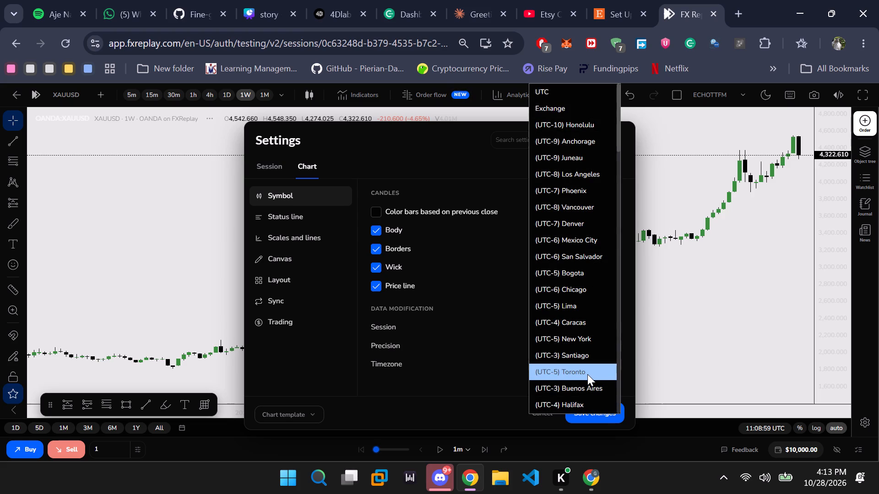
{"action": "left_click", "coordinate": [587, 374]}
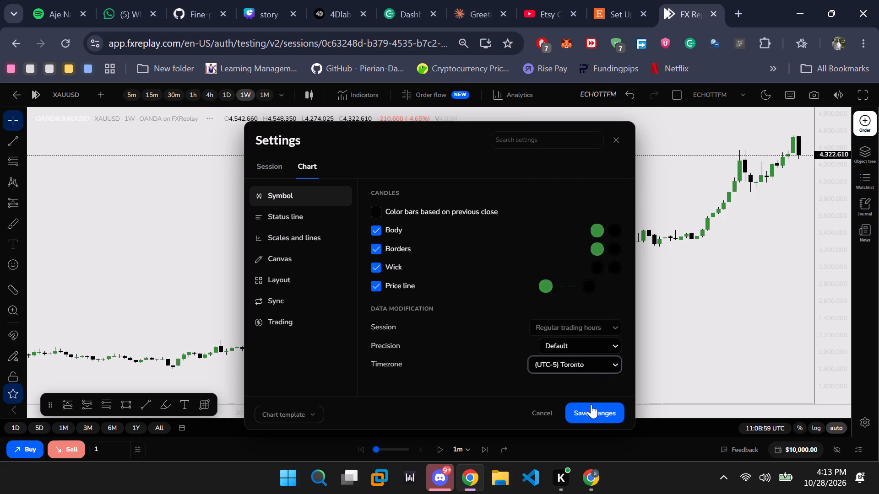
{"action": "left_click", "coordinate": [591, 409]}
In the chart's canvas settings, set the scales' text colour to black and save the changes.
{"action": "scroll", "coordinate": [725, 280], "scroll_direction": "up", "scroll_amount": 3}
{"action": "scroll", "coordinate": [725, 280], "scroll_direction": "down", "scroll_amount": 4}
{"action": "left_click_drag", "start_coordinate": [736, 278], "coordinate": [450, 350]}
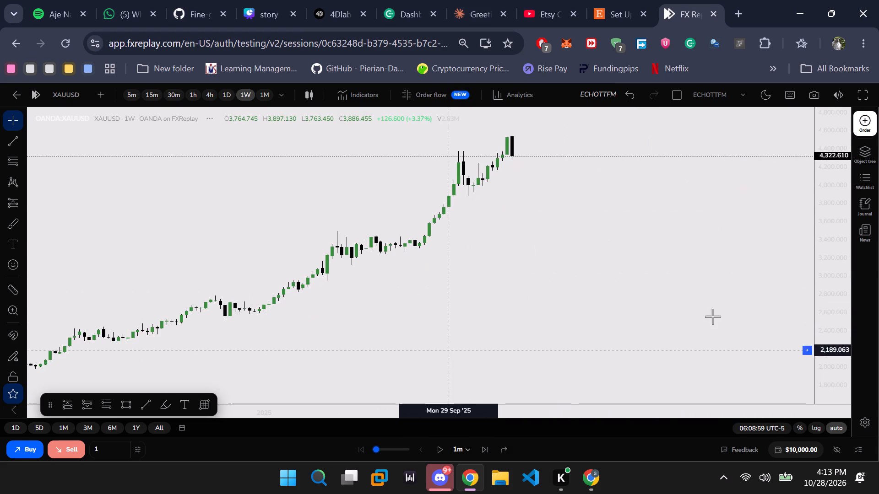
{"action": "left_click_drag", "start_coordinate": [838, 312], "coordinate": [818, 172]}
{"action": "scroll", "coordinate": [701, 196], "scroll_direction": "up", "scroll_amount": 2}
{"action": "left_click_drag", "start_coordinate": [676, 168], "coordinate": [711, 432]}
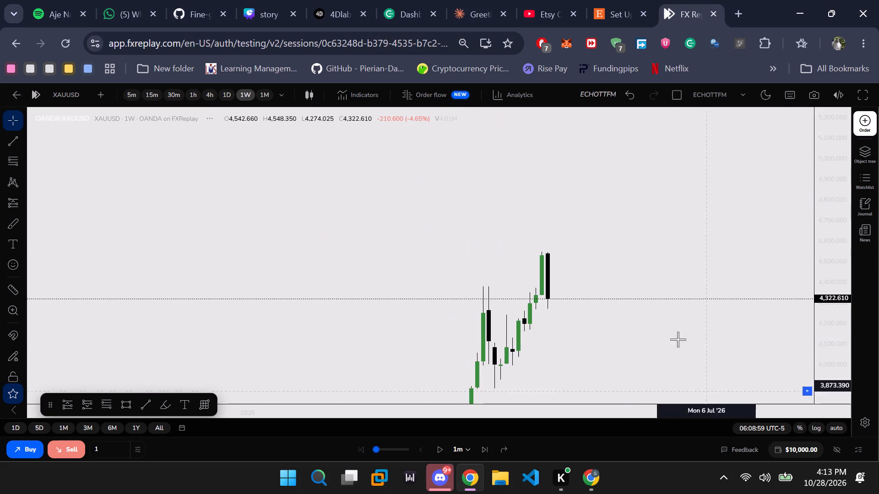
{"action": "scroll", "coordinate": [678, 339], "scroll_direction": "up", "scroll_amount": 2}
{"action": "right_click", "coordinate": [595, 189]}
{"action": "left_click", "coordinate": [647, 375]}
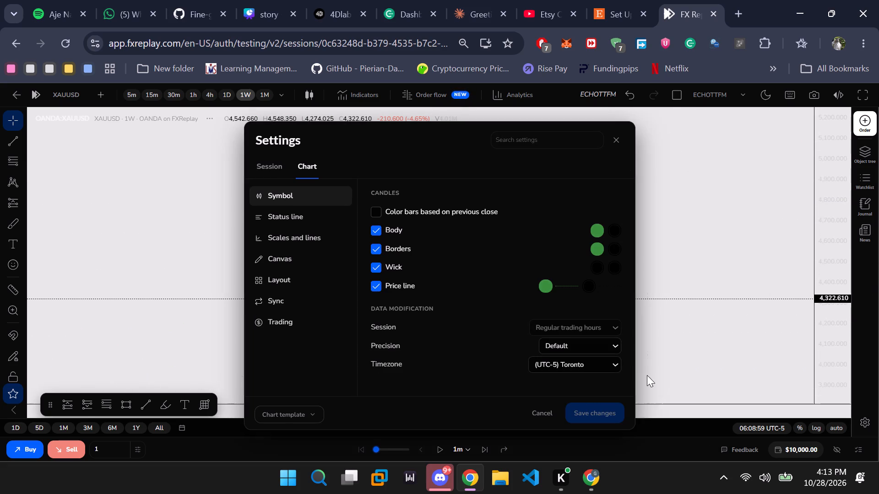
{"action": "left_click", "coordinate": [298, 213]}
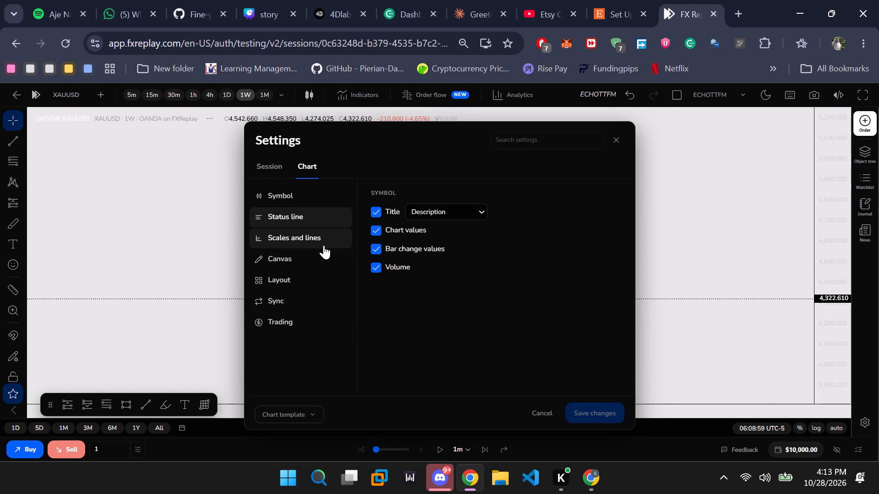
{"action": "left_click", "coordinate": [324, 245]}
{"action": "left_click", "coordinate": [311, 253]}
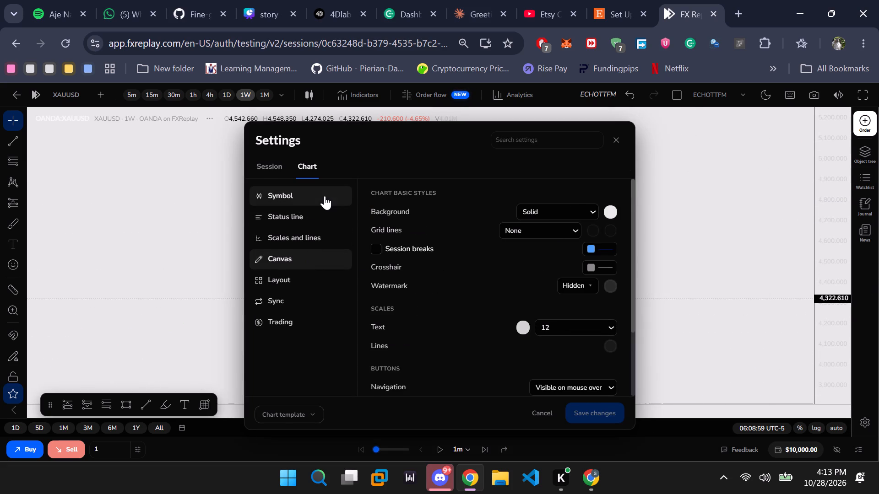
{"action": "left_click", "coordinate": [580, 328]}
{"action": "left_click", "coordinate": [518, 328]}
{"action": "left_click", "coordinate": [513, 117]}
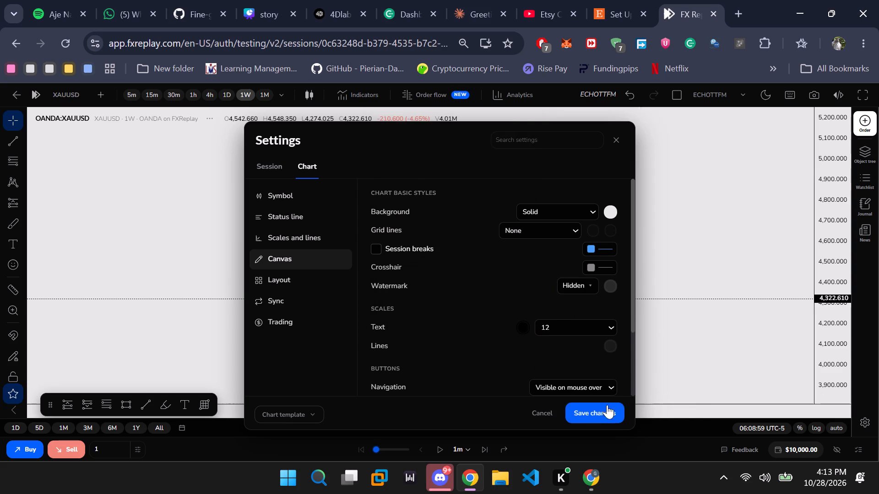
{"action": "left_click", "coordinate": [597, 409]}
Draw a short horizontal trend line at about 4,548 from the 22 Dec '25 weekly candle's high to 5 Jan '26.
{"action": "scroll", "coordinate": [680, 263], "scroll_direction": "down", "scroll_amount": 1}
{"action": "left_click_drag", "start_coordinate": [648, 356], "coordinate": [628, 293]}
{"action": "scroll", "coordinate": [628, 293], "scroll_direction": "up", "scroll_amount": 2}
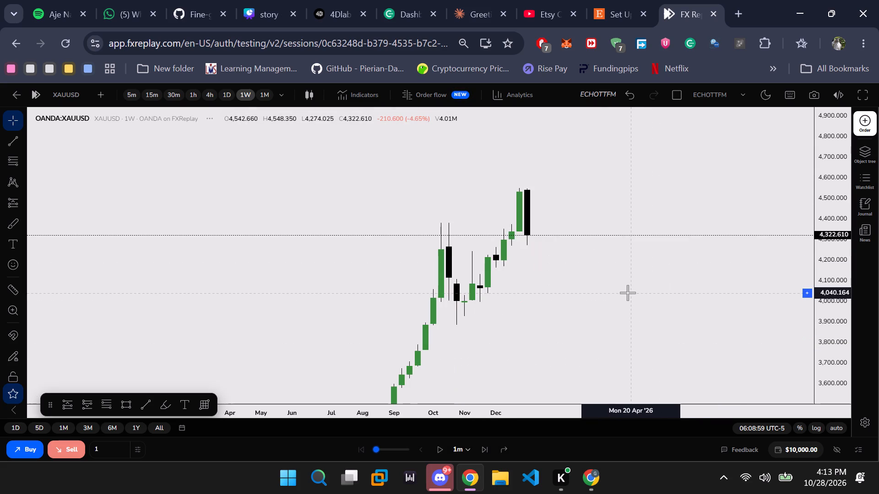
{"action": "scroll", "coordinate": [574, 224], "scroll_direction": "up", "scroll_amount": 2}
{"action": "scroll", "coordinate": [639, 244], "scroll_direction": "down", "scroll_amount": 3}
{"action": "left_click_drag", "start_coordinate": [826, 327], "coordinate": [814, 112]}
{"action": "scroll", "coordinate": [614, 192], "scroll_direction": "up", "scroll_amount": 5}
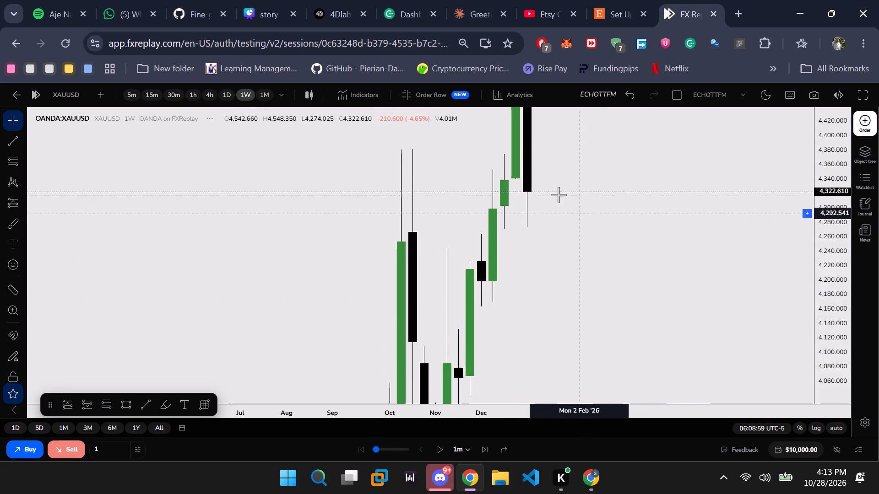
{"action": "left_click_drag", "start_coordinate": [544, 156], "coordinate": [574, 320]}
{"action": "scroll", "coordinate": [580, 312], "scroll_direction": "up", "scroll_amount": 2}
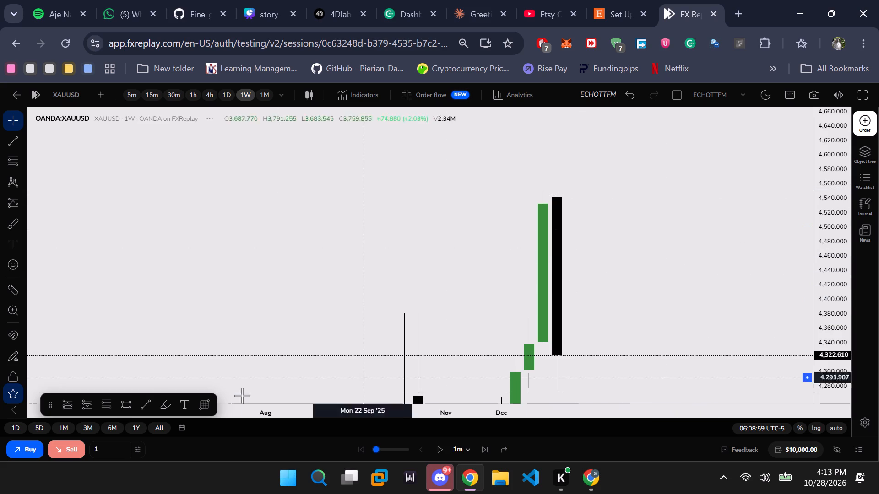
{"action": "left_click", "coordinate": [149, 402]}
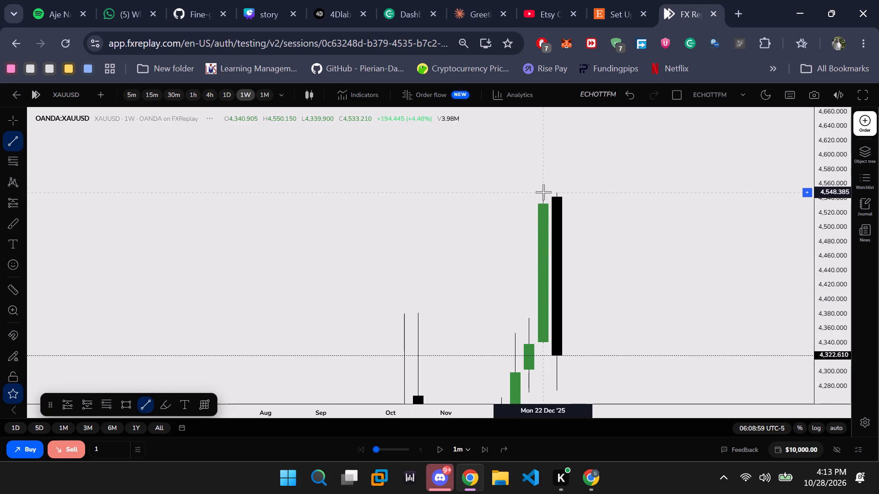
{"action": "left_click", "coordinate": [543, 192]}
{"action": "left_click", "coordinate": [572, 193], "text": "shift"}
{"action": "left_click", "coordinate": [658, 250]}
In the canvas settings, set the solid background to the light gray two swatches from white and save the changes.
{"action": "right_click", "coordinate": [658, 250]}
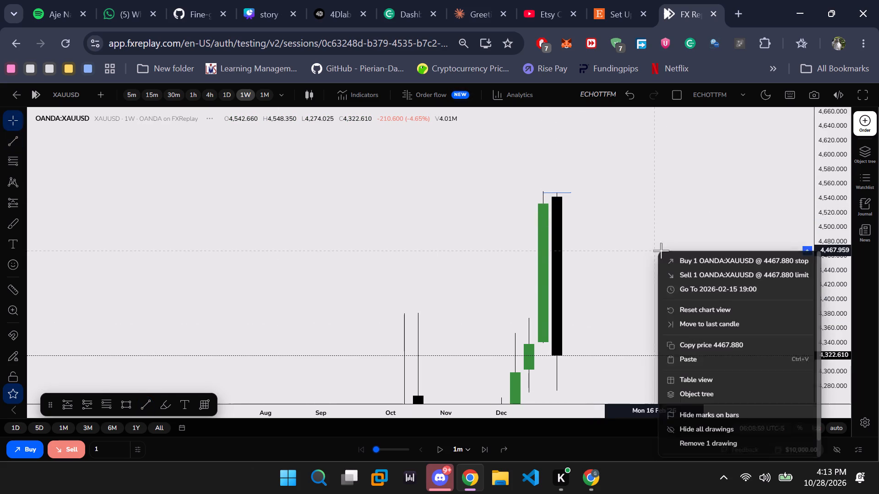
{"action": "left_click", "coordinate": [632, 146]}
{"action": "right_click", "coordinate": [624, 147]}
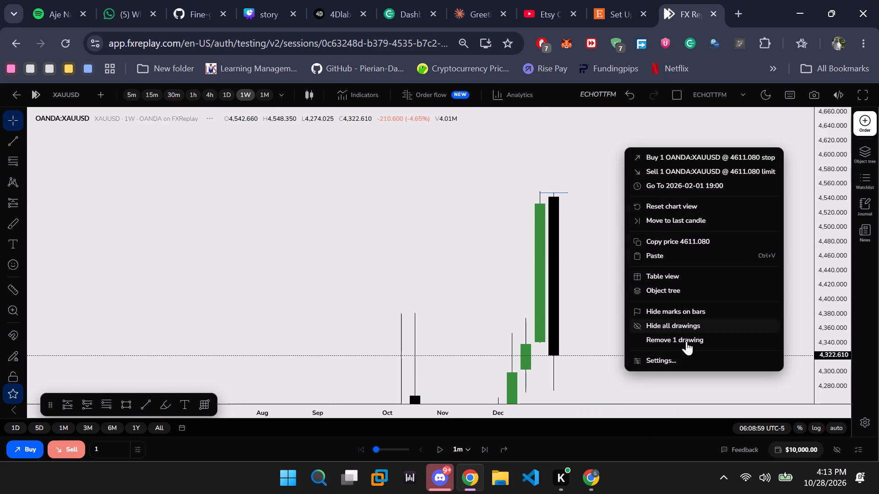
{"action": "left_click", "coordinate": [677, 359]}
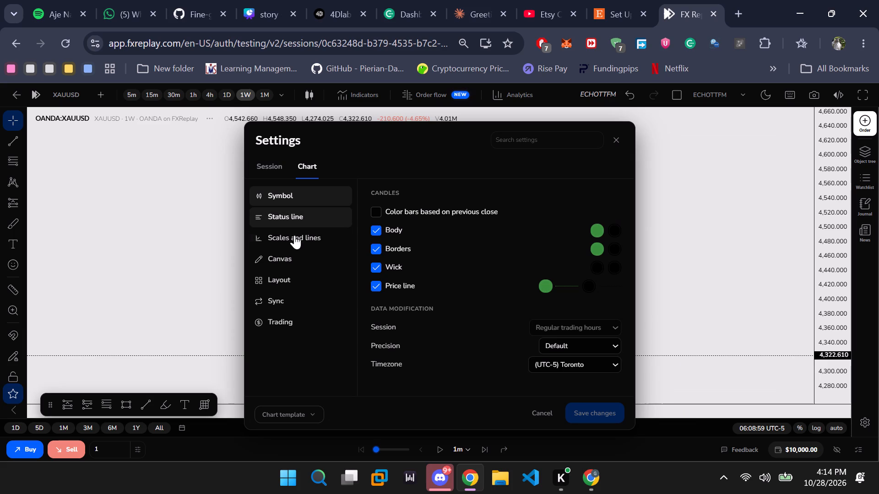
{"action": "left_click", "coordinate": [287, 258]}
{"action": "left_click", "coordinate": [605, 210]}
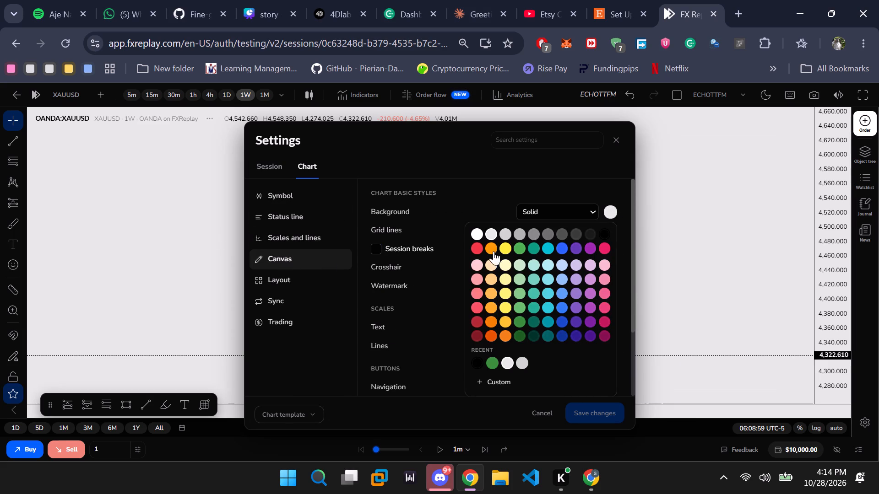
{"action": "left_click", "coordinate": [494, 235]}
{"action": "left_click", "coordinate": [612, 214]}
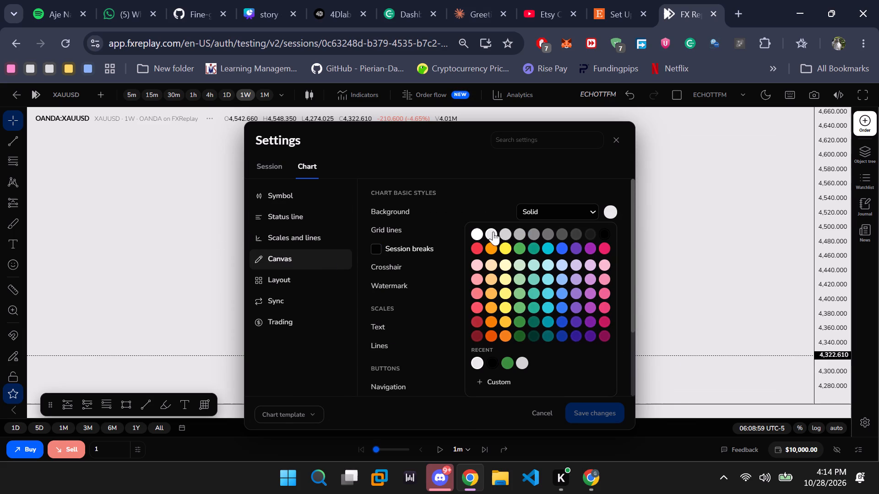
{"action": "left_click", "coordinate": [516, 231]}
{"action": "left_click", "coordinate": [589, 212]}
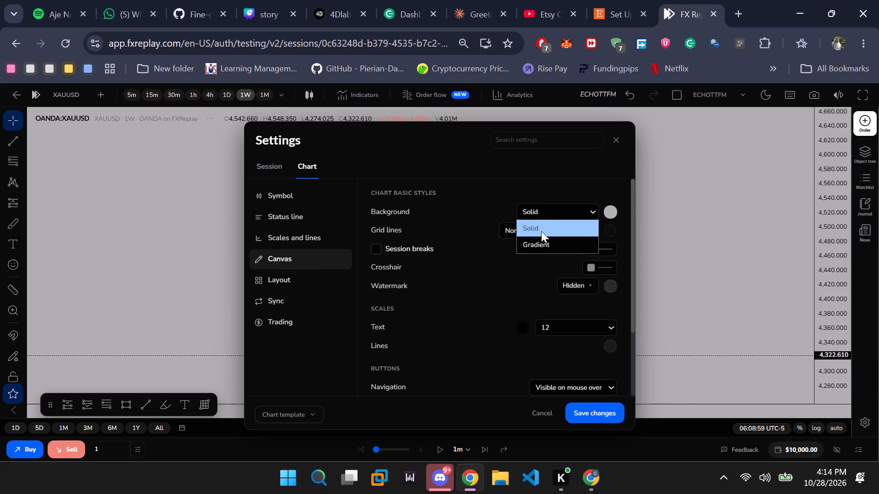
{"action": "left_click", "coordinate": [612, 213]}
{"action": "left_click", "coordinate": [502, 236]}
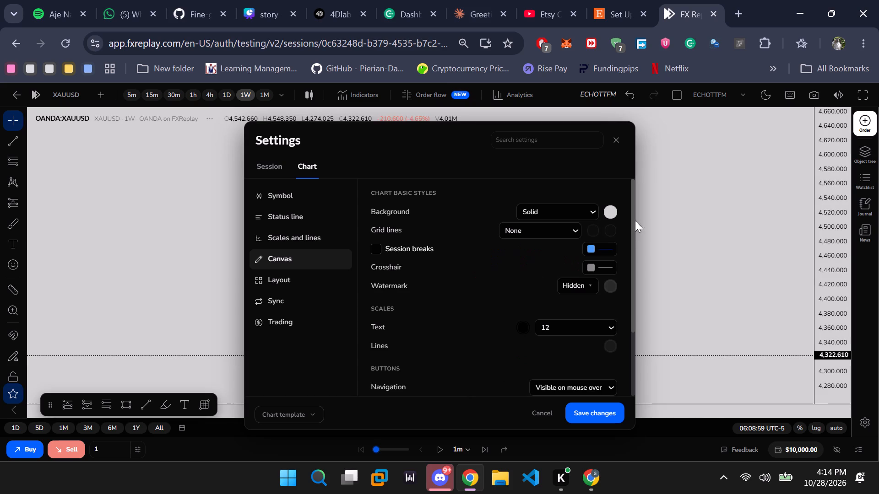
{"action": "left_click", "coordinate": [600, 413]}
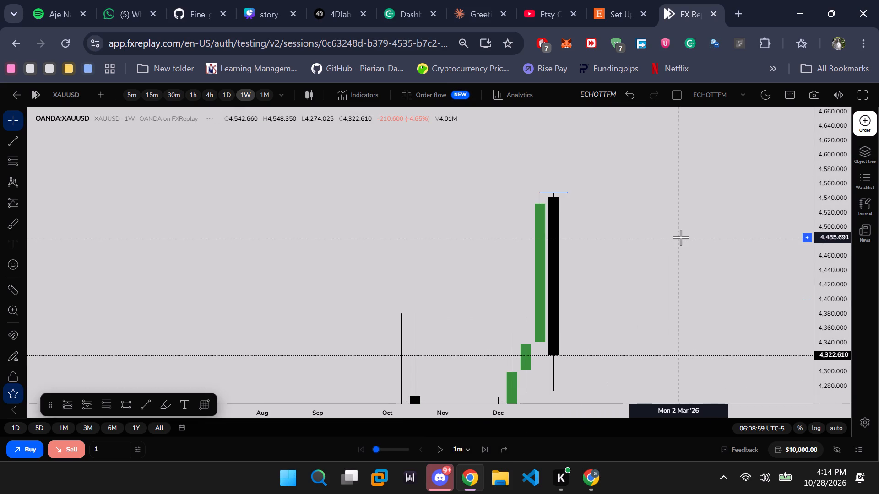
Turn on magnet mode for drawings and delete the trend line at the 22 Dec '25 candle's high.
{"action": "scroll", "coordinate": [681, 237], "scroll_direction": "up", "scroll_amount": 2}
{"action": "left_click", "coordinate": [559, 193]}
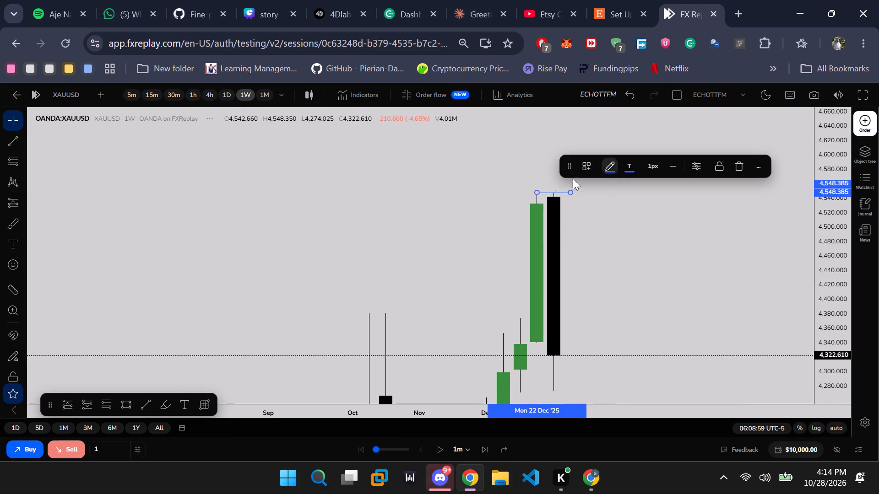
{"action": "left_click", "coordinate": [11, 337]}
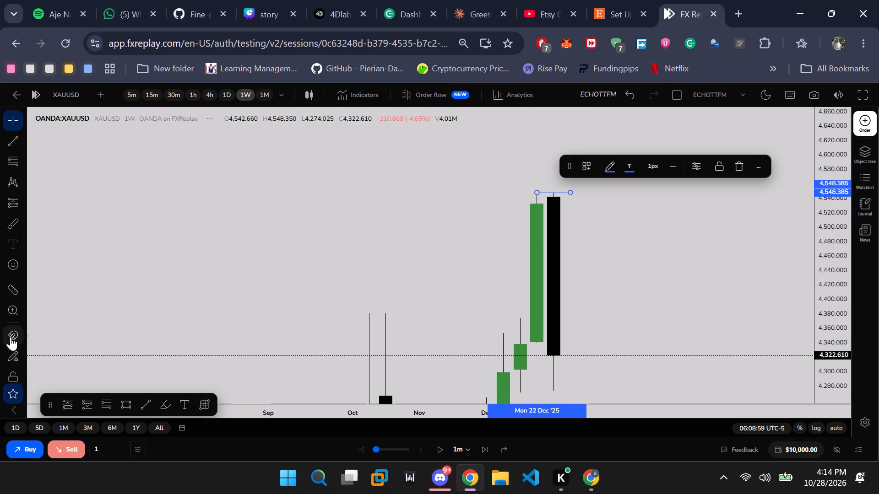
{"action": "key", "text": "Delete"}
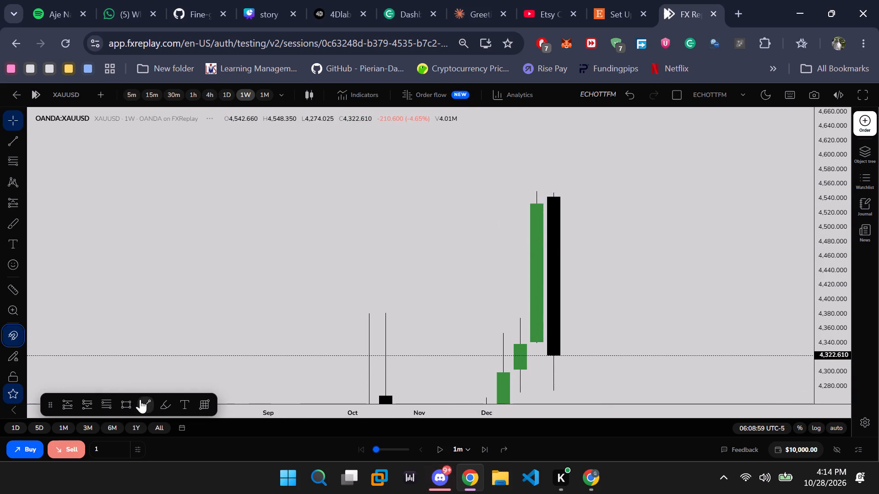
Draw a short horizontal trend line snapped to the 22 Dec '25 candle's high, ending at 5 Jan '26.
{"action": "left_click", "coordinate": [140, 399]}
{"action": "left_click", "coordinate": [538, 191]}
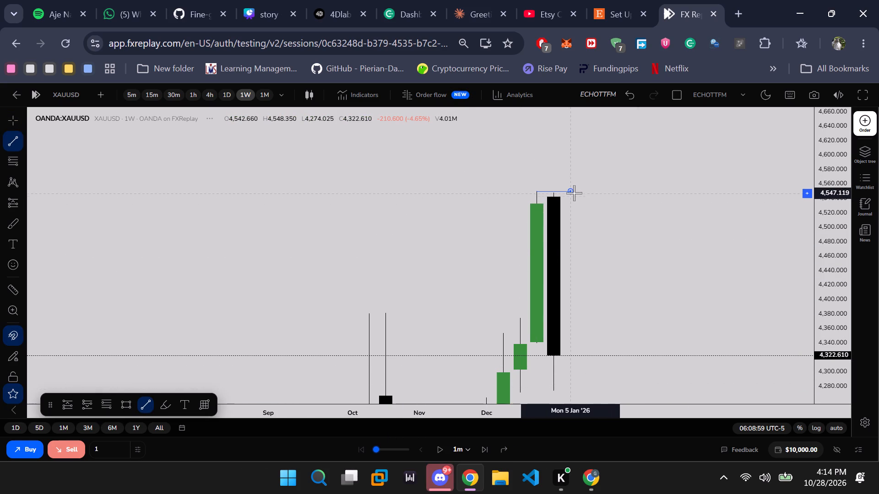
{"action": "left_click", "coordinate": [574, 193], "text": "shift"}
{"action": "left_click", "coordinate": [650, 253]}
Examine the snapped trend line at the candle highs and the surrounding weekly price action.
{"action": "scroll", "coordinate": [650, 253], "scroll_direction": "up", "scroll_amount": 3}
{"action": "left_click_drag", "start_coordinate": [827, 344], "coordinate": [827, 222]}
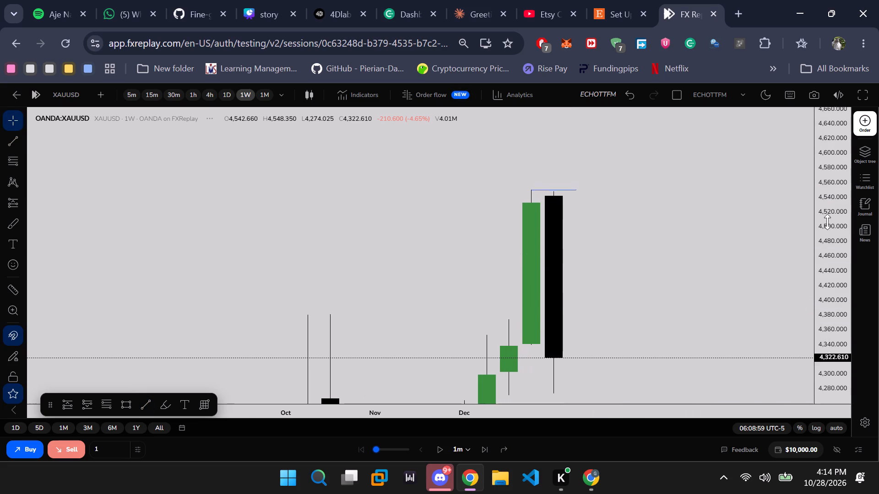
{"action": "left_click_drag", "start_coordinate": [827, 222], "coordinate": [827, 198]}
{"action": "scroll", "coordinate": [653, 236], "scroll_direction": "up", "scroll_amount": 2}
{"action": "left_click_drag", "start_coordinate": [658, 212], "coordinate": [665, 306]}
{"action": "scroll", "coordinate": [665, 306], "scroll_direction": "up", "scroll_amount": 1}
{"action": "scroll", "coordinate": [666, 299], "scroll_direction": "down", "scroll_amount": 2}
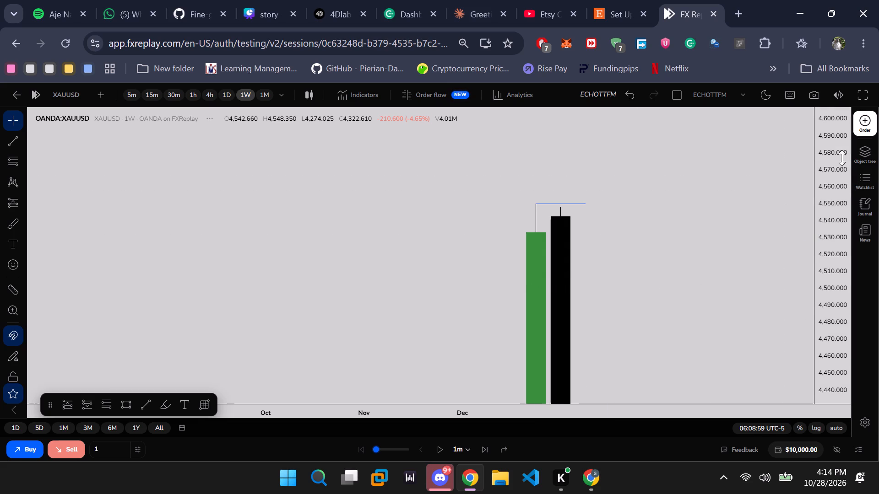
{"action": "left_click_drag", "start_coordinate": [839, 147], "coordinate": [846, 277]}
{"action": "scroll", "coordinate": [738, 273], "scroll_direction": "down", "scroll_amount": 4}
{"action": "left_click_drag", "start_coordinate": [736, 332], "coordinate": [693, 191]}
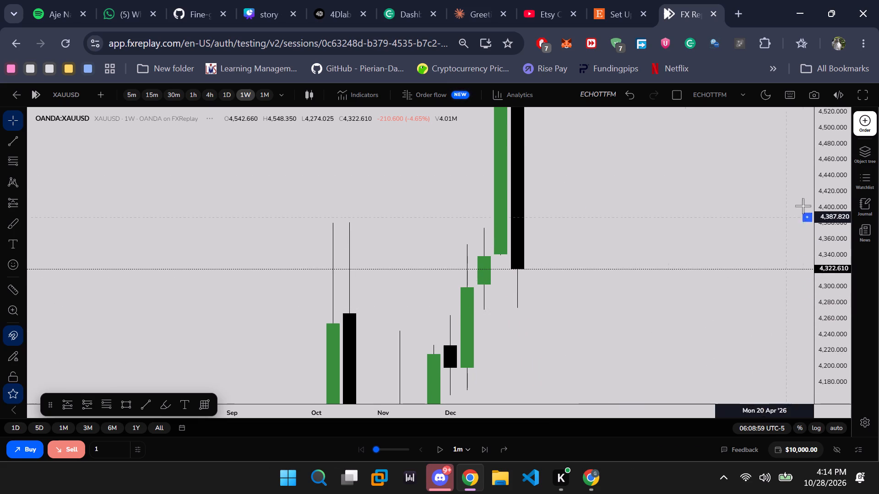
{"action": "left_click_drag", "start_coordinate": [824, 150], "coordinate": [818, 361]}
{"action": "scroll", "coordinate": [678, 302], "scroll_direction": "down", "scroll_amount": 5}
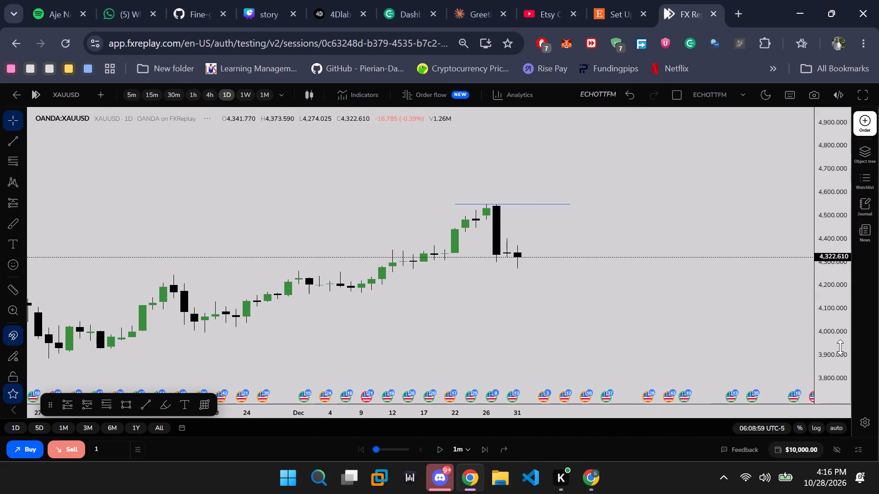
Draw a rectangle zone from 4,484.195 to 4,404.375, starting at 26 Dec '25 and extended to 14 Jan '26.
{"action": "left_click_drag", "start_coordinate": [841, 346], "coordinate": [806, 196]}
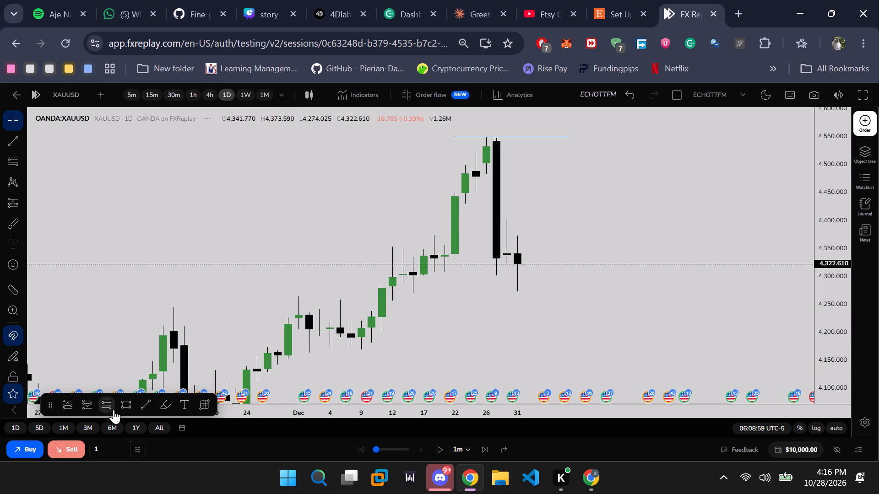
{"action": "left_click", "coordinate": [129, 401]}
{"action": "left_click", "coordinate": [484, 176]}
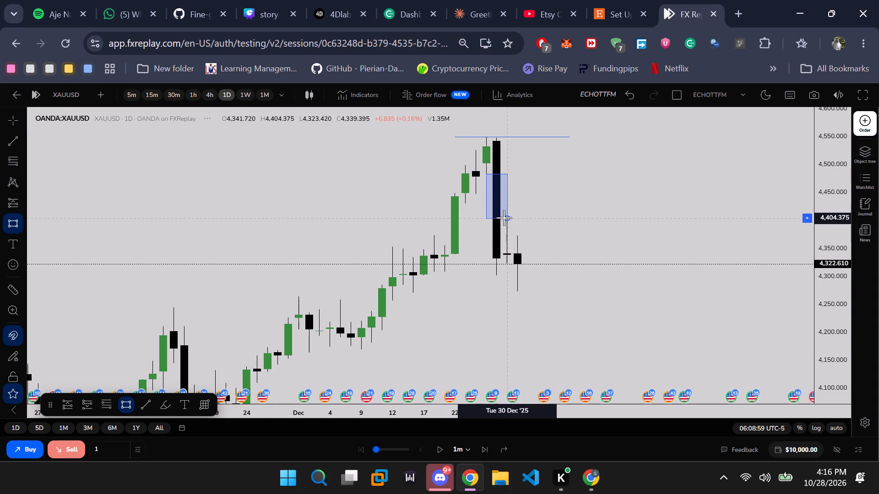
{"action": "left_click", "coordinate": [504, 218]}
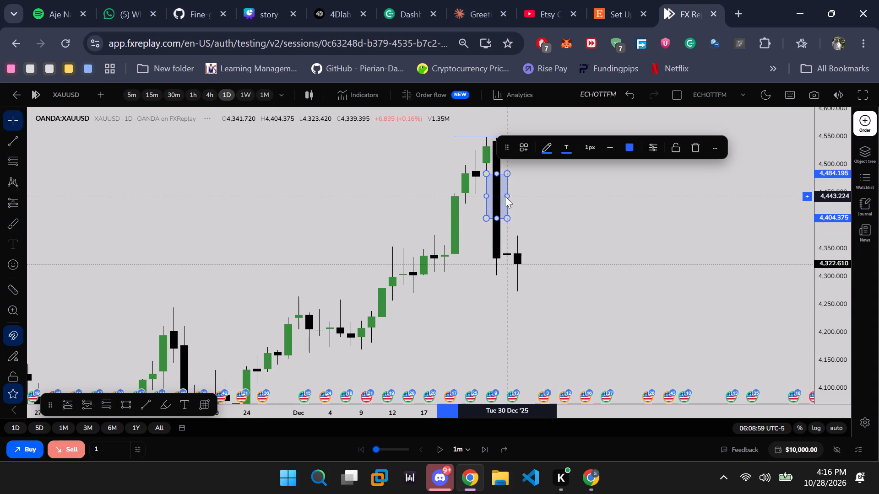
{"action": "left_click", "coordinate": [505, 196]}
{"action": "left_click_drag", "start_coordinate": [512, 196], "coordinate": [528, 193]}
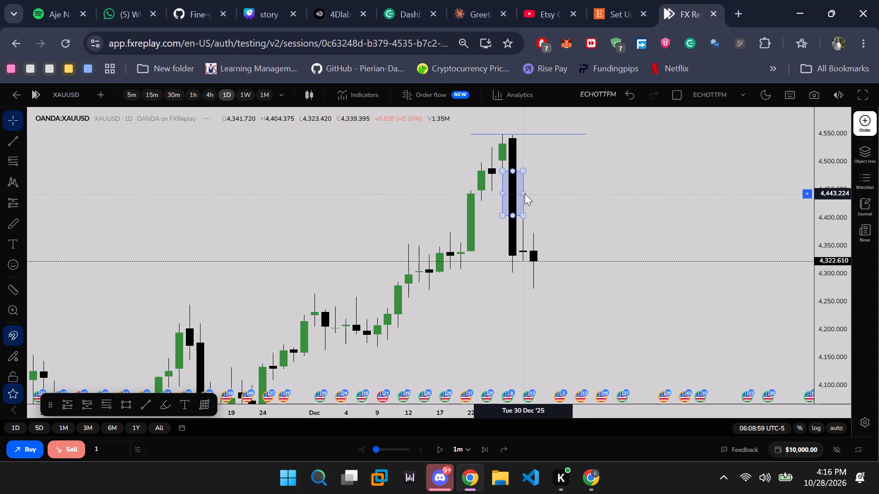
{"action": "left_click", "coordinate": [525, 193]}
{"action": "left_click_drag", "start_coordinate": [520, 192], "coordinate": [675, 185]}
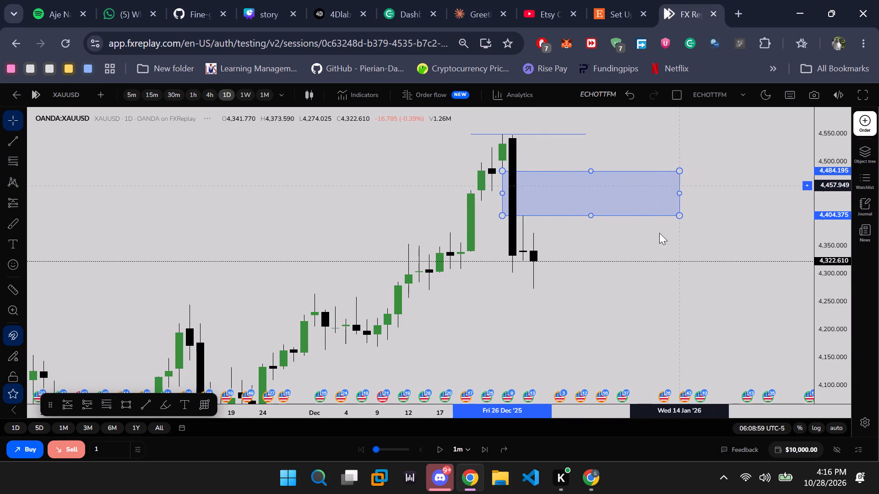
Draw a trend line from the 16 Dec '25 low at 4,271.575 to the 31 Dec '25 low at 4,274.025.
{"action": "left_click_drag", "start_coordinate": [663, 255], "coordinate": [668, 257]}
{"action": "scroll", "coordinate": [668, 262], "scroll_direction": "up", "scroll_amount": 1}
{"action": "left_click_drag", "start_coordinate": [673, 258], "coordinate": [582, 328]}
{"action": "scroll", "coordinate": [576, 328], "scroll_direction": "down", "scroll_amount": 1}
{"action": "left_click_drag", "start_coordinate": [629, 324], "coordinate": [509, 290]}
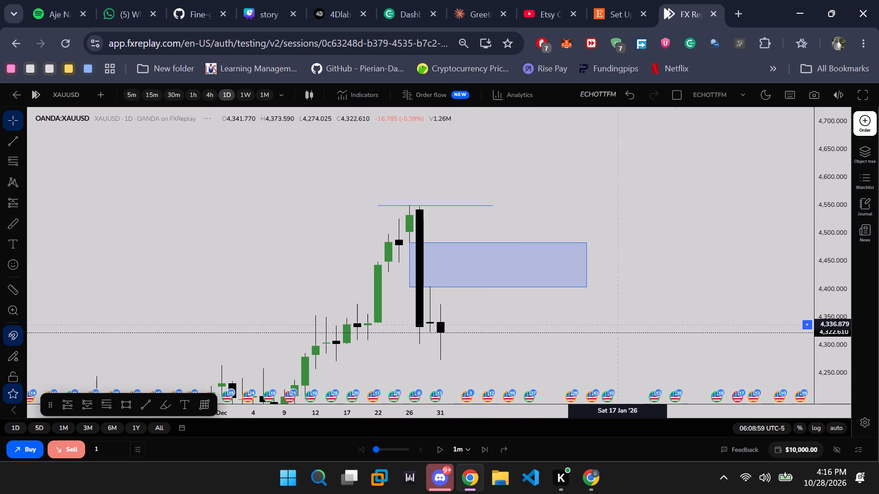
{"action": "left_click_drag", "start_coordinate": [509, 290], "coordinate": [491, 278]}
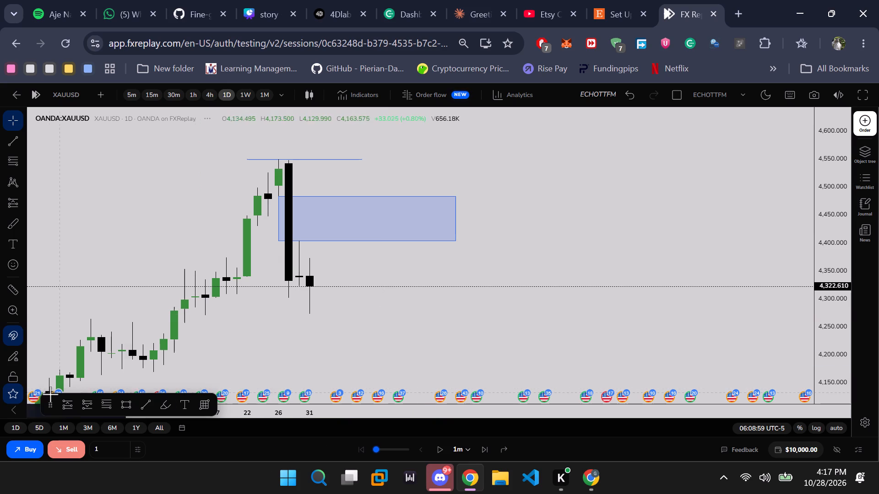
{"action": "left_click", "coordinate": [146, 407]}
{"action": "left_click", "coordinate": [205, 313]}
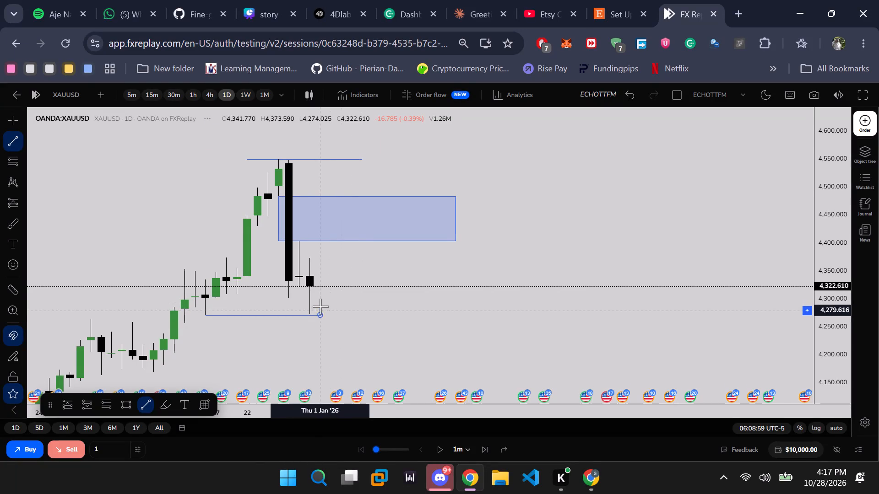
{"action": "left_click", "coordinate": [310, 317]}
{"action": "left_click", "coordinate": [385, 321]}
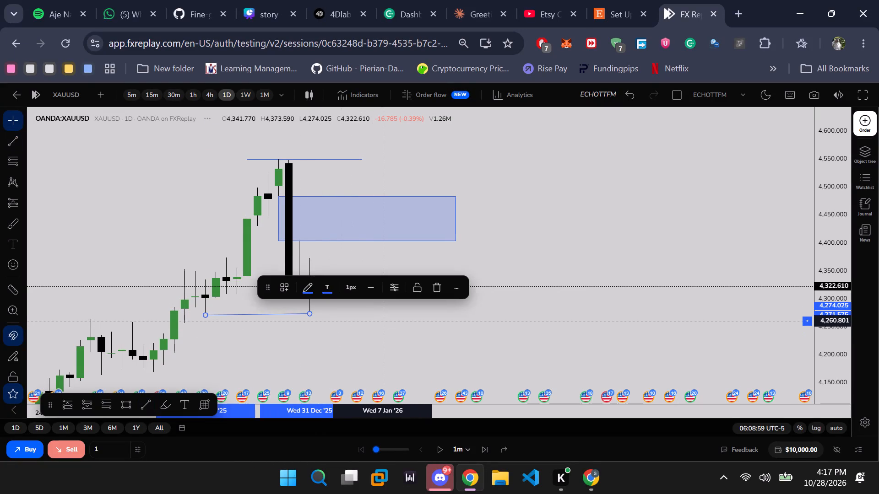
Set both the text colour and the line colour of the trend line under the December lows to black.
{"action": "left_click", "coordinate": [282, 313]}
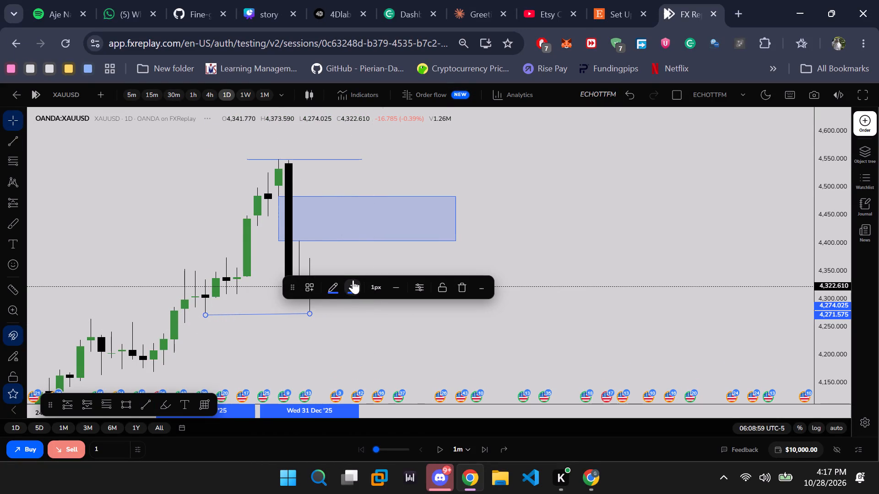
{"action": "left_click", "coordinate": [351, 283]}
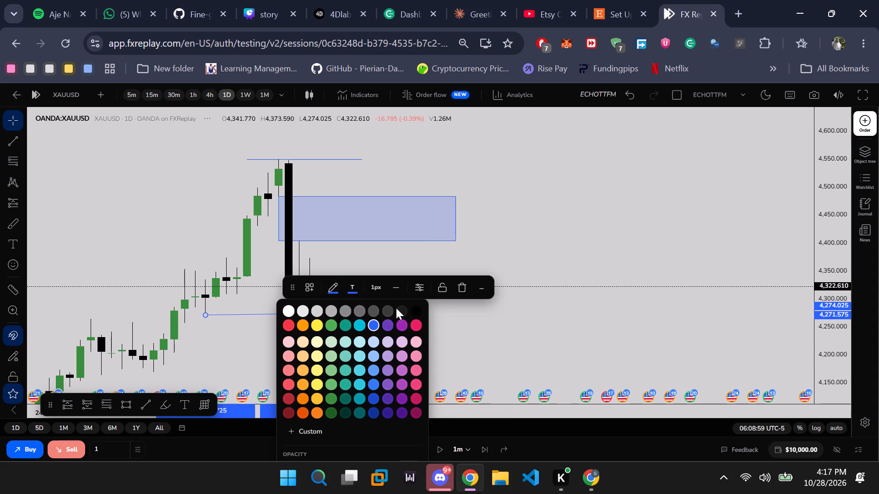
{"action": "left_click", "coordinate": [416, 311]}
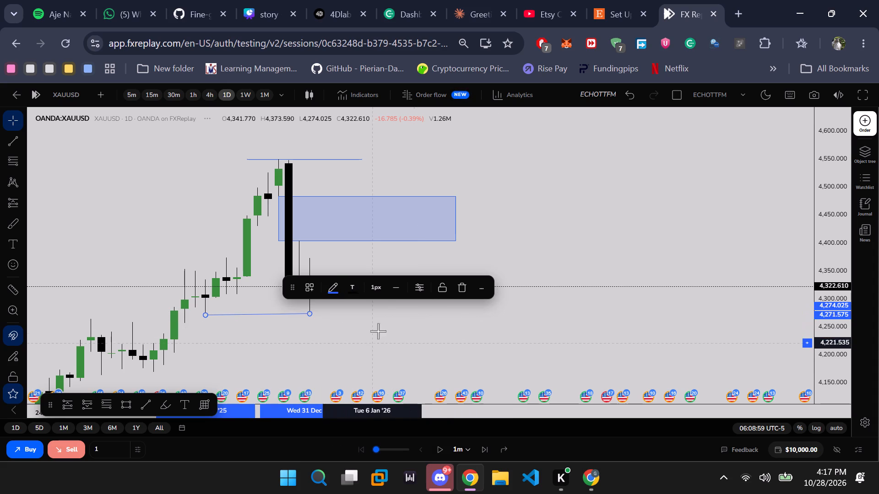
{"action": "left_click", "coordinate": [380, 330]}
{"action": "left_click", "coordinate": [302, 313]}
{"action": "left_click", "coordinate": [349, 286]}
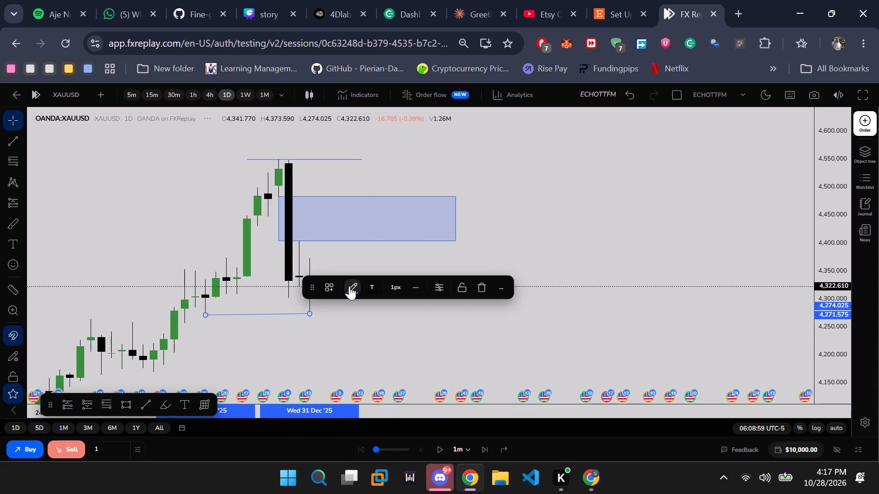
{"action": "left_click", "coordinate": [416, 310]}
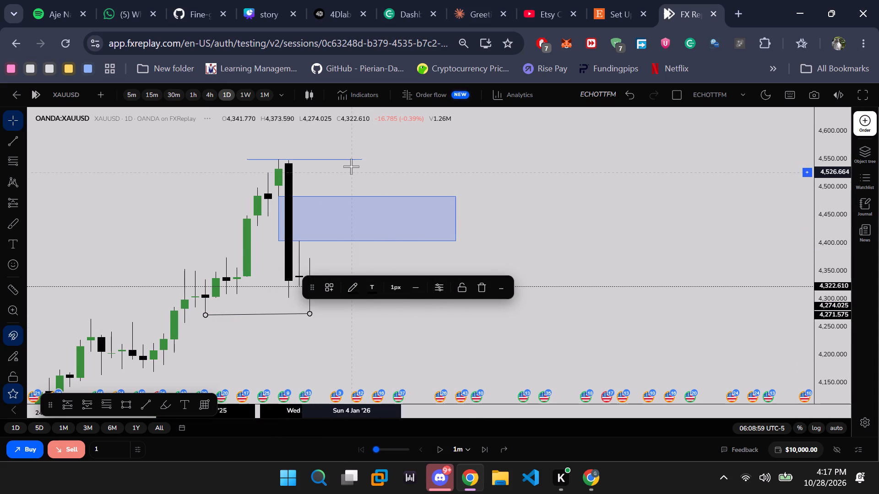
Set the line colour of the horizontal level at the 4,550.150 high to black.
{"action": "left_click", "coordinate": [351, 159]}
{"action": "left_click", "coordinate": [353, 284]}
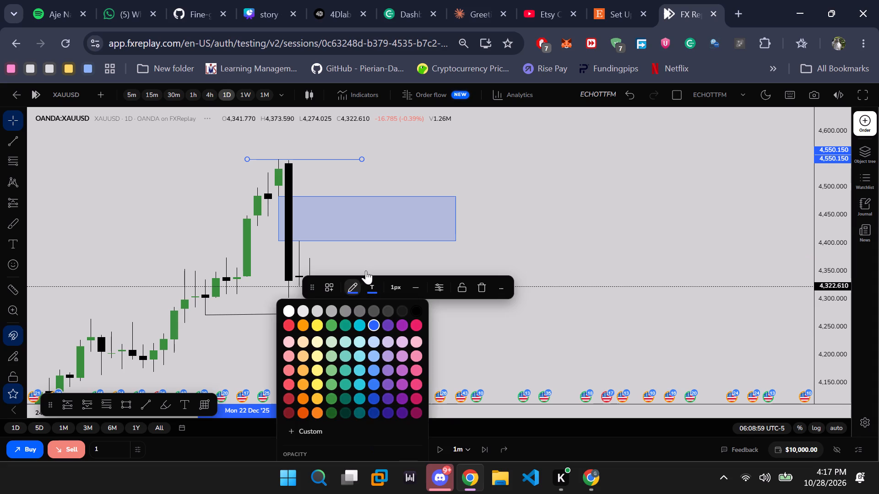
{"action": "left_click", "coordinate": [418, 309]}
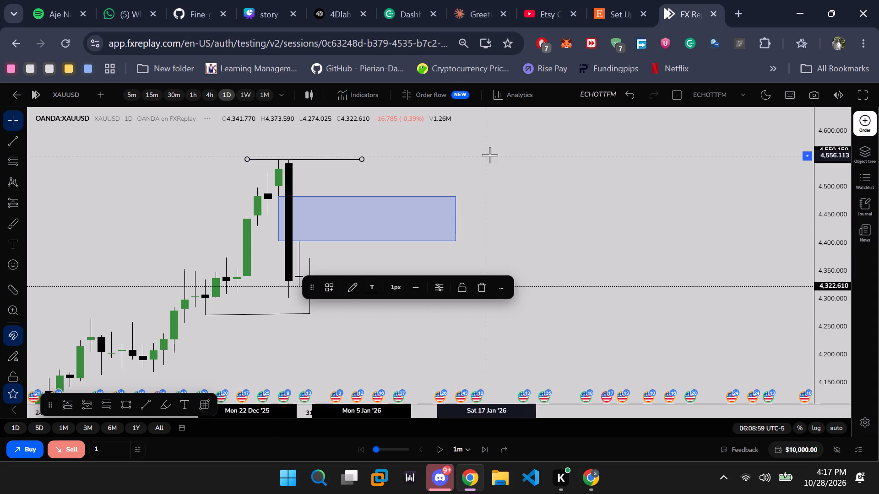
{"action": "left_click", "coordinate": [497, 172]}
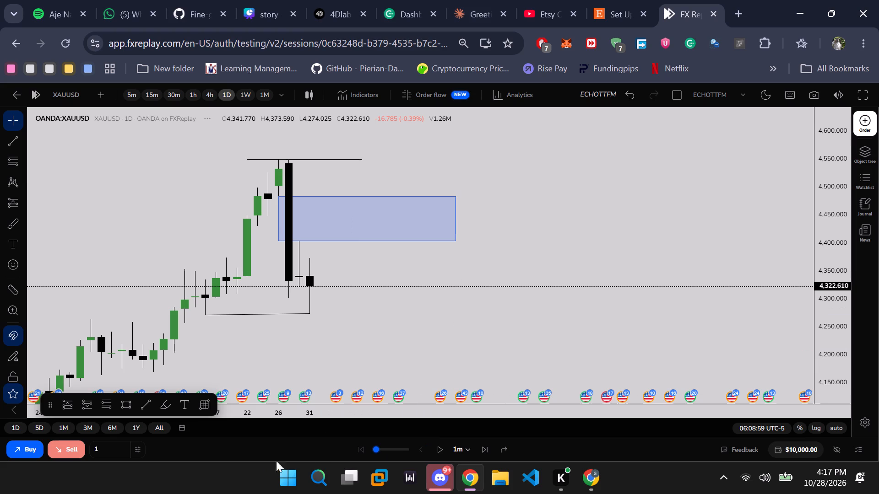
Set the replay step to 4h and advance the replay by one candle.
{"action": "left_click", "coordinate": [463, 449]}
{"action": "scroll", "coordinate": [475, 408], "scroll_direction": "down", "scroll_amount": 5}
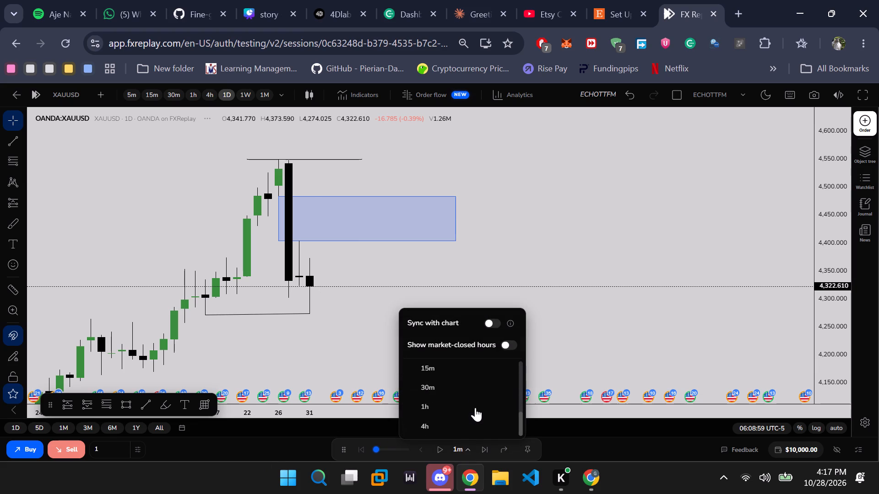
{"action": "scroll", "coordinate": [475, 408], "scroll_direction": "down", "scroll_amount": 5}
{"action": "left_click", "coordinate": [467, 424]}
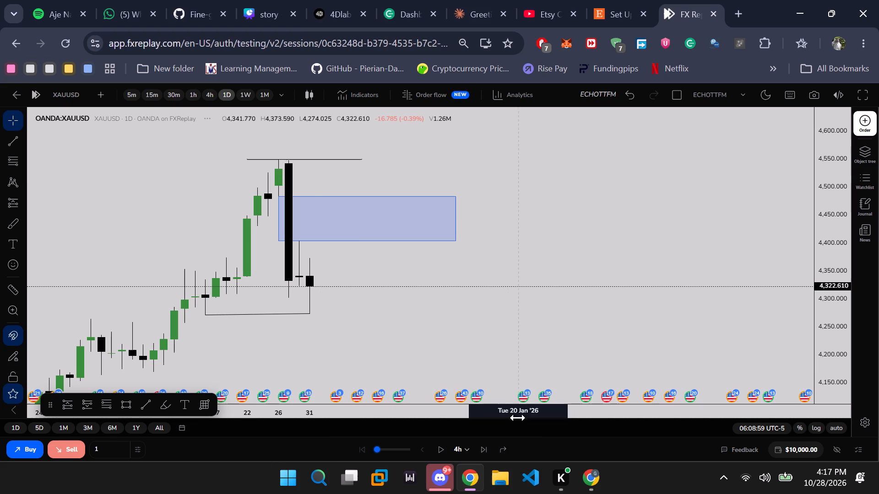
{"action": "left_click", "coordinate": [484, 449]}
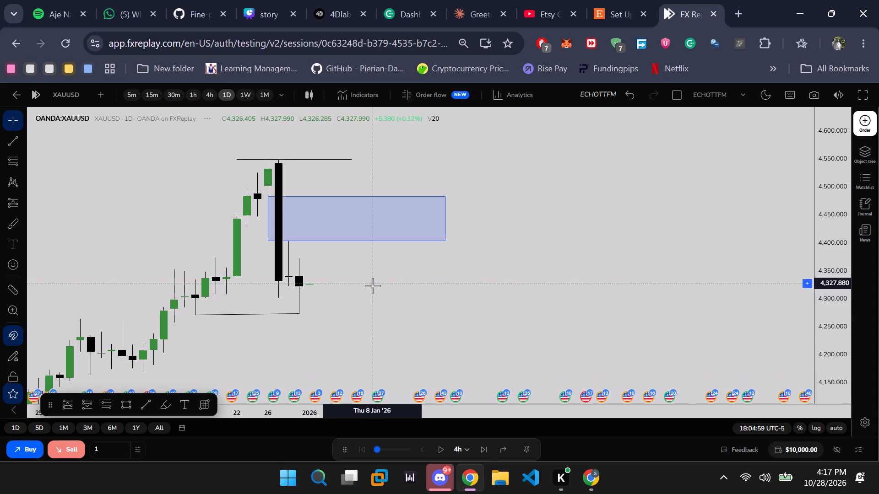
Draw a short level line from the 30 Dec '25 daily high, along the zone's lower edge, across to the latest candle.
{"action": "left_click_drag", "start_coordinate": [819, 353], "coordinate": [810, 306]}
{"action": "scroll", "coordinate": [736, 313], "scroll_direction": "up", "scroll_amount": 1}
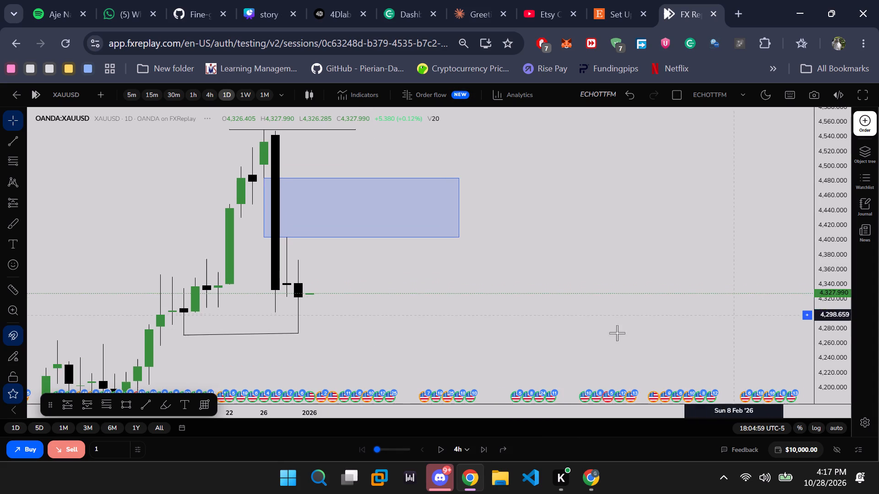
{"action": "left_click_drag", "start_coordinate": [531, 342], "coordinate": [646, 317]}
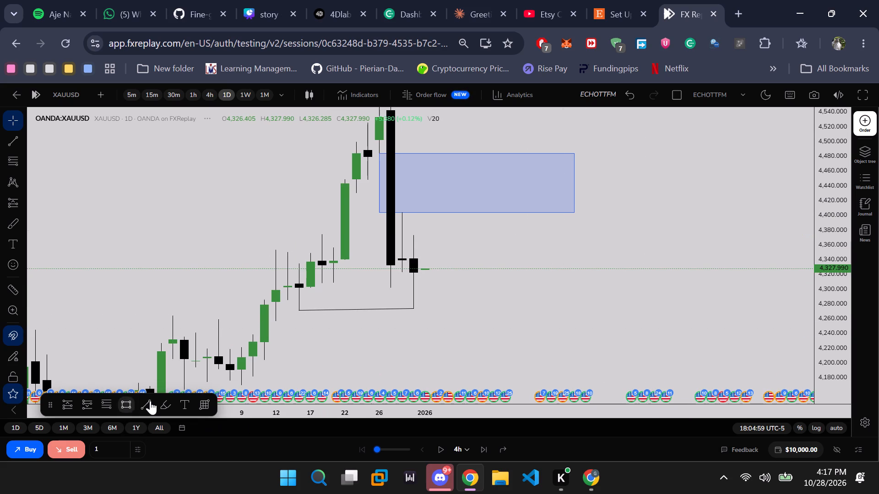
{"action": "left_click", "coordinate": [151, 400]}
{"action": "left_click", "coordinate": [404, 209]}
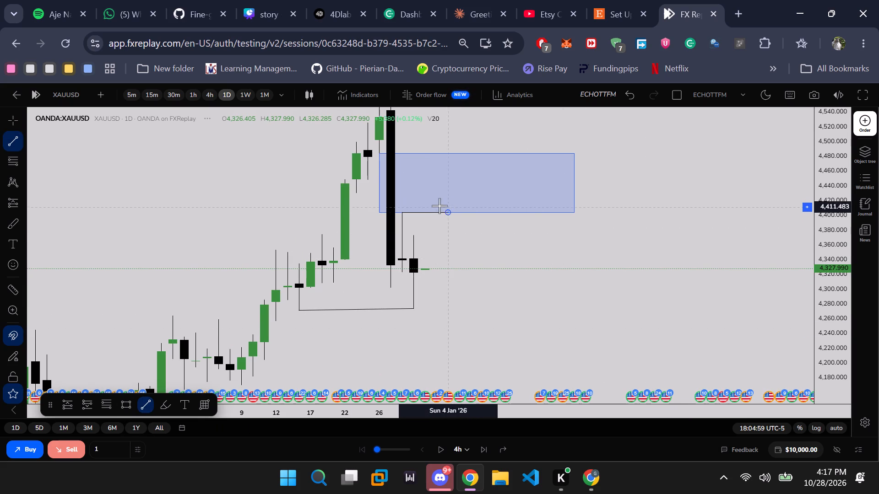
{"action": "left_click", "coordinate": [427, 212], "text": "shift"}
{"action": "left_click", "coordinate": [587, 282]}
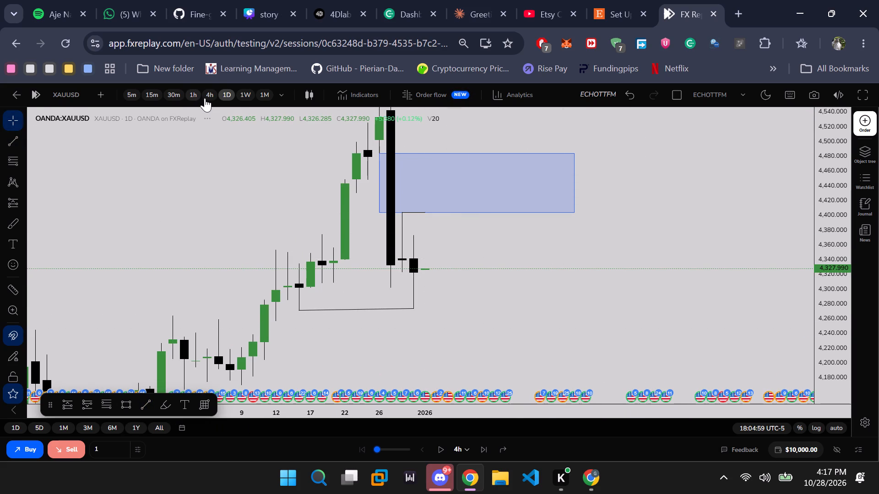
On the 4-hour chart, move the lower trend line's end point to the 31 Dec '25 01:00 low at 4,274.025.
{"action": "left_click", "coordinate": [206, 98]}
{"action": "scroll", "coordinate": [654, 302], "scroll_direction": "down", "scroll_amount": 3}
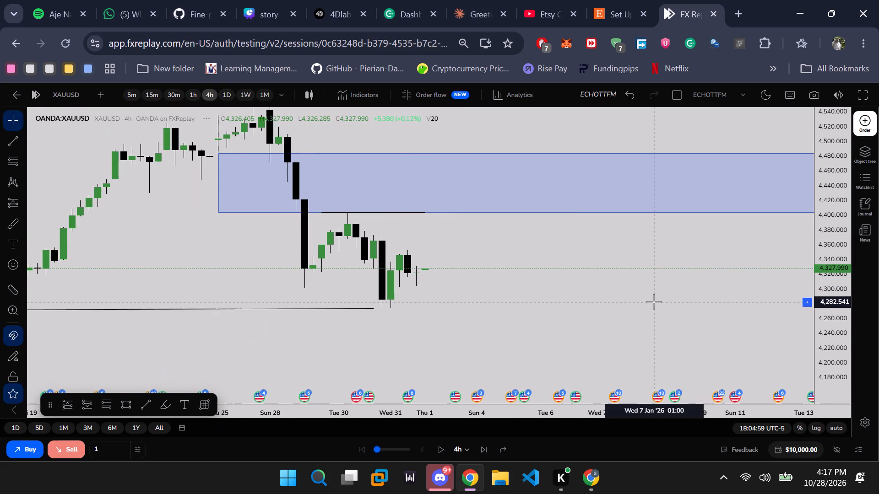
{"action": "scroll", "coordinate": [654, 302], "scroll_direction": "down", "scroll_amount": 2}
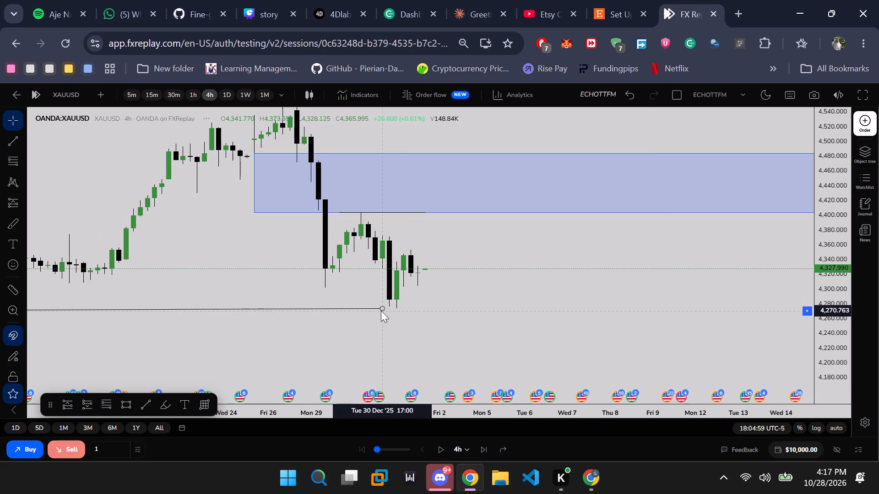
{"action": "left_click_drag", "start_coordinate": [382, 308], "coordinate": [396, 310]}
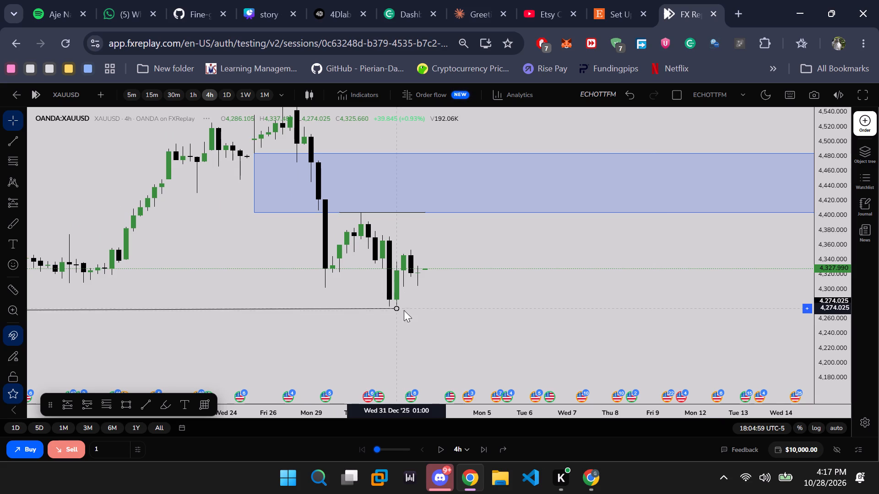
{"action": "left_click", "coordinate": [517, 321]}
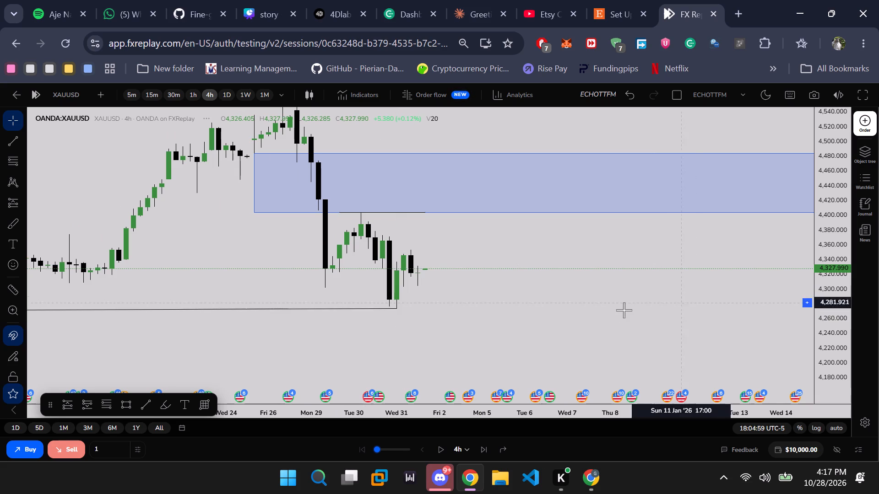
Compare the daily and 4-hour charts, examining the recent 4-hour price action between the zone and the lower trend line.
{"action": "left_click", "coordinate": [229, 100]}
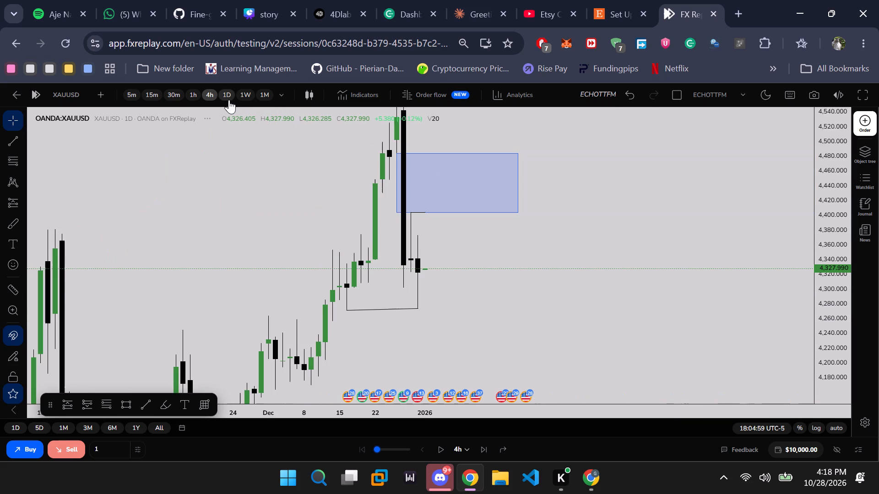
{"action": "scroll", "coordinate": [577, 198], "scroll_direction": "up", "scroll_amount": 6}
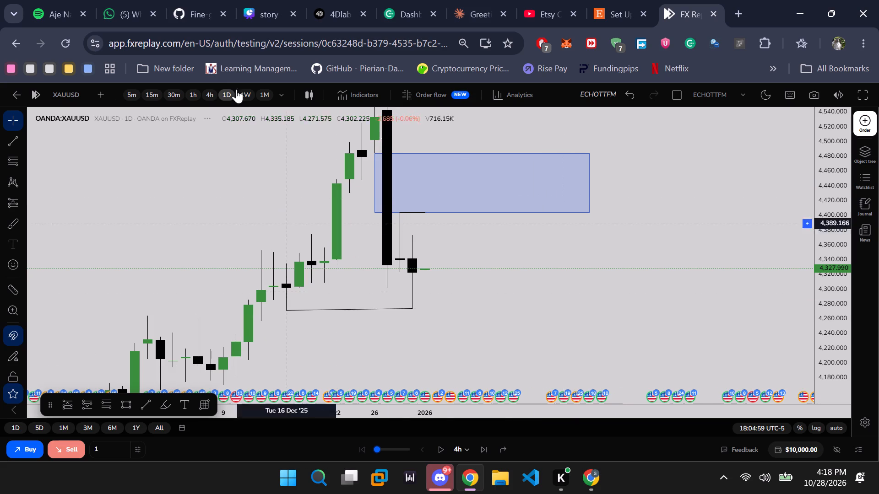
{"action": "left_click", "coordinate": [213, 99]}
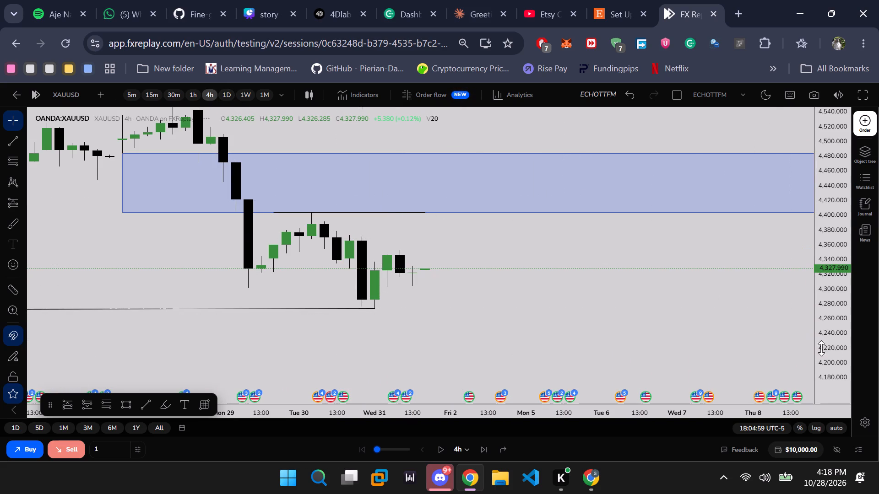
{"action": "left_click_drag", "start_coordinate": [841, 351], "coordinate": [831, 202]}
{"action": "scroll", "coordinate": [684, 259], "scroll_direction": "up", "scroll_amount": 2}
{"action": "left_click_drag", "start_coordinate": [598, 325], "coordinate": [637, 287]}
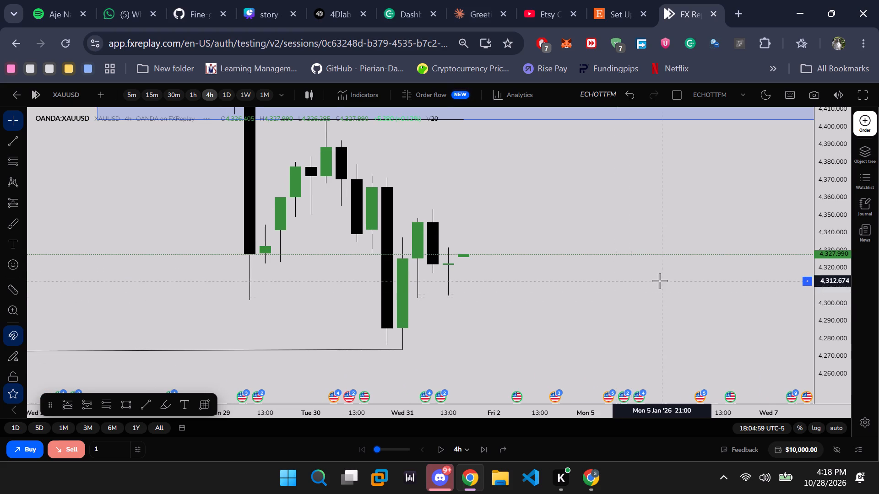
{"action": "left_click_drag", "start_coordinate": [660, 281], "coordinate": [666, 317]}
{"action": "left_click_drag", "start_coordinate": [833, 134], "coordinate": [826, 215]}
{"action": "scroll", "coordinate": [524, 284], "scroll_direction": "down", "scroll_amount": 1}
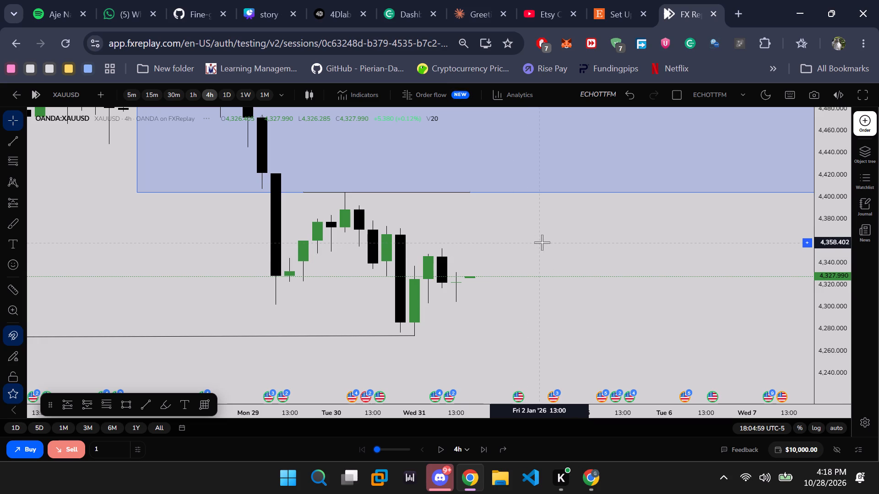
{"action": "scroll", "coordinate": [504, 283], "scroll_direction": "down", "scroll_amount": 1}
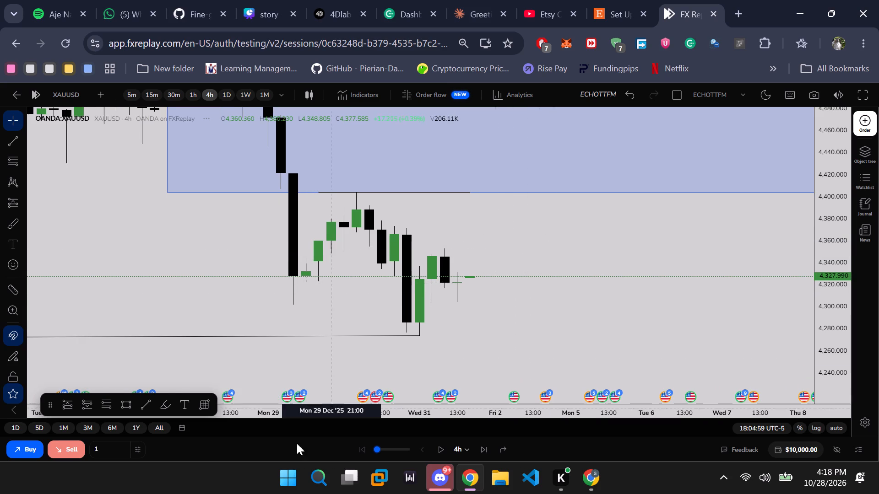
Draw a short horizontal line at about 4,316 on the 4-hour chart, from the 31 Dec '25 09:00 candle's low to the latest candle.
{"action": "left_click", "coordinate": [142, 404]}
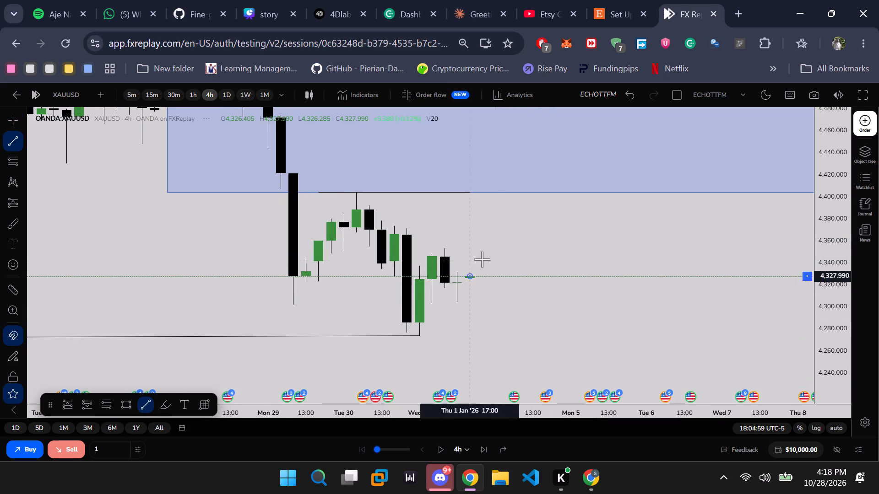
{"action": "left_click", "coordinate": [445, 289]}
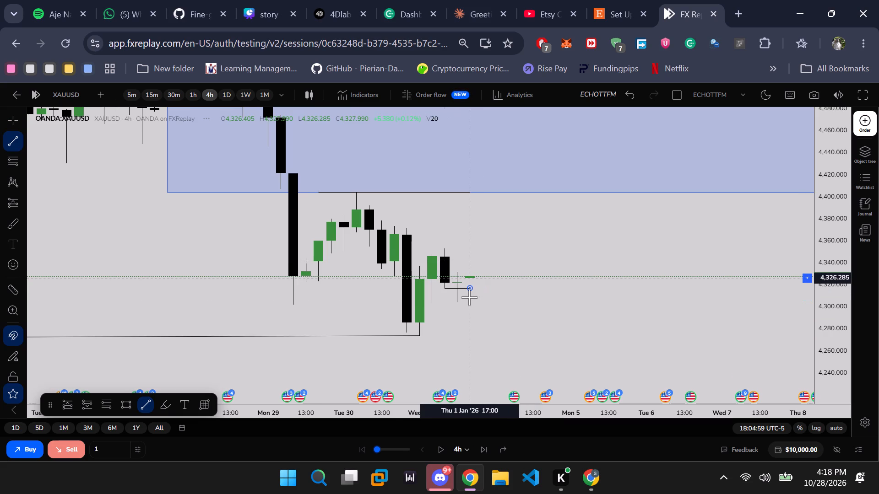
{"action": "left_click", "coordinate": [469, 297], "text": "shift"}
{"action": "left_click", "coordinate": [493, 306]}
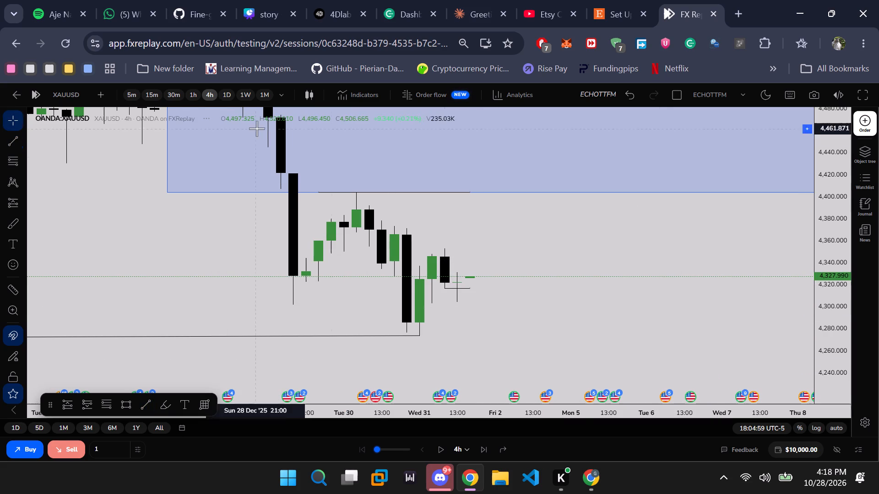
Switch to the 1-hour chart and move the short horizontal line down to about 4,300, beneath the recent candle lows.
{"action": "left_click", "coordinate": [190, 91]}
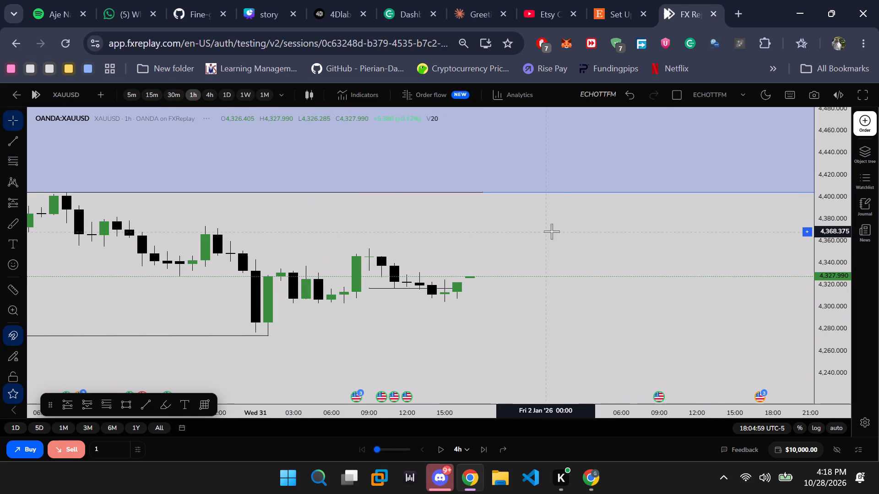
{"action": "scroll", "coordinate": [557, 232], "scroll_direction": "down", "scroll_amount": 2}
{"action": "scroll", "coordinate": [559, 270], "scroll_direction": "down", "scroll_amount": 2}
{"action": "left_click_drag", "start_coordinate": [440, 289], "coordinate": [424, 306]}
{"action": "left_click", "coordinate": [505, 324]}
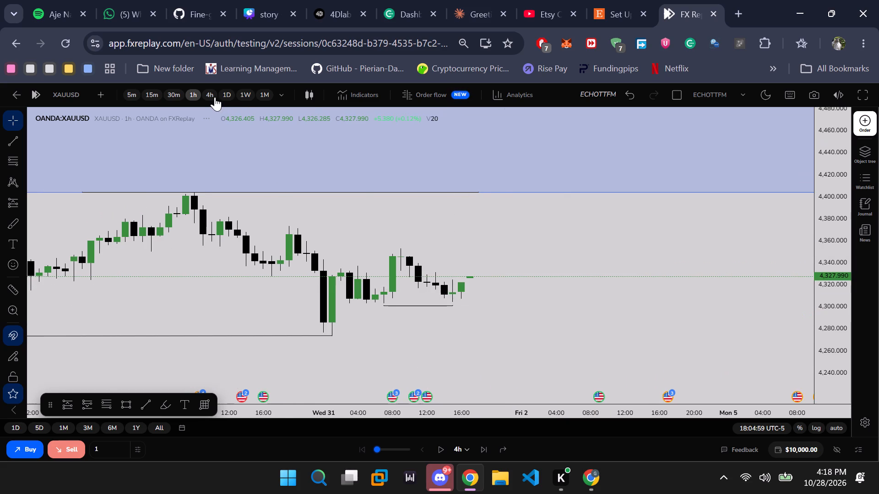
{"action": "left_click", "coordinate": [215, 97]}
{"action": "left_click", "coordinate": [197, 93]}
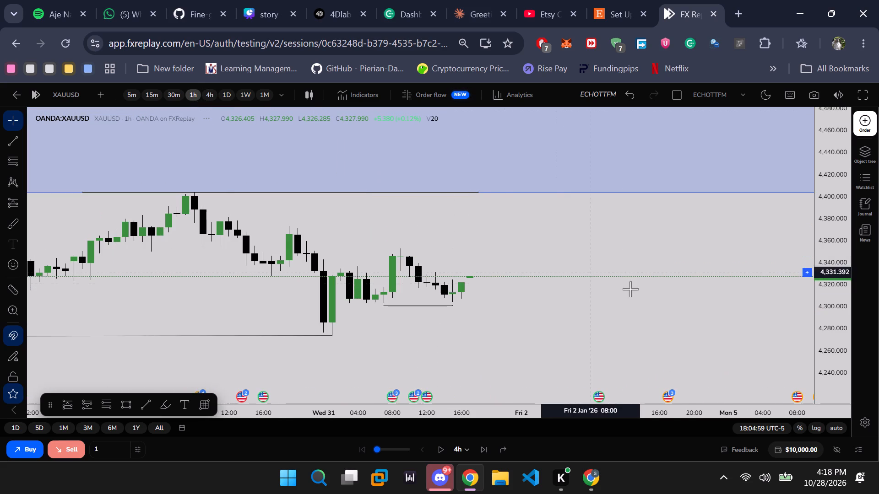
Extend the short horizontal line at about 4,303, from the 31 Dec '25 03:00 candle's low to the latest candle.
{"action": "left_click_drag", "start_coordinate": [851, 348], "coordinate": [838, 234]}
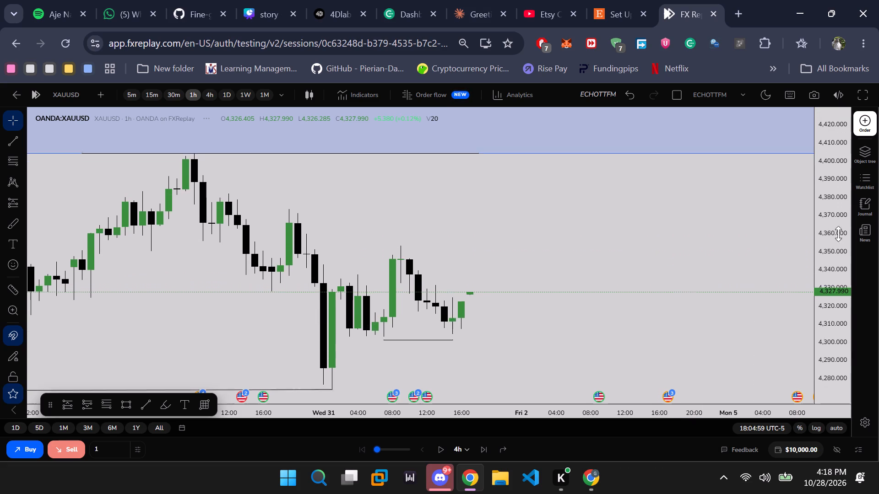
{"action": "left_click_drag", "start_coordinate": [838, 234], "coordinate": [842, 216]}
{"action": "scroll", "coordinate": [615, 311], "scroll_direction": "down", "scroll_amount": 1}
{"action": "left_click_drag", "start_coordinate": [592, 326], "coordinate": [591, 251]}
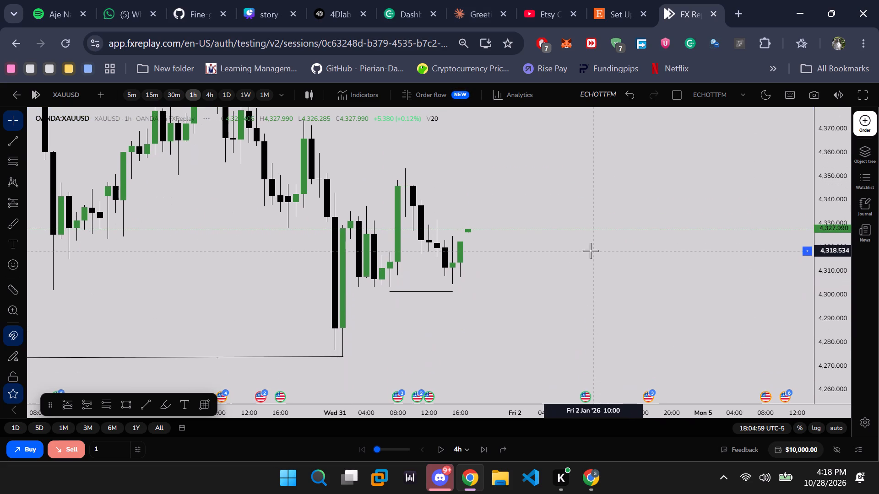
{"action": "left_click_drag", "start_coordinate": [390, 291], "coordinate": [388, 291]}
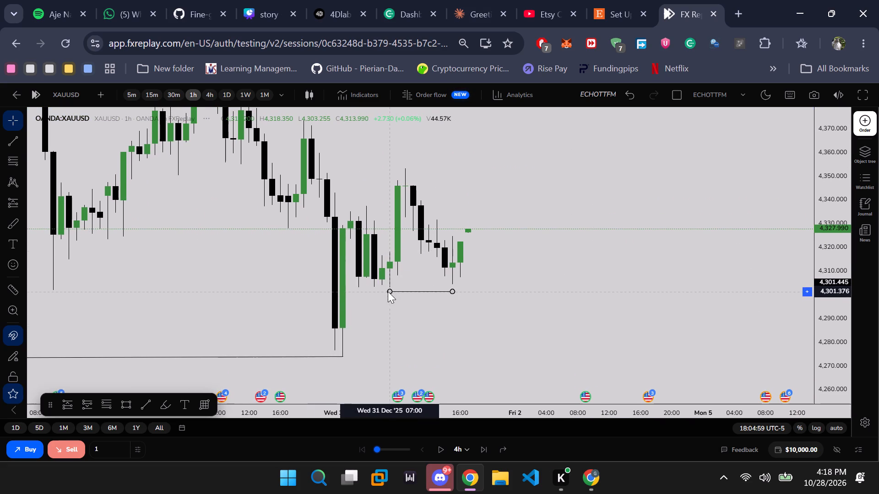
{"action": "left_click_drag", "start_coordinate": [388, 291], "coordinate": [355, 288]}
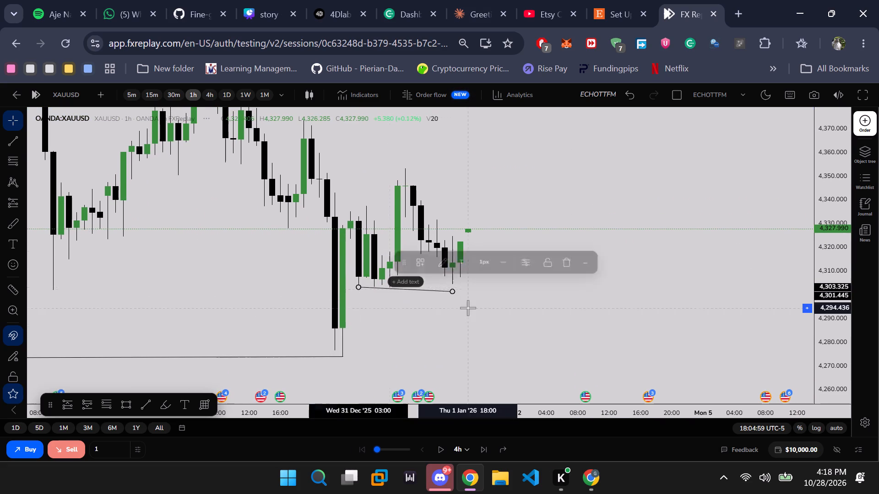
{"action": "left_click_drag", "start_coordinate": [452, 291], "coordinate": [470, 287], "text": "shift"}
{"action": "left_click", "coordinate": [551, 356]}
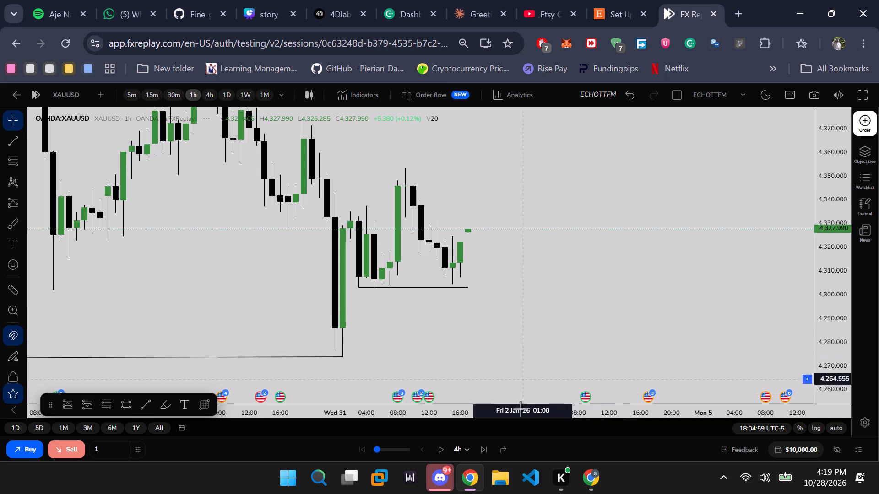
Set the replay step interval to 1h and advance the replay by two steps.
{"action": "left_click", "coordinate": [462, 446]}
{"action": "scroll", "coordinate": [474, 419], "scroll_direction": "down", "scroll_amount": 2}
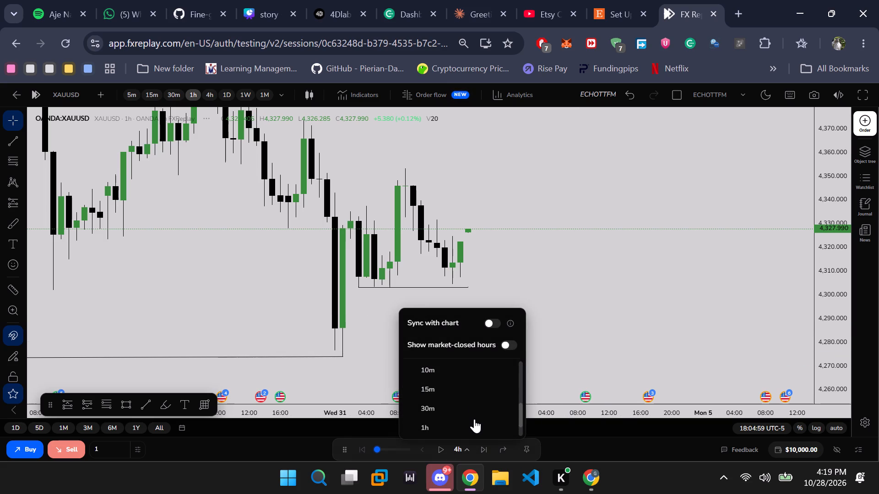
{"action": "left_click", "coordinate": [462, 425]}
{"action": "left_click", "coordinate": [486, 450]}
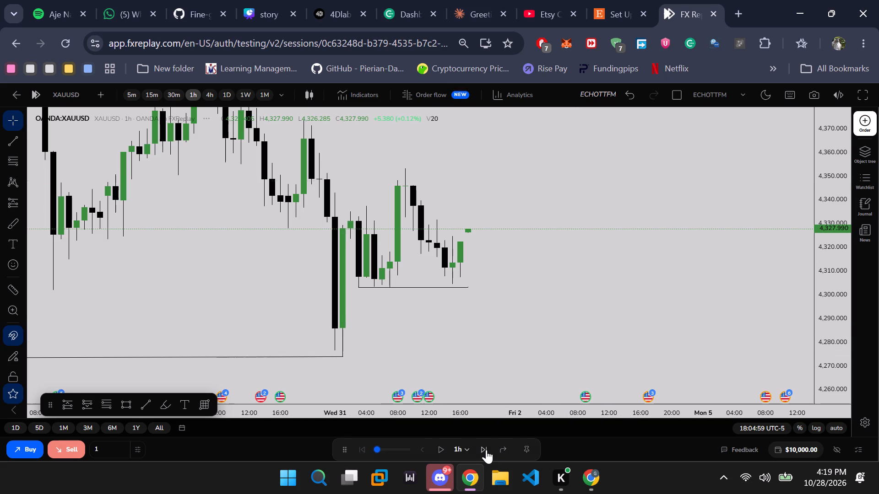
{"action": "left_click", "coordinate": [486, 450]}
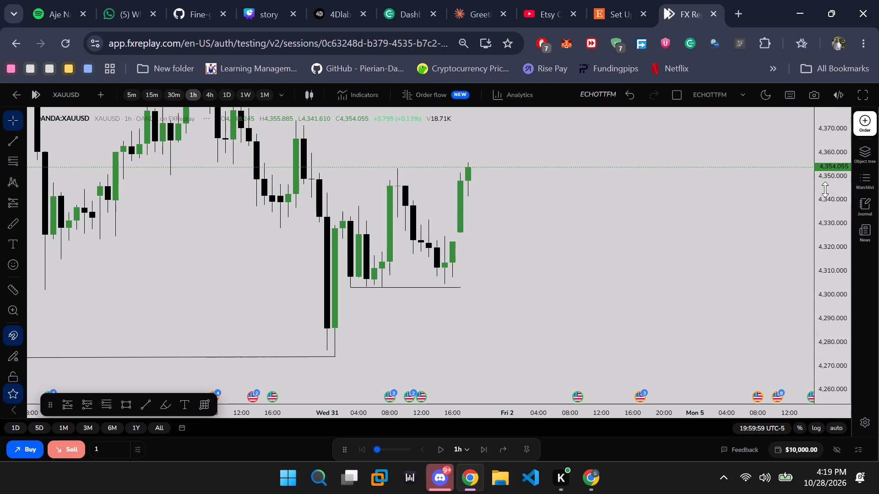
Review the 1-hour price against the zone and place a market buy of 1 lot XAUUSD at 4,354.055.
{"action": "left_click_drag", "start_coordinate": [832, 177], "coordinate": [832, 252]}
{"action": "scroll", "coordinate": [689, 254], "scroll_direction": "down", "scroll_amount": 2}
{"action": "left_click_drag", "start_coordinate": [663, 228], "coordinate": [609, 300]}
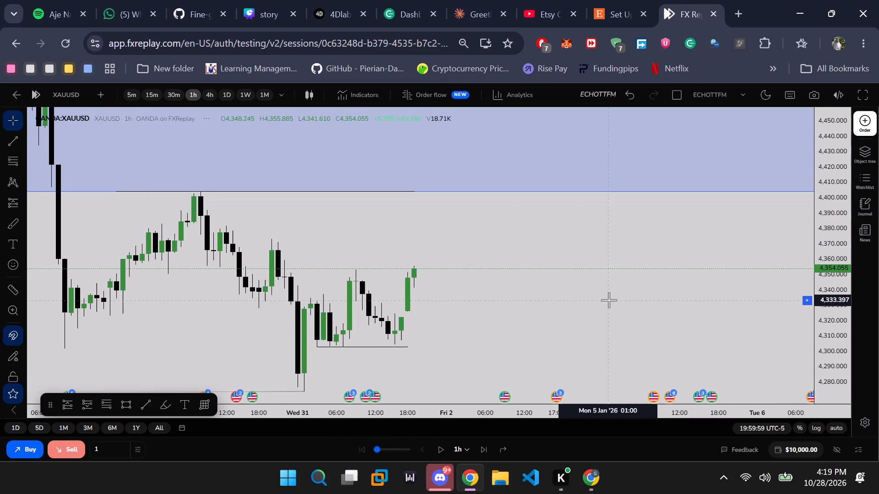
{"action": "scroll", "coordinate": [608, 305], "scroll_direction": "down", "scroll_amount": 2}
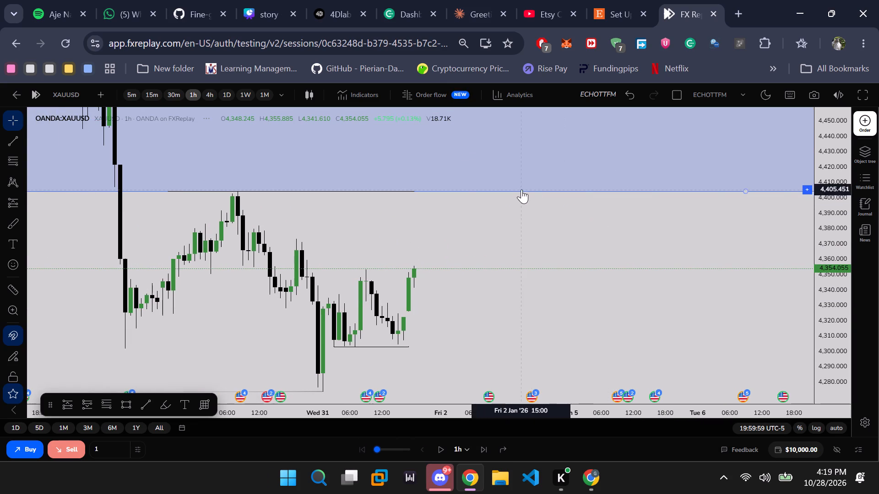
{"action": "left_click_drag", "start_coordinate": [547, 342], "coordinate": [559, 322]}
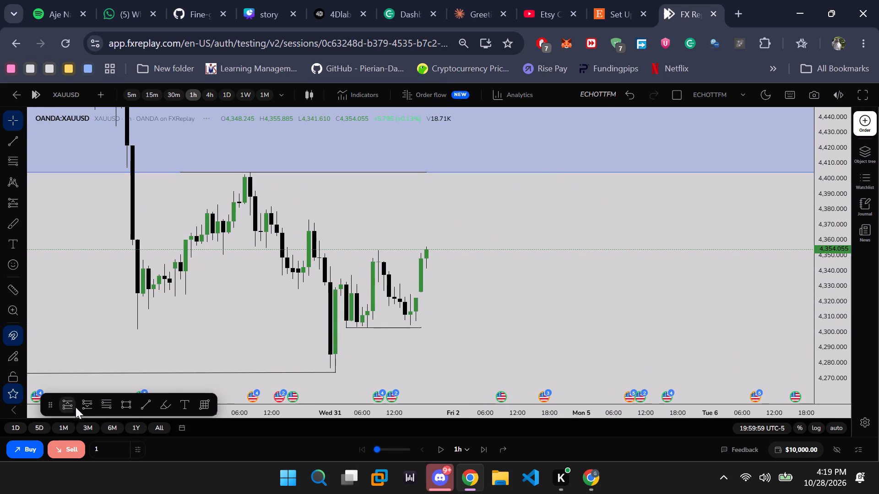
{"action": "left_click", "coordinate": [34, 451]}
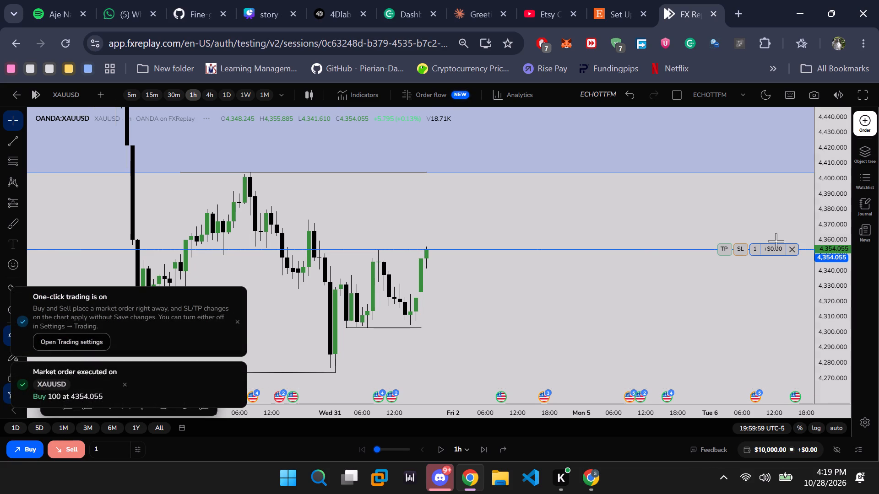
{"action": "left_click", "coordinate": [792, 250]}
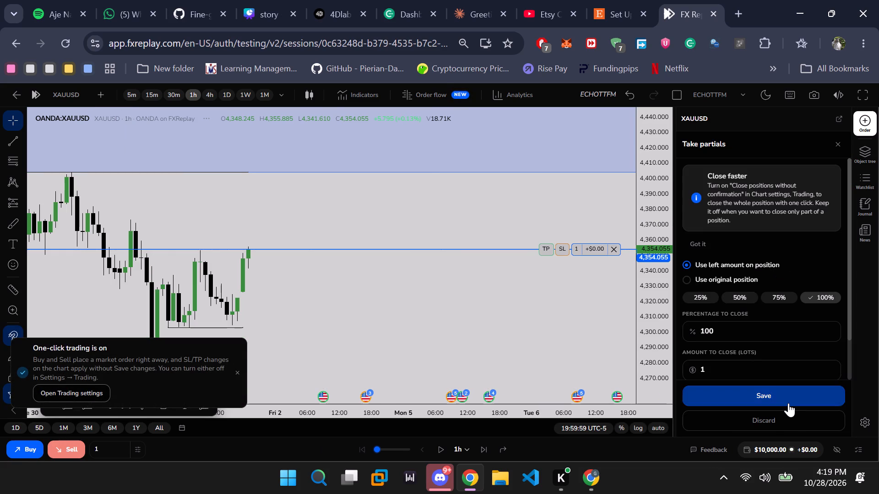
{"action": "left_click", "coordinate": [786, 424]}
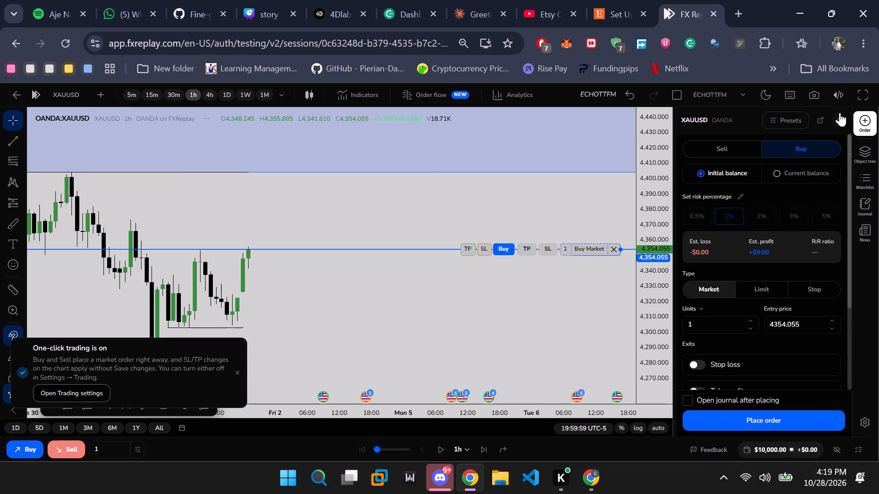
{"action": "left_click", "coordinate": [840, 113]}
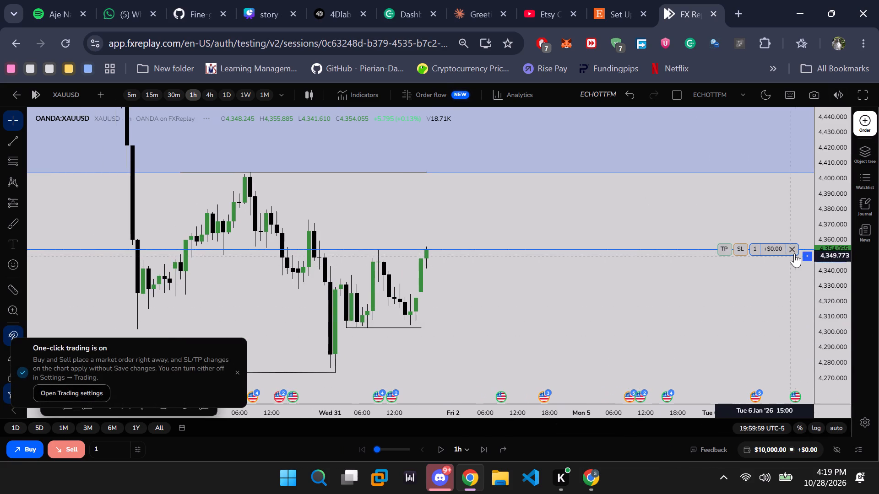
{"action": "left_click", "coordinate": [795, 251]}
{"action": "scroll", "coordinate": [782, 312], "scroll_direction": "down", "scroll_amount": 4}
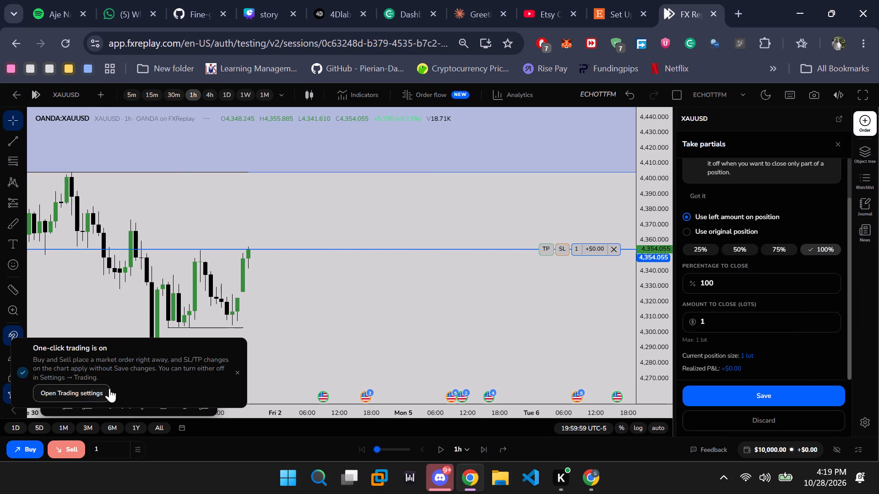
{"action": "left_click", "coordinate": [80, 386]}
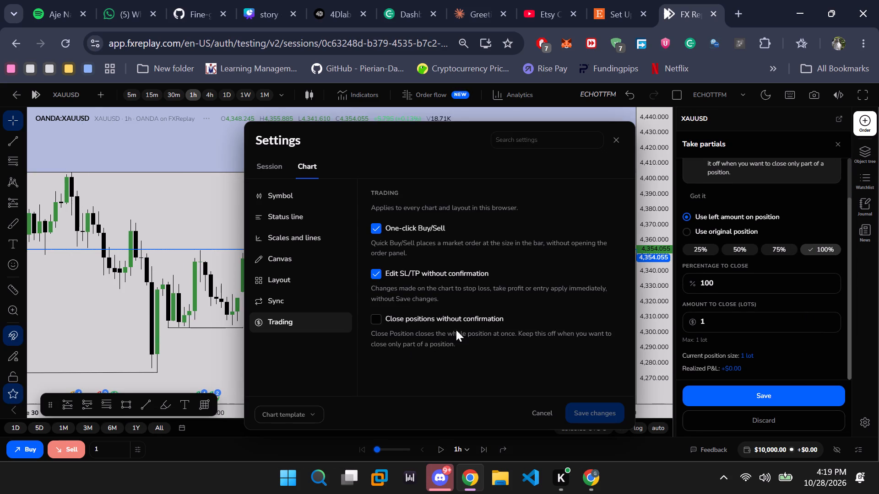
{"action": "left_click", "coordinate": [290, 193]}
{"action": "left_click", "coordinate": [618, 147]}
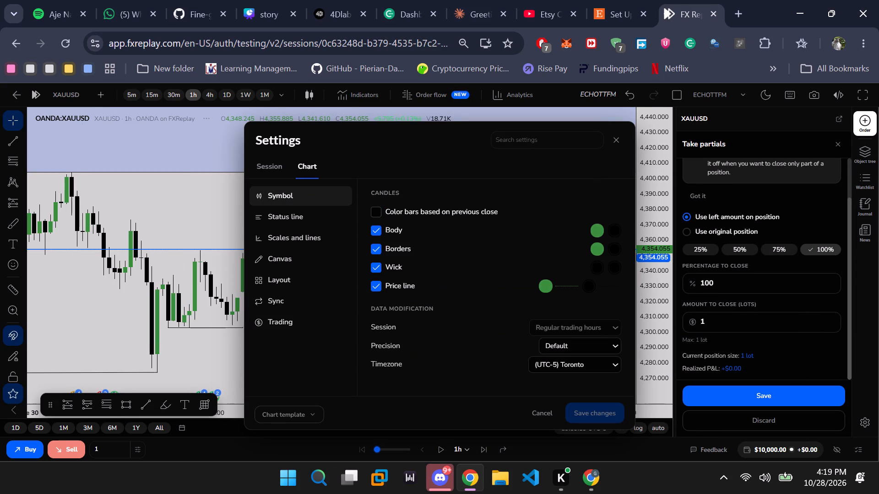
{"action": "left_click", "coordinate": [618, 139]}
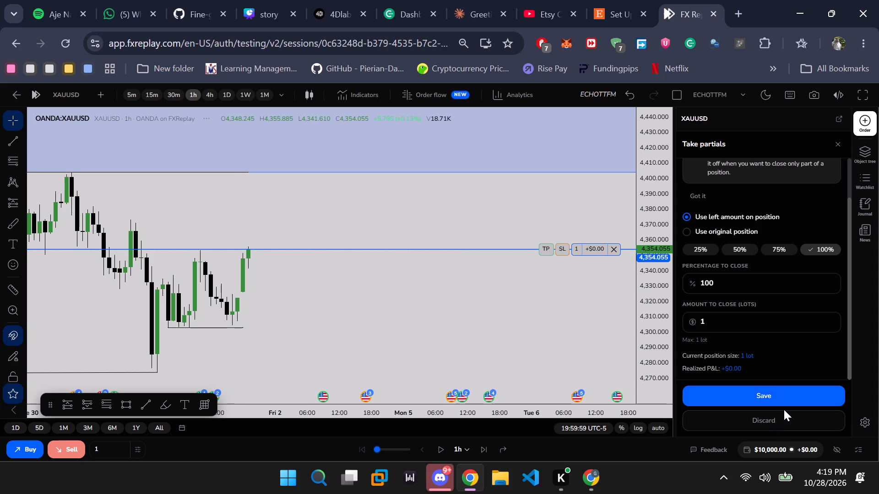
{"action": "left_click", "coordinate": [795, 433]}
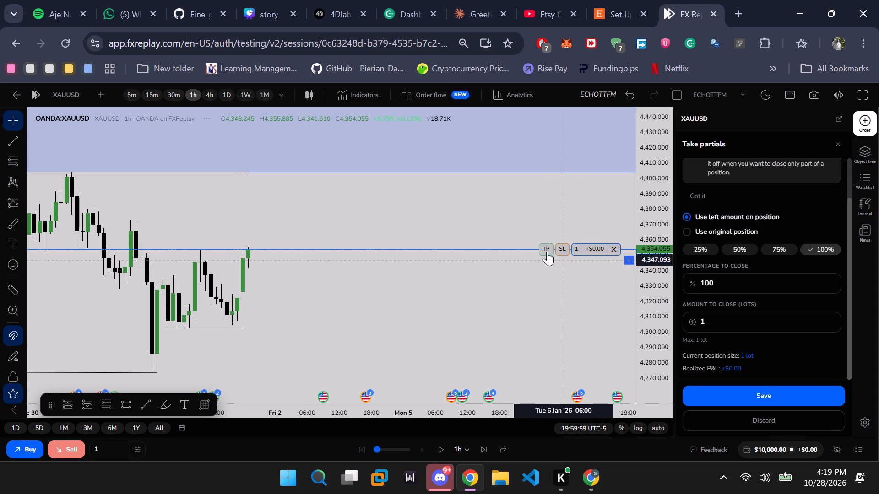
Set the buy position's take profit at 4,404.260, along the lower edge of the blue zone.
{"action": "left_click_drag", "start_coordinate": [574, 247], "coordinate": [574, 281]}
{"action": "left_click_drag", "start_coordinate": [590, 248], "coordinate": [588, 297]}
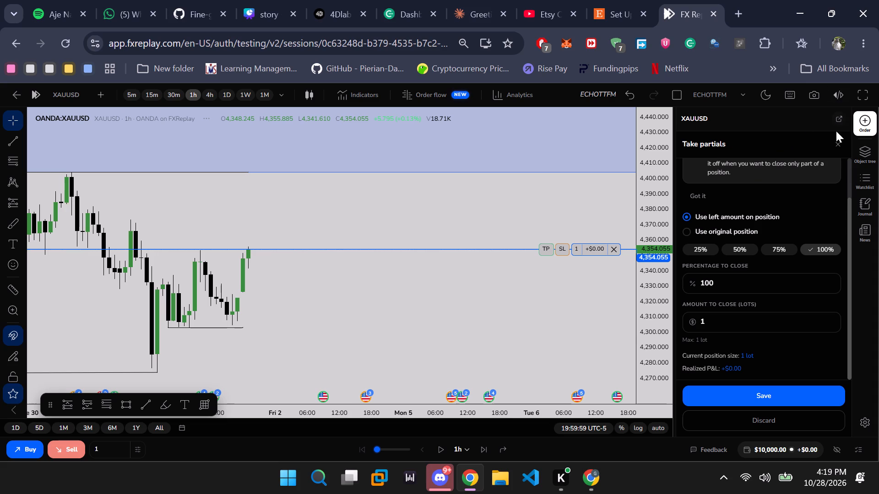
{"action": "scroll", "coordinate": [345, 290], "scroll_direction": "down", "scroll_amount": 2}
{"action": "scroll", "coordinate": [479, 301], "scroll_direction": "up", "scroll_amount": 2}
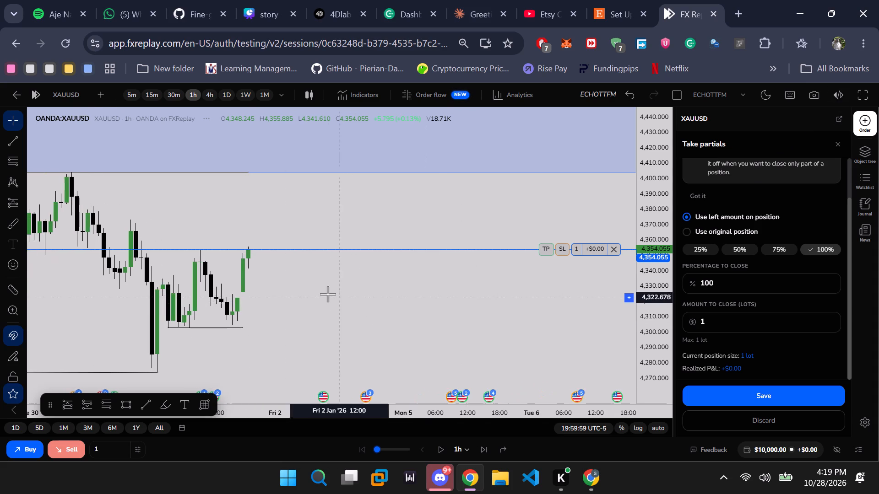
{"action": "left_click_drag", "start_coordinate": [328, 294], "coordinate": [488, 321]}
{"action": "scroll", "coordinate": [486, 321], "scroll_direction": "down", "scroll_amount": 1}
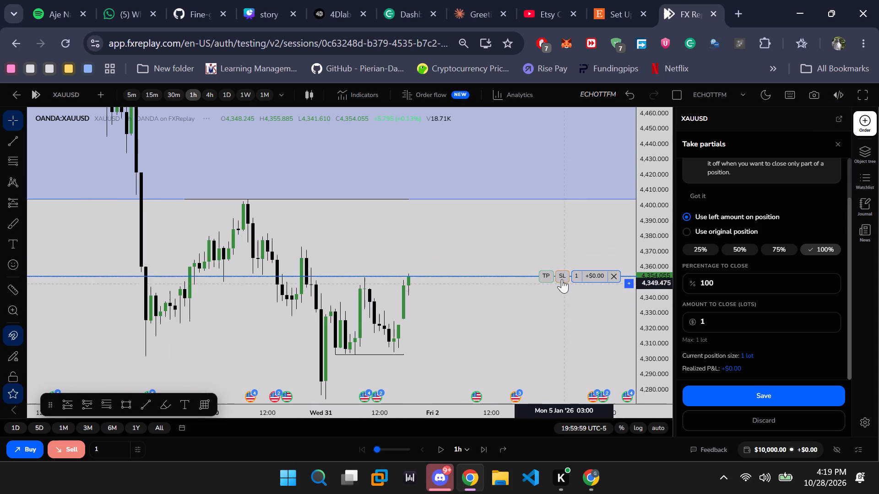
{"action": "left_click_drag", "start_coordinate": [548, 276], "coordinate": [536, 198]}
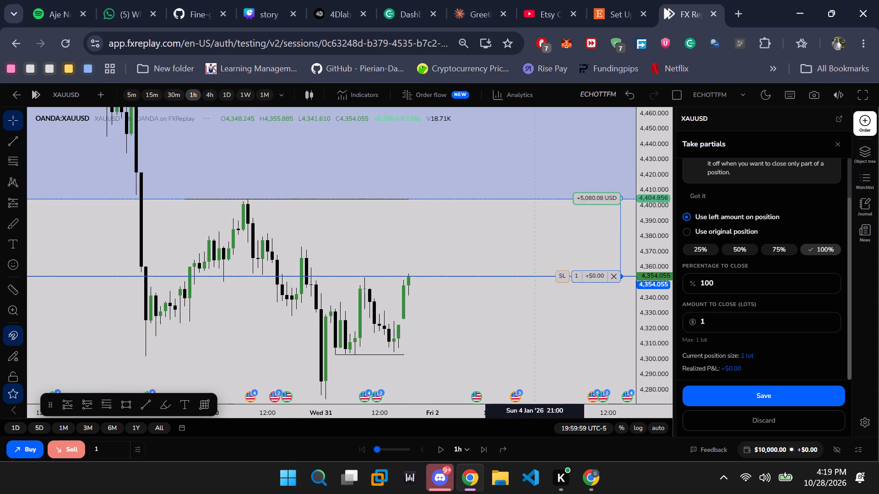
{"action": "left_click_drag", "start_coordinate": [536, 198], "coordinate": [534, 199]}
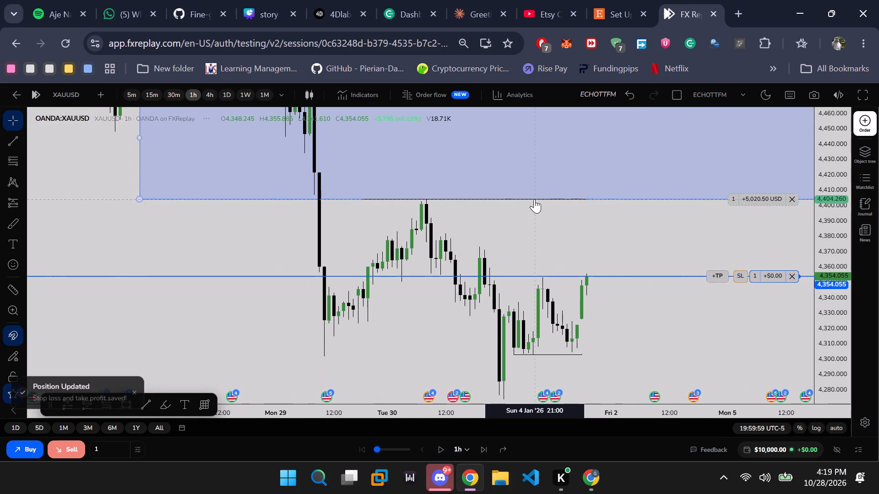
Check the 30-minute chart, return to the 1-hour, and set the buy position's stop loss at 4,326.846.
{"action": "left_click_drag", "start_coordinate": [663, 346], "coordinate": [620, 317]}
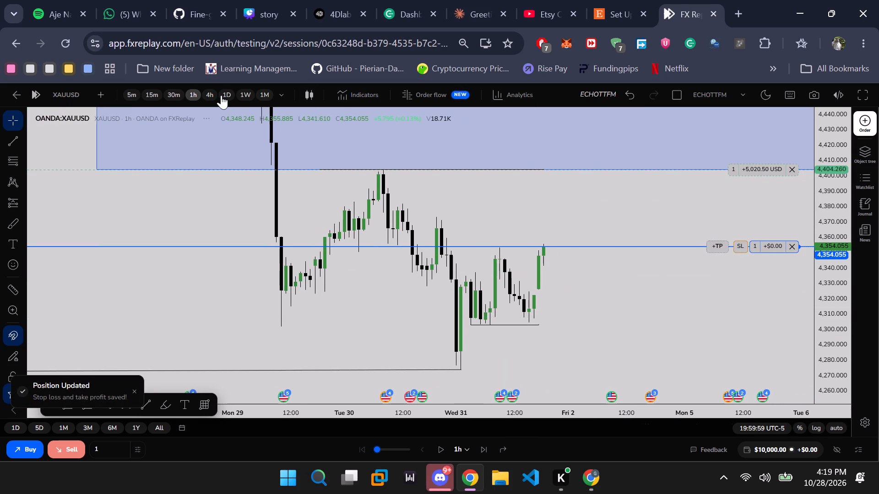
{"action": "left_click", "coordinate": [179, 99]}
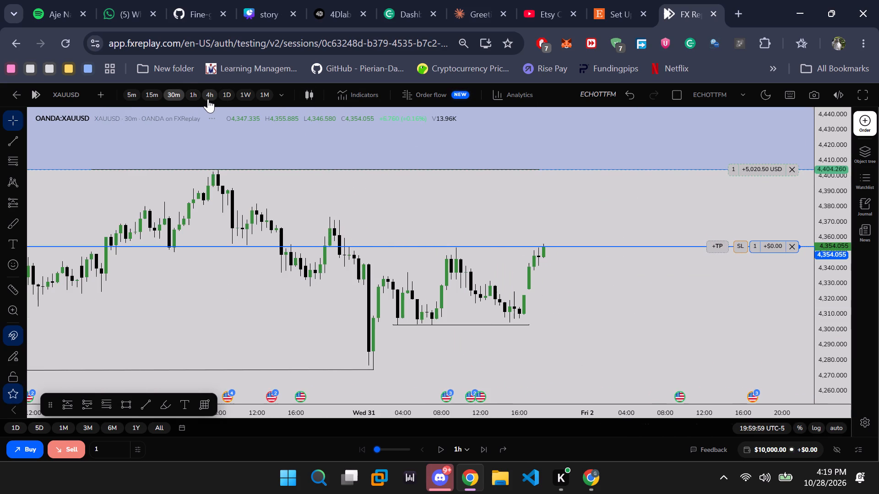
{"action": "left_click", "coordinate": [192, 97]}
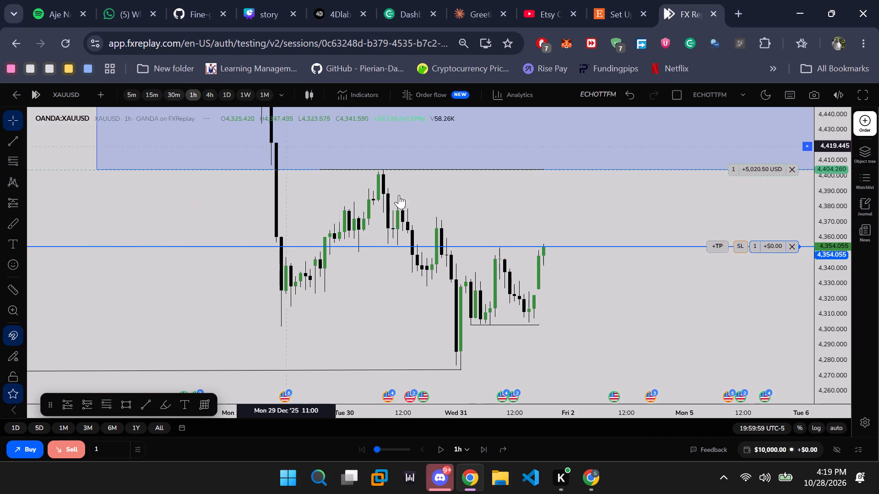
{"action": "left_click_drag", "start_coordinate": [740, 250], "coordinate": [723, 323]}
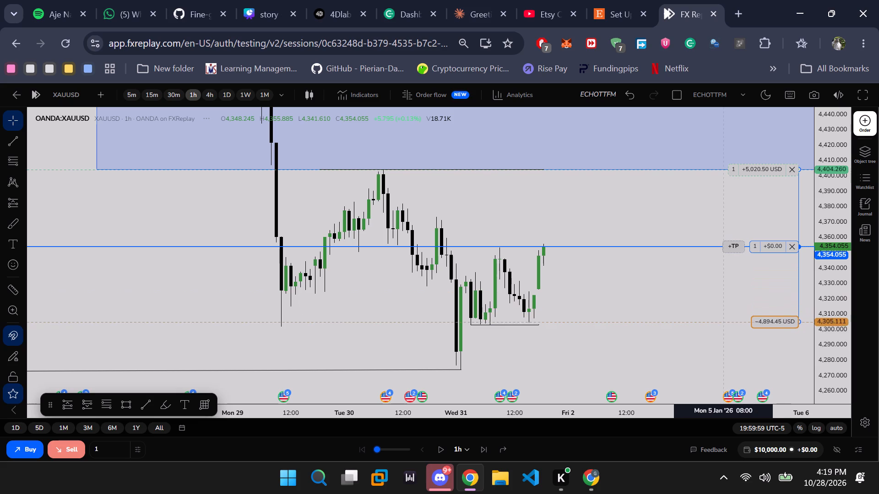
{"action": "left_click_drag", "start_coordinate": [723, 323], "coordinate": [721, 320]}
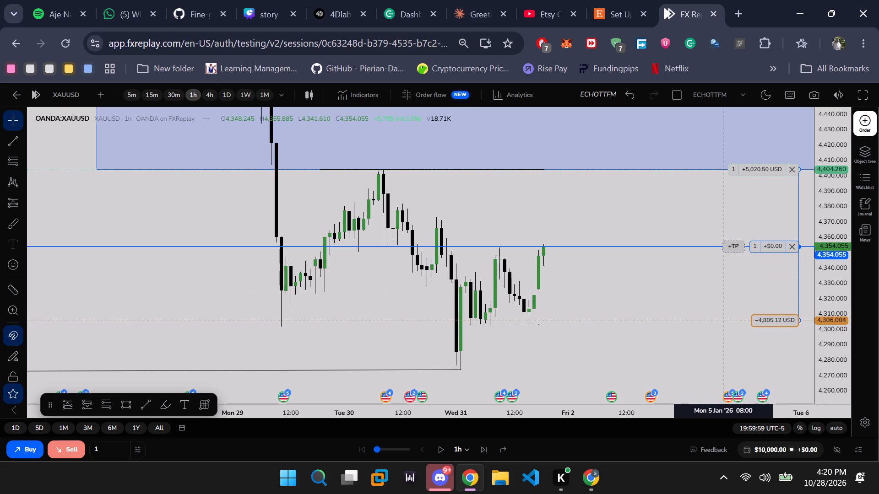
{"action": "left_click_drag", "start_coordinate": [721, 320], "coordinate": [719, 315]}
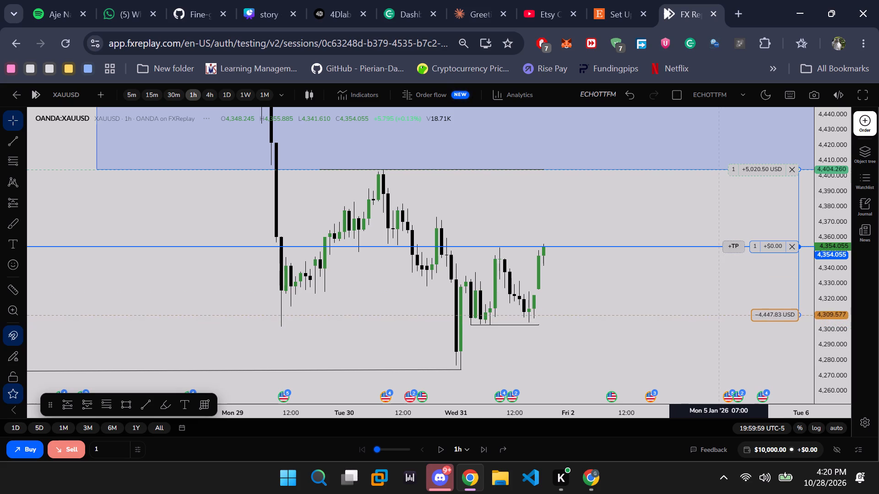
{"action": "left_click_drag", "start_coordinate": [719, 315], "coordinate": [719, 288]}
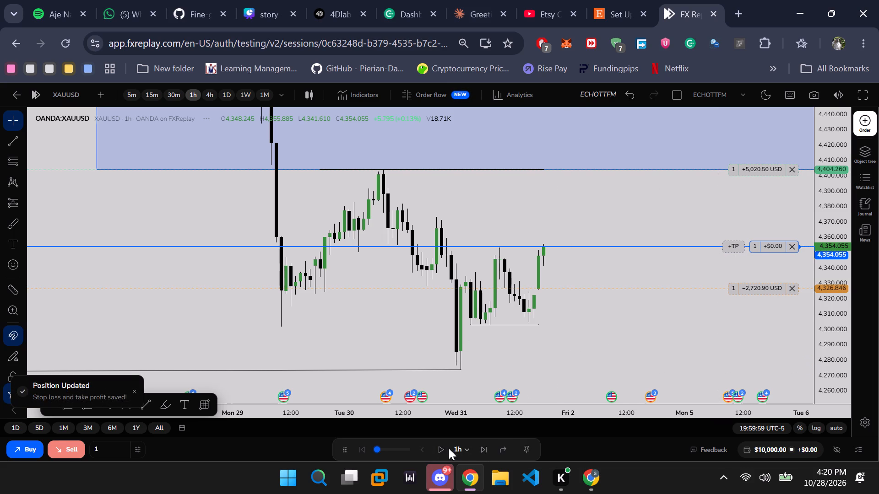
Set the replay step interval to 15m and advance the replay by two steps.
{"action": "left_click", "coordinate": [459, 452]}
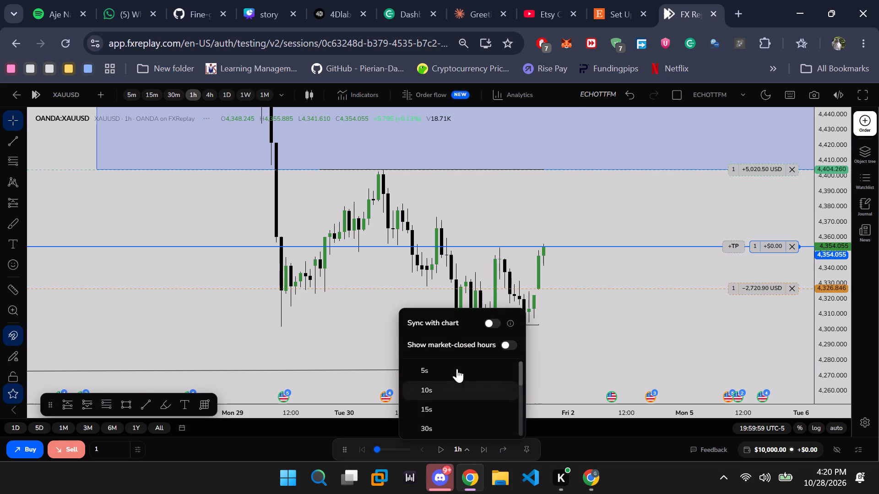
{"action": "scroll", "coordinate": [460, 413], "scroll_direction": "down", "scroll_amount": 2}
{"action": "left_click", "coordinate": [461, 382]}
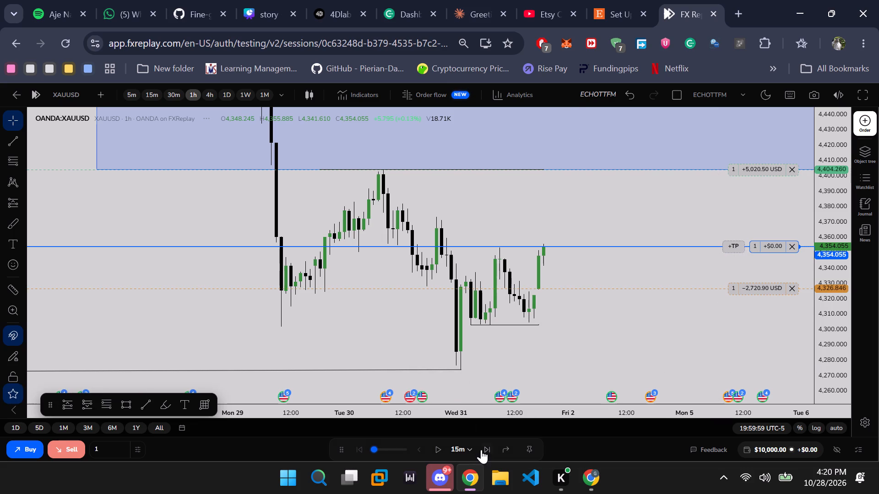
{"action": "left_click", "coordinate": [482, 451]}
{"action": "left_click", "coordinate": [482, 451]}
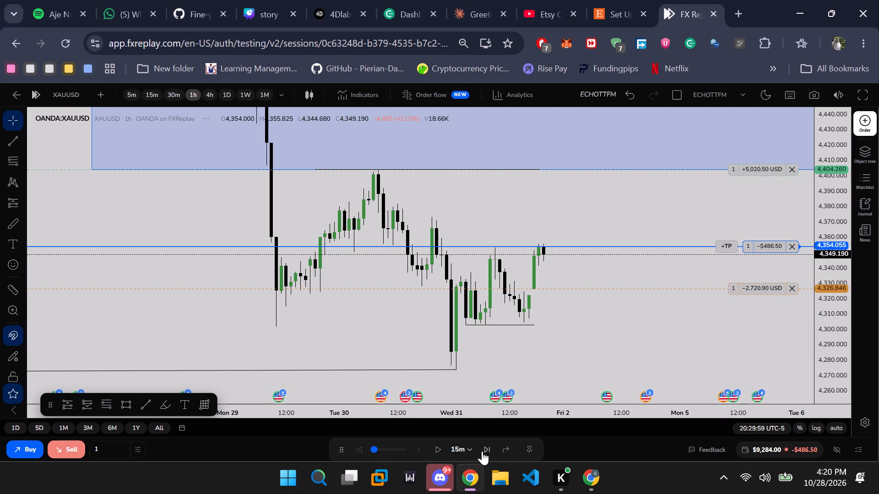
Advance the XAUUSD replay in 15m steps through Fri 2 until the open buy position closes, reaching 11:29:59.
{"action": "left_click", "coordinate": [482, 451]}
{"action": "left_click", "coordinate": [482, 451]}
{"action": "left_click", "coordinate": [482, 451]}
{"action": "triple_click", "coordinate": [482, 451]}
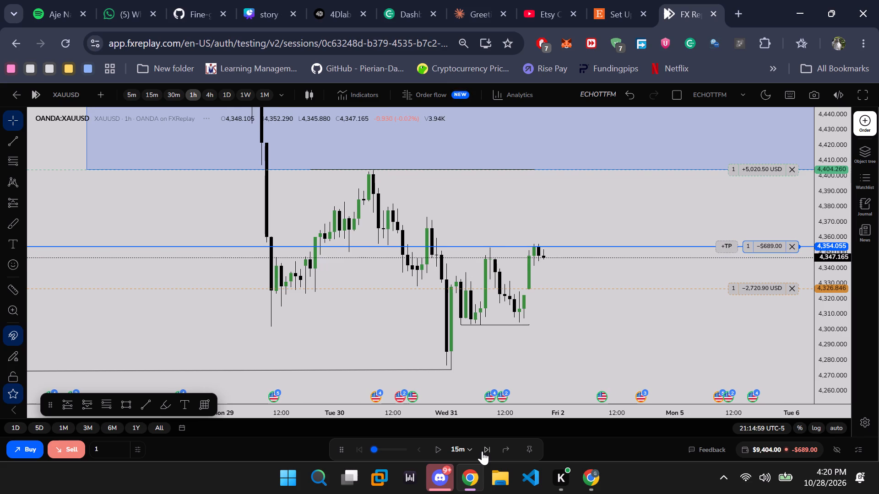
{"action": "left_click", "coordinate": [482, 451]}
{"action": "left_click", "coordinate": [482, 451]}
{"action": "left_click", "coordinate": [482, 451]}
{"action": "left_click", "coordinate": [482, 451]}
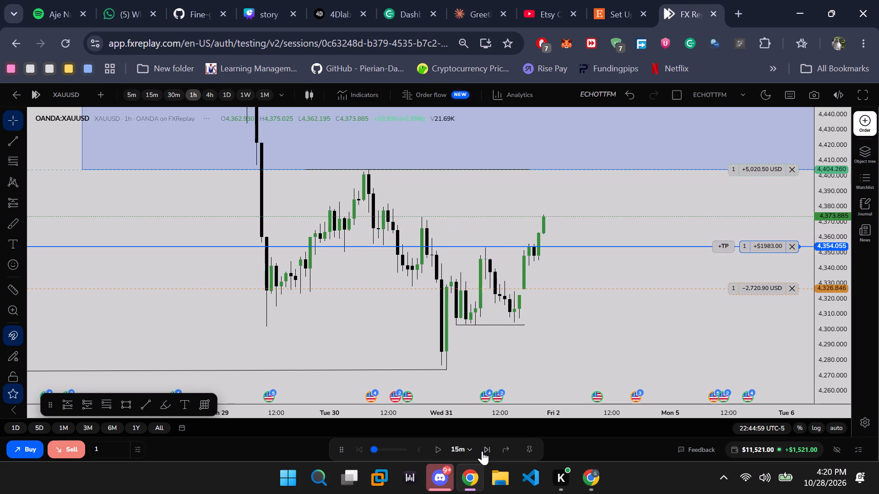
{"action": "triple_click", "coordinate": [482, 451]}
{"action": "triple_click", "coordinate": [482, 451]}
{"action": "triple_click", "coordinate": [482, 451]}
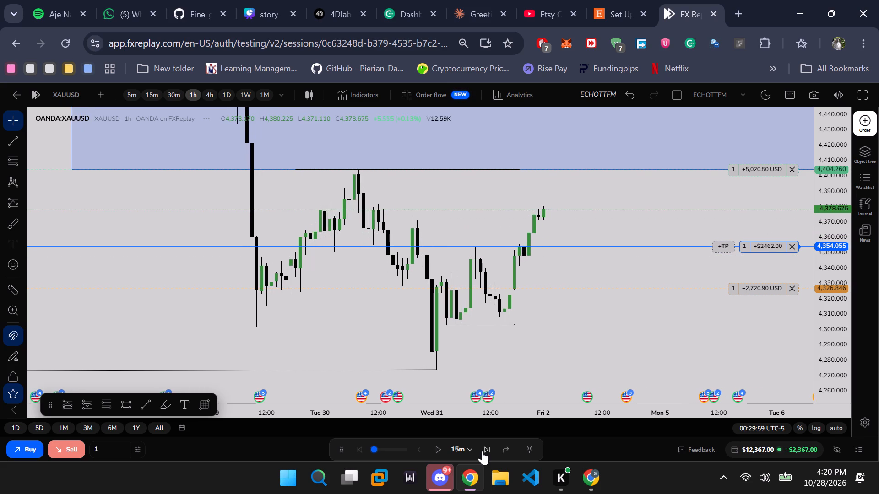
{"action": "triple_click", "coordinate": [482, 451]}
{"action": "triple_click", "coordinate": [482, 451]}
{"action": "triple_click", "coordinate": [482, 451]}
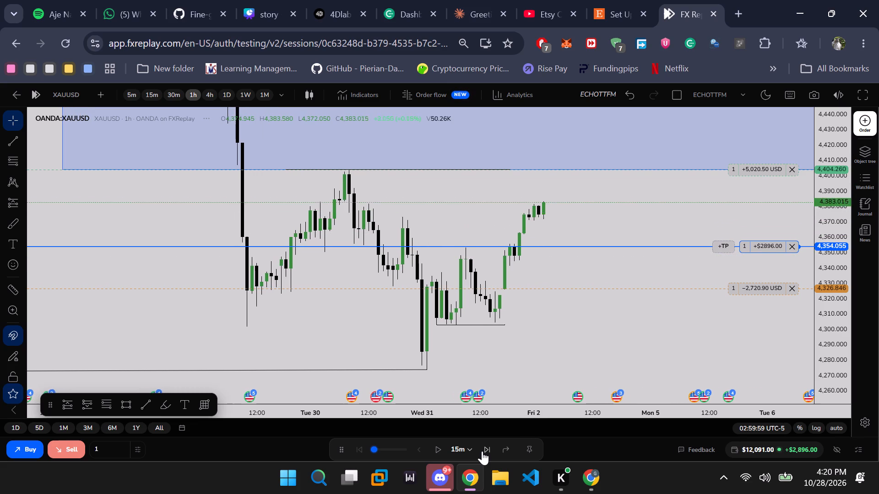
{"action": "triple_click", "coordinate": [482, 451]}
{"action": "triple_click", "coordinate": [482, 451]}
{"action": "triple_click", "coordinate": [482, 451]}
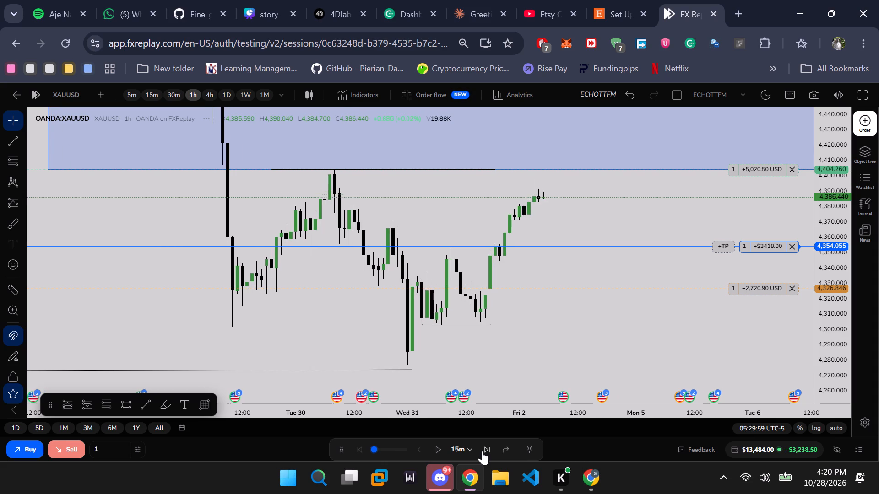
{"action": "triple_click", "coordinate": [482, 451]}
{"action": "triple_click", "coordinate": [482, 451]}
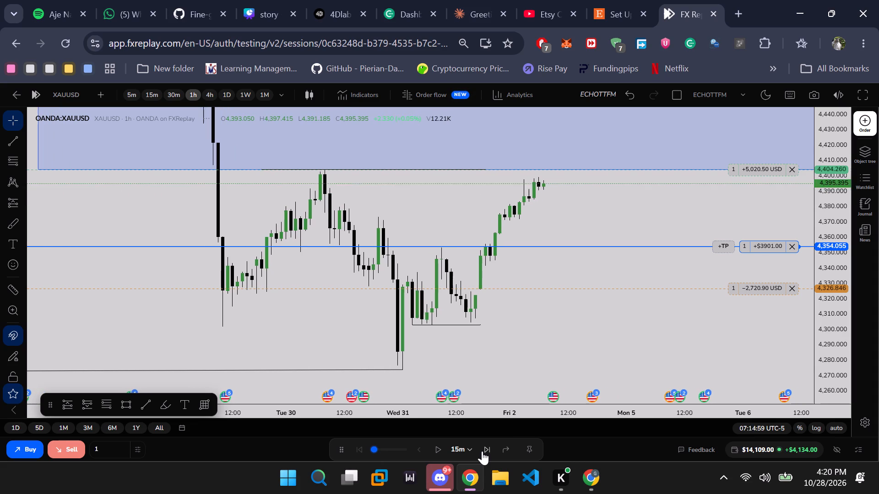
{"action": "triple_click", "coordinate": [482, 451]}
{"action": "triple_click", "coordinate": [482, 451]}
{"action": "left_click", "coordinate": [482, 451]}
{"action": "left_click", "coordinate": [482, 451]}
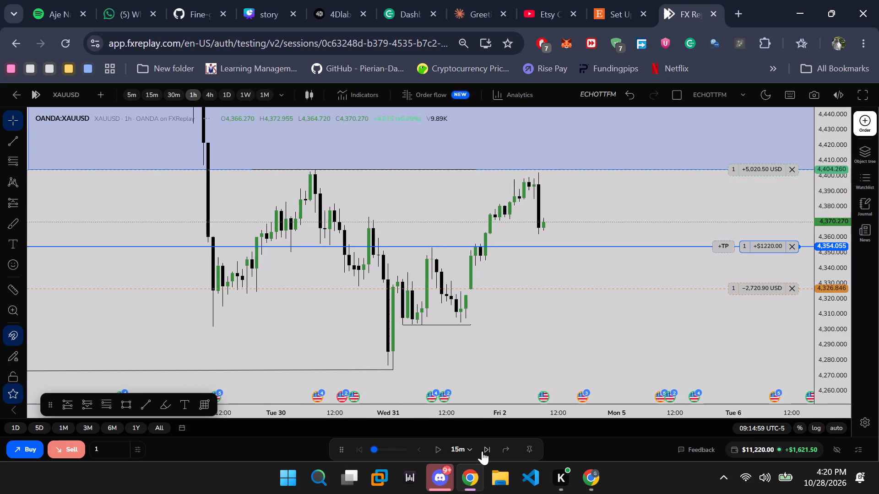
{"action": "triple_click", "coordinate": [482, 451]}
{"action": "double_click", "coordinate": [482, 451]}
{"action": "left_click", "coordinate": [482, 451]}
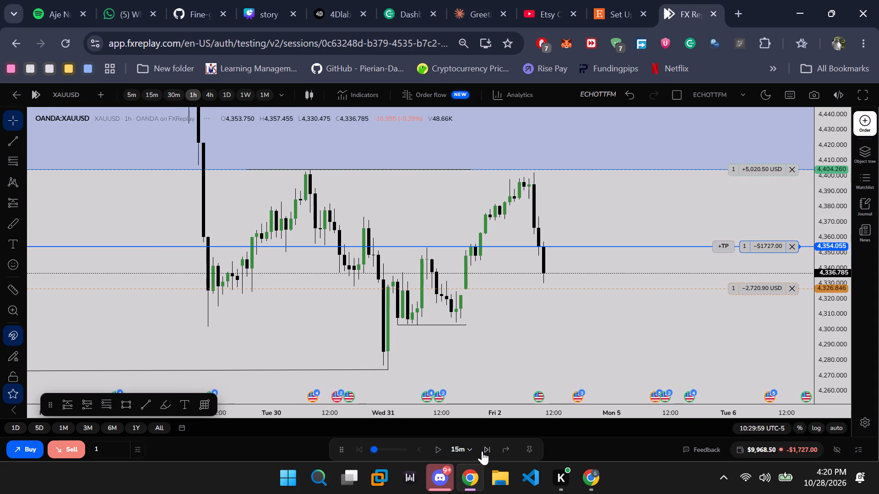
{"action": "double_click", "coordinate": [482, 451]}
{"action": "left_click", "coordinate": [482, 451]}
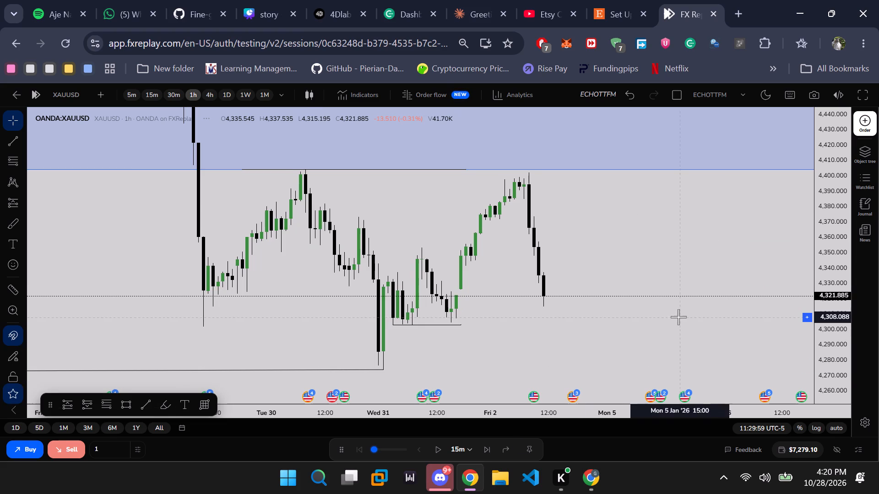
Switch to ChatGPT's M3 Audit Verdict chat and copy the AgentArc M3 Autonomous Completion Master Prompt from the audit reply.
{"action": "left_click", "coordinate": [589, 468]}
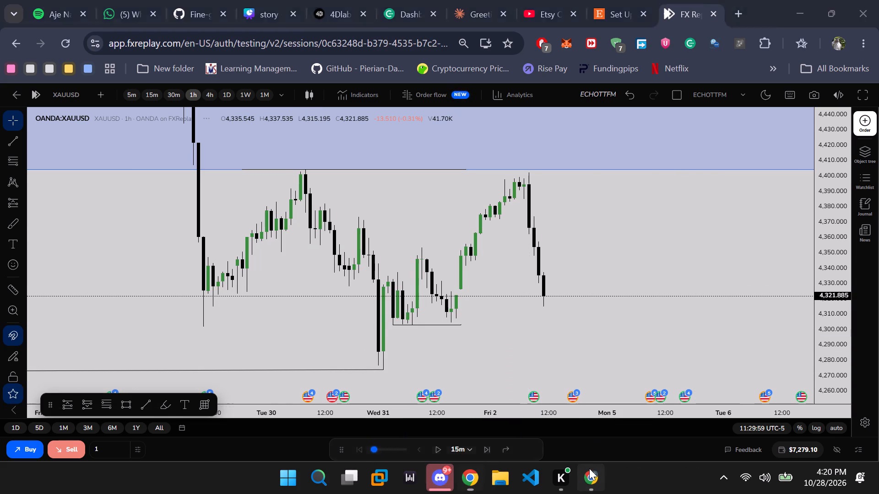
{"action": "scroll", "coordinate": [705, 281], "scroll_direction": "down", "scroll_amount": 3}
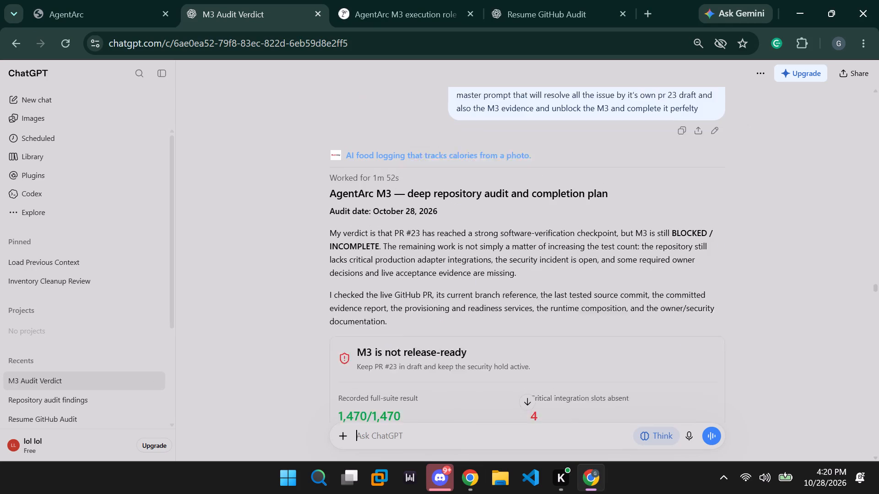
{"action": "scroll", "coordinate": [724, 274], "scroll_direction": "down", "scroll_amount": 2}
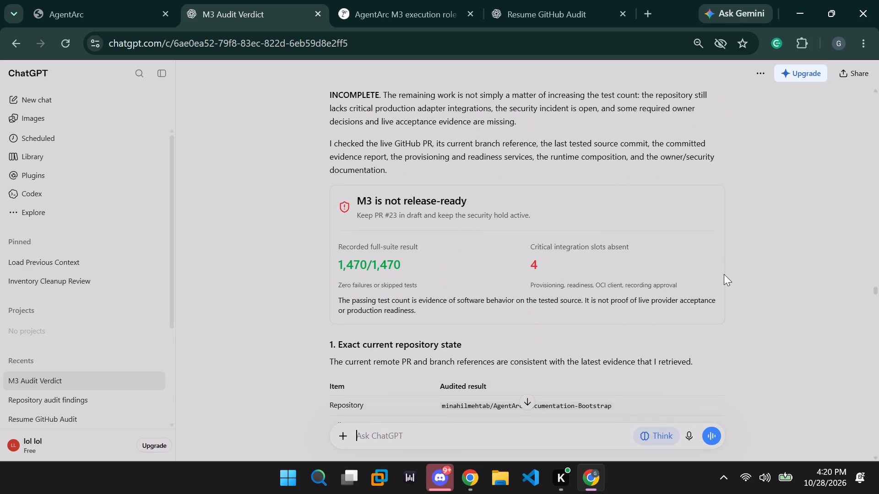
{"action": "scroll", "coordinate": [724, 276], "scroll_direction": "down", "scroll_amount": 2}
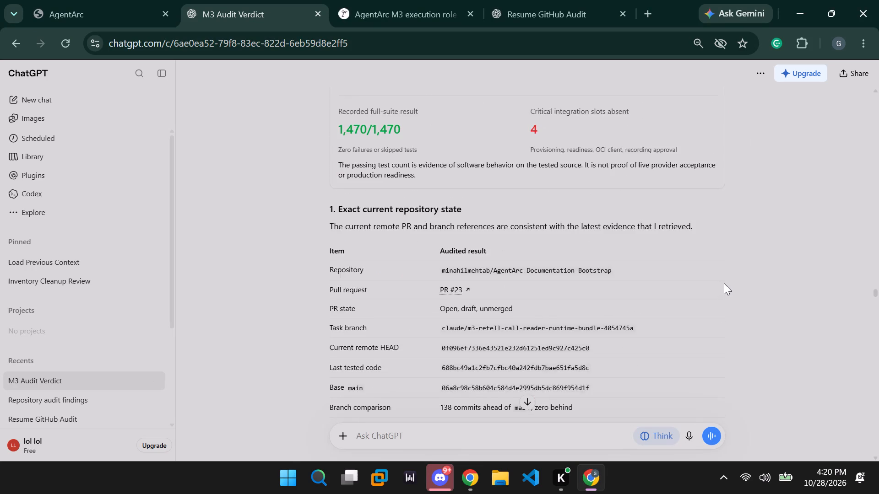
{"action": "scroll", "coordinate": [724, 283], "scroll_direction": "down", "scroll_amount": 17}
{"action": "scroll", "coordinate": [725, 280], "scroll_direction": "down", "scroll_amount": 5}
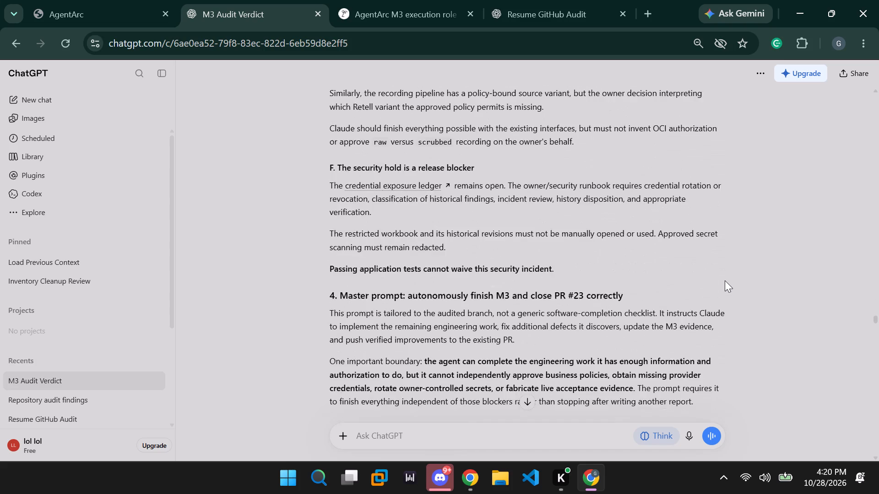
{"action": "scroll", "coordinate": [725, 280], "scroll_direction": "down", "scroll_amount": 4}
{"action": "scroll", "coordinate": [725, 280], "scroll_direction": "up", "scroll_amount": 2}
{"action": "left_click", "coordinate": [698, 266]}
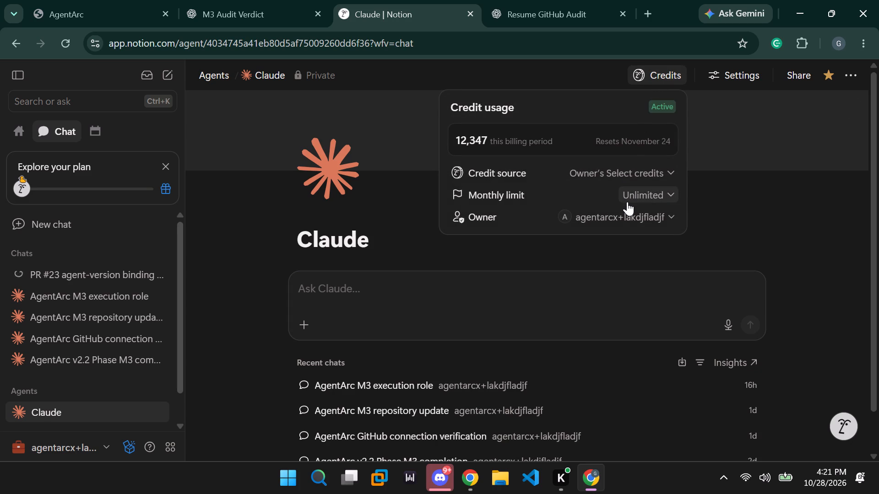
{"action": "left_click", "coordinate": [589, 177]}
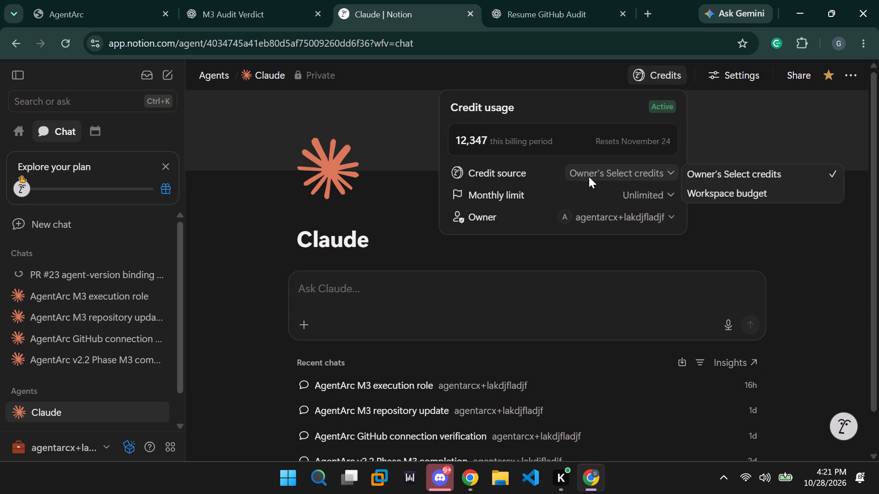
{"action": "left_click", "coordinate": [489, 176]}
{"action": "left_click", "coordinate": [489, 172]}
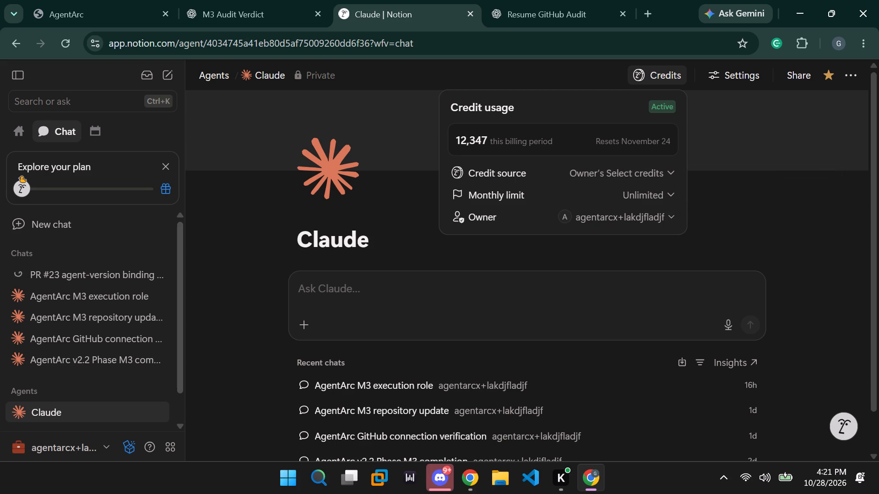
{"action": "left_click", "coordinate": [739, 186]}
Return to the PR #23 agent-version binding fix chat and check Claude's progress on the master prompt.
{"action": "left_click", "coordinate": [94, 282]}
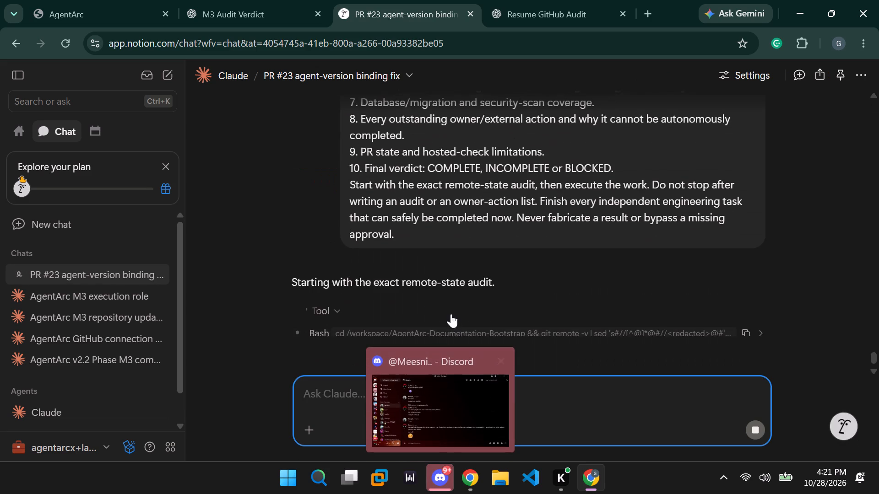
{"action": "scroll", "coordinate": [451, 314], "scroll_direction": "down", "scroll_amount": 2}
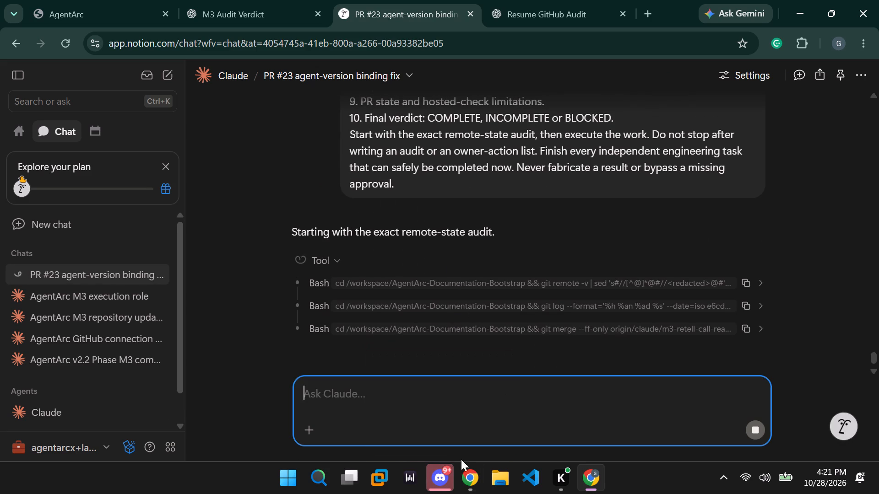
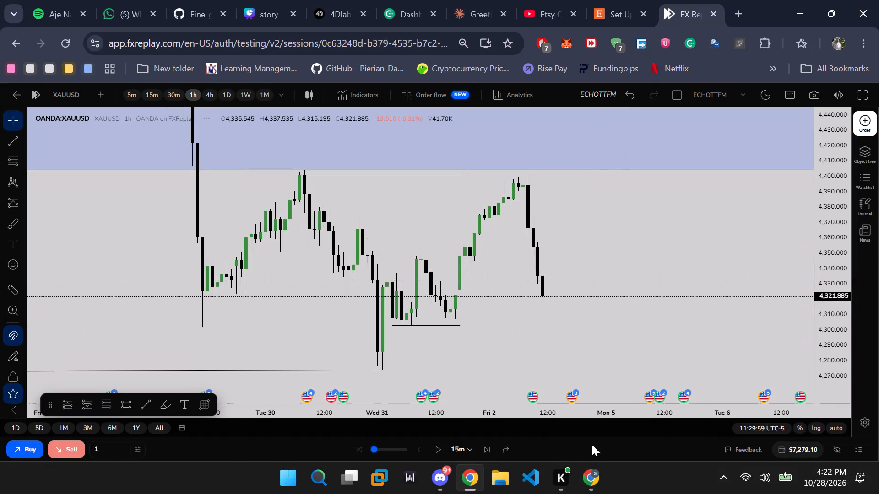
Check Claude's progress in the PR #23 agent-version binding fix chat, and return to the FX Replay chart.
{"action": "left_click", "coordinate": [602, 481]}
{"action": "scroll", "coordinate": [642, 277], "scroll_direction": "down", "scroll_amount": 6}
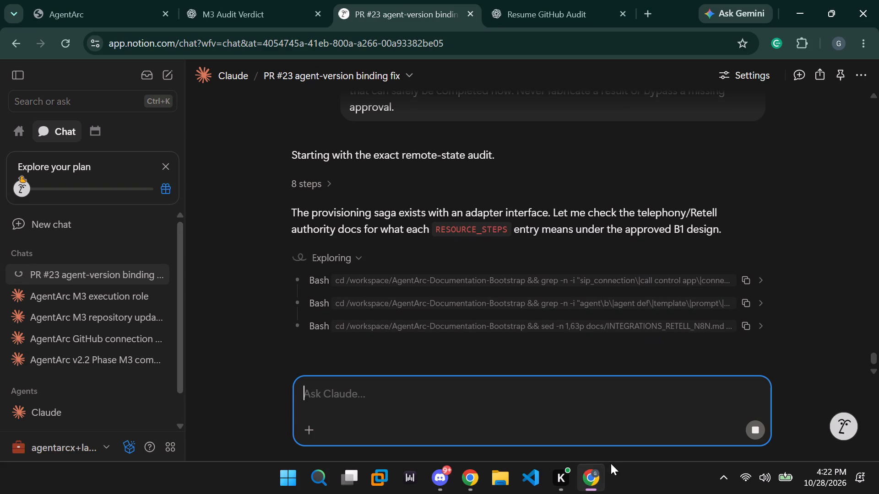
{"action": "left_click", "coordinate": [595, 480]}
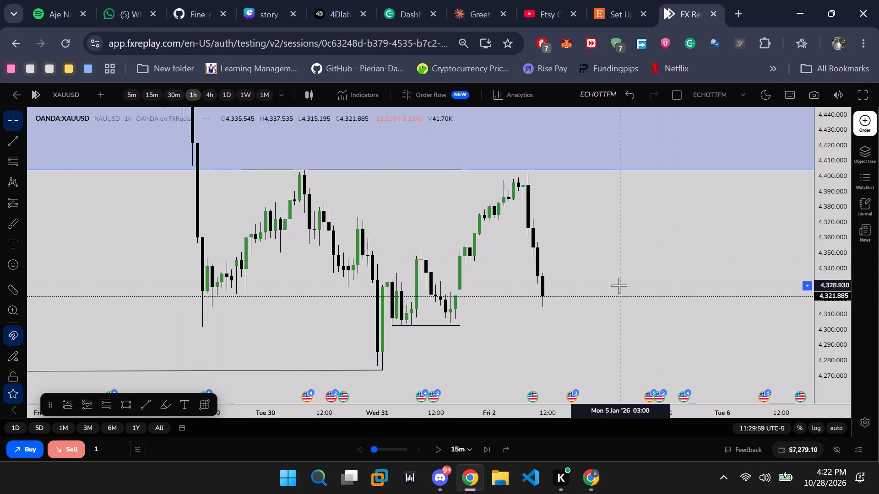
Switch the XAUUSD chart to the 4h timeframe and examine price around the marked blue zone and swing lines.
{"action": "scroll", "coordinate": [648, 264], "scroll_direction": "down", "scroll_amount": 1}
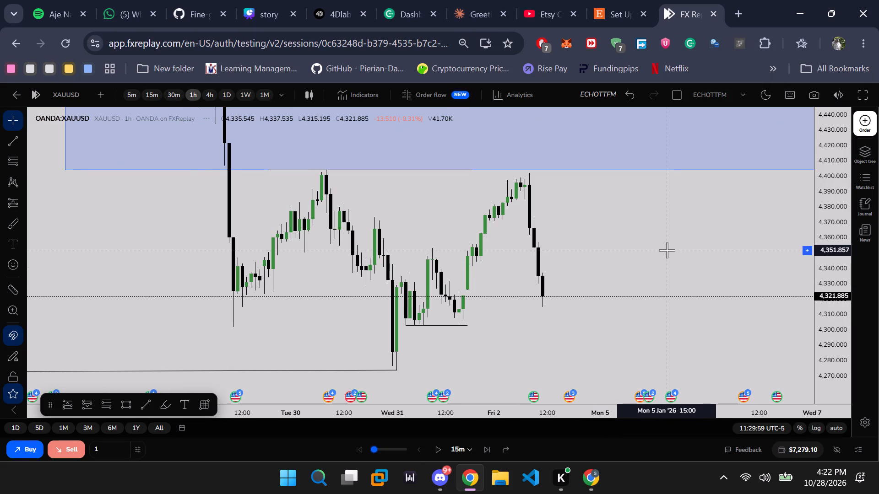
{"action": "left_click", "coordinate": [209, 98]}
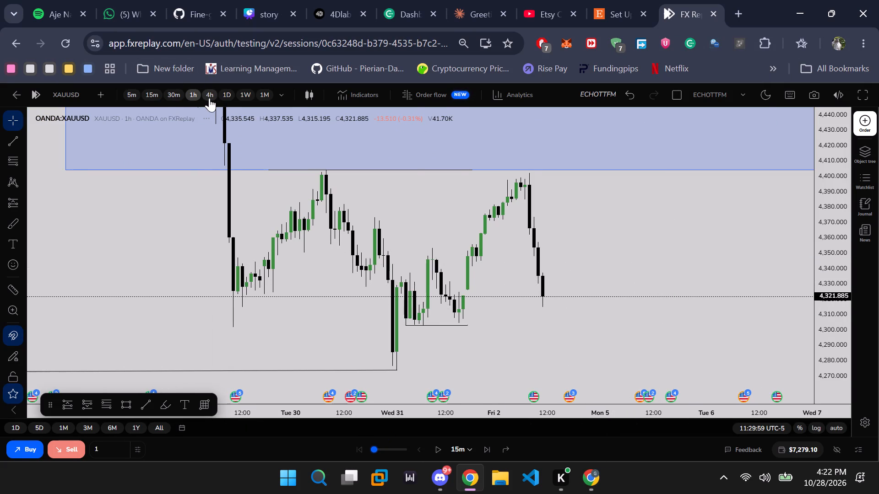
{"action": "scroll", "coordinate": [622, 214], "scroll_direction": "up", "scroll_amount": 4}
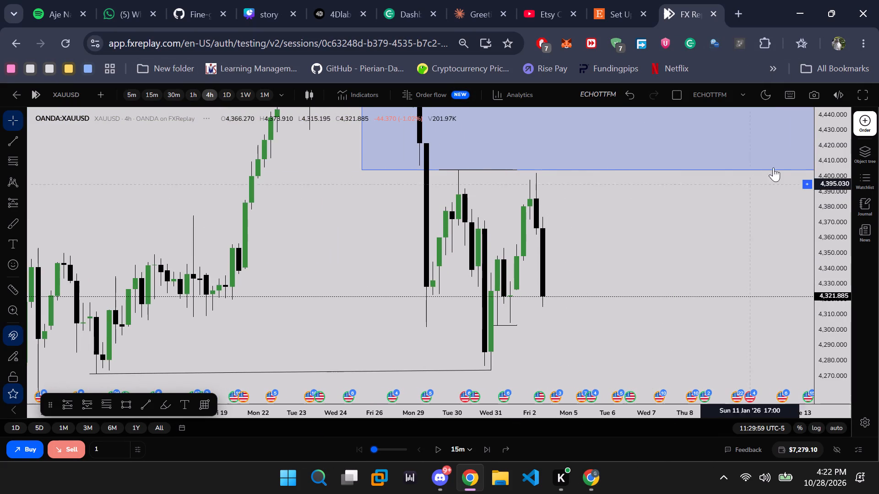
{"action": "left_click_drag", "start_coordinate": [827, 143], "coordinate": [829, 290]}
{"action": "scroll", "coordinate": [696, 271], "scroll_direction": "down", "scroll_amount": 5}
{"action": "left_click_drag", "start_coordinate": [696, 267], "coordinate": [630, 284]}
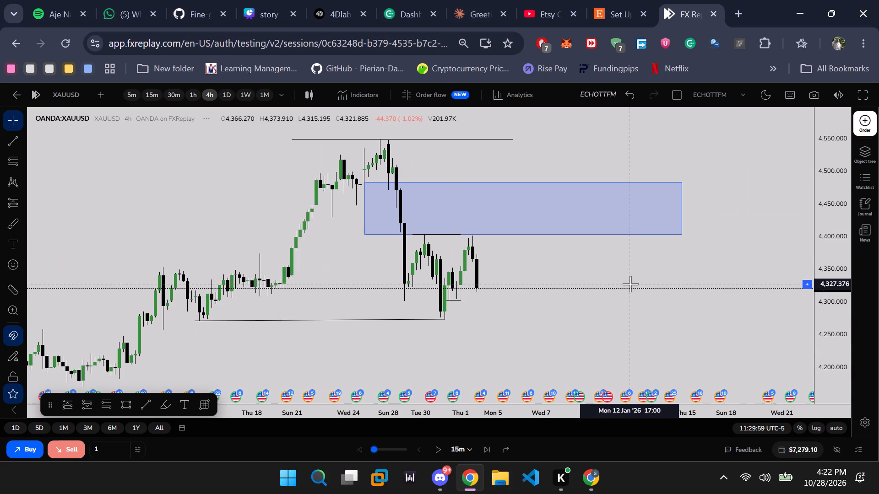
{"action": "left_click_drag", "start_coordinate": [836, 335], "coordinate": [832, 234]}
{"action": "scroll", "coordinate": [560, 228], "scroll_direction": "up", "scroll_amount": 2}
{"action": "left_click_drag", "start_coordinate": [568, 258], "coordinate": [586, 247]}
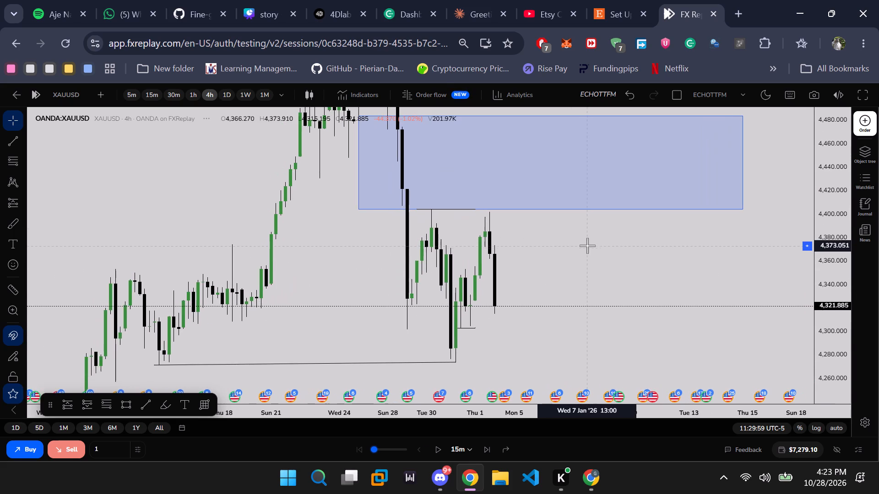
{"action": "scroll", "coordinate": [587, 246], "scroll_direction": "up", "scroll_amount": 1}
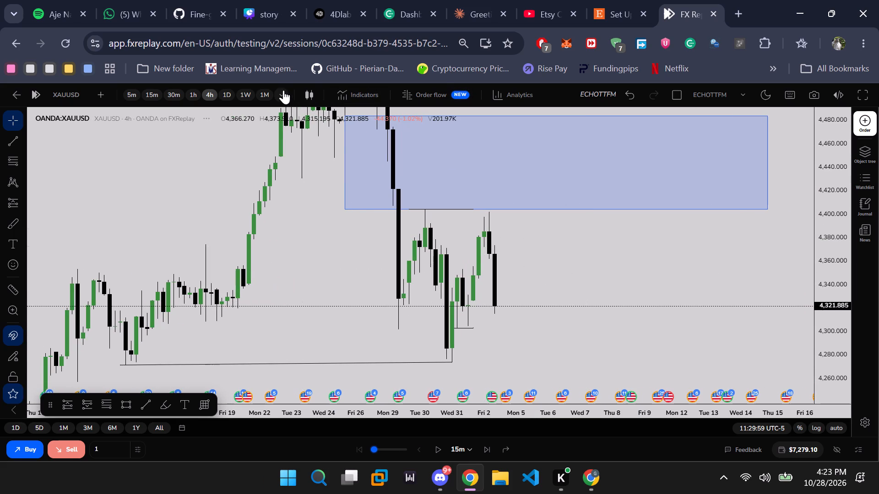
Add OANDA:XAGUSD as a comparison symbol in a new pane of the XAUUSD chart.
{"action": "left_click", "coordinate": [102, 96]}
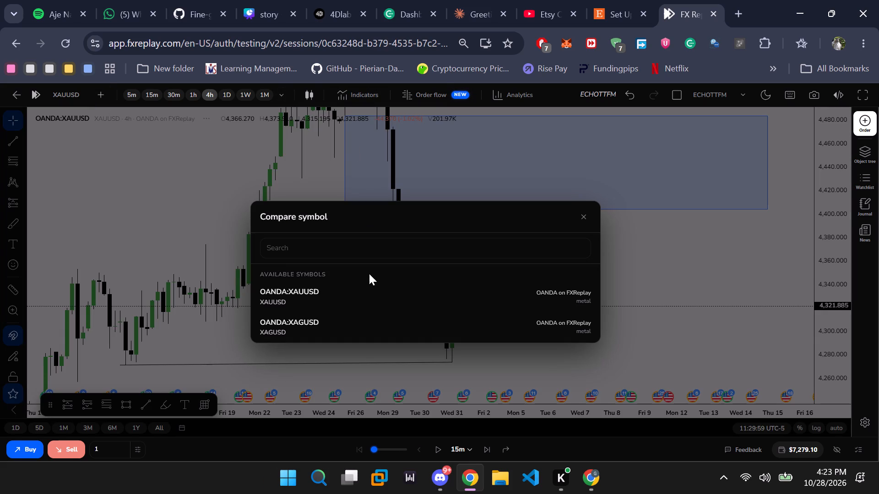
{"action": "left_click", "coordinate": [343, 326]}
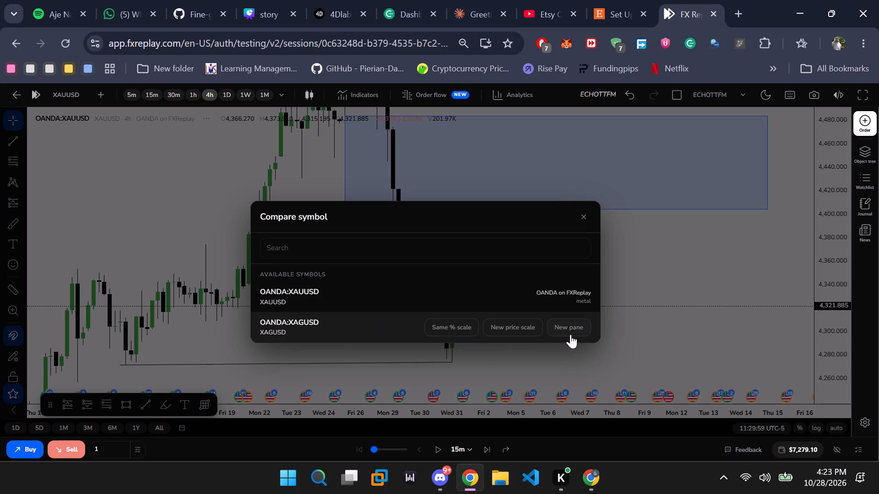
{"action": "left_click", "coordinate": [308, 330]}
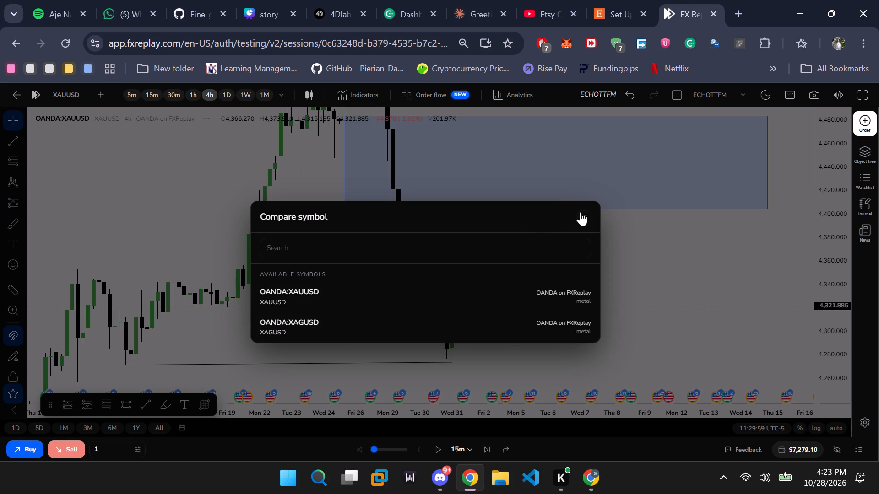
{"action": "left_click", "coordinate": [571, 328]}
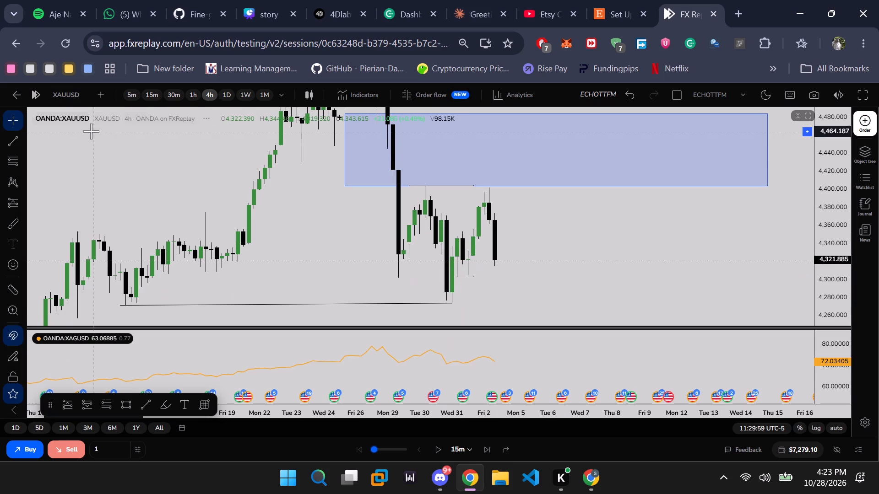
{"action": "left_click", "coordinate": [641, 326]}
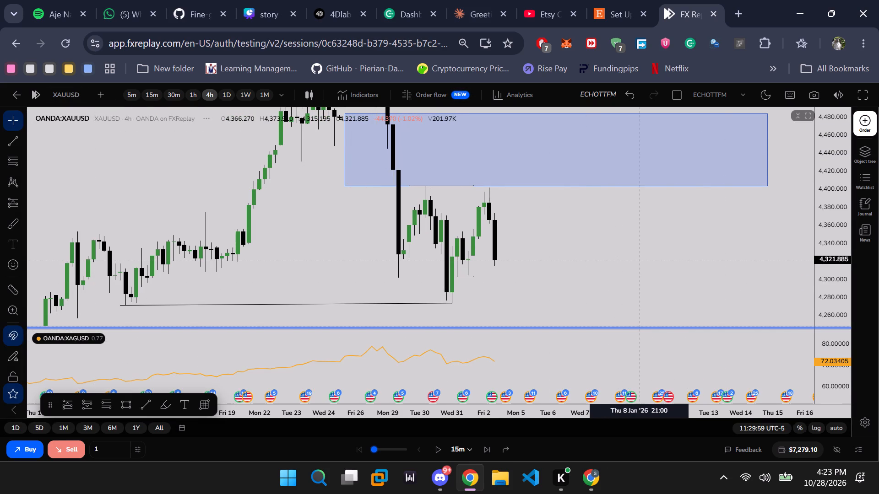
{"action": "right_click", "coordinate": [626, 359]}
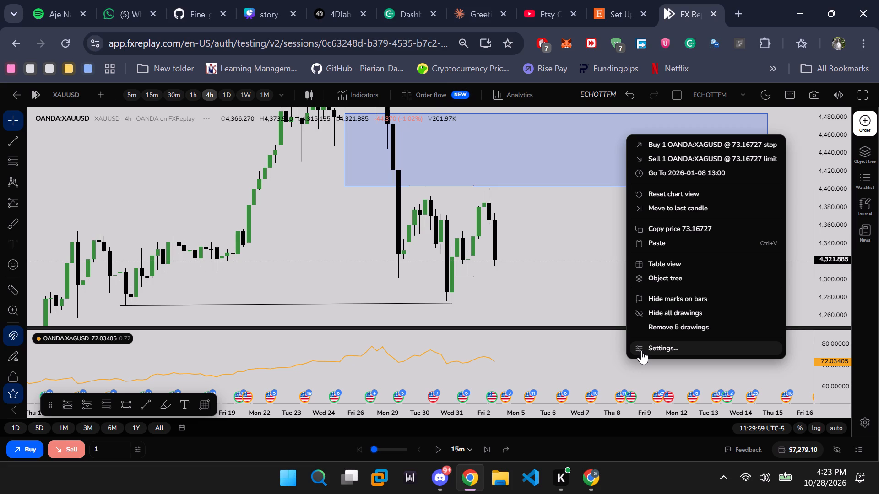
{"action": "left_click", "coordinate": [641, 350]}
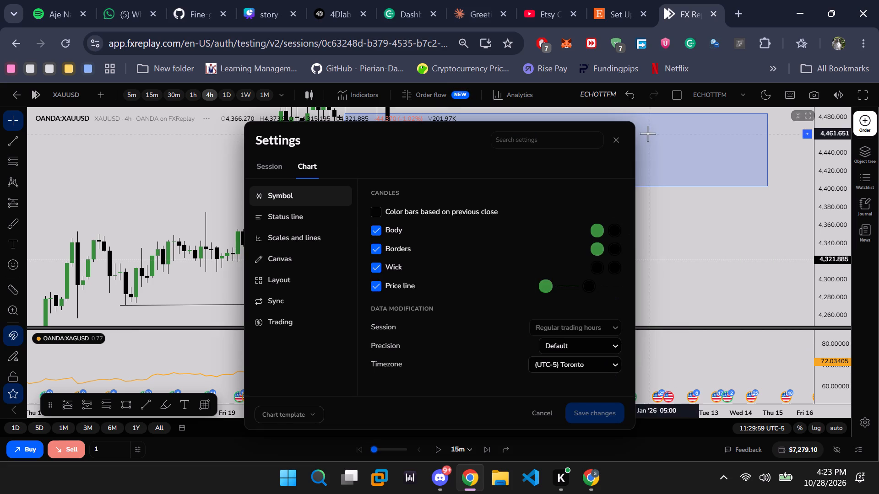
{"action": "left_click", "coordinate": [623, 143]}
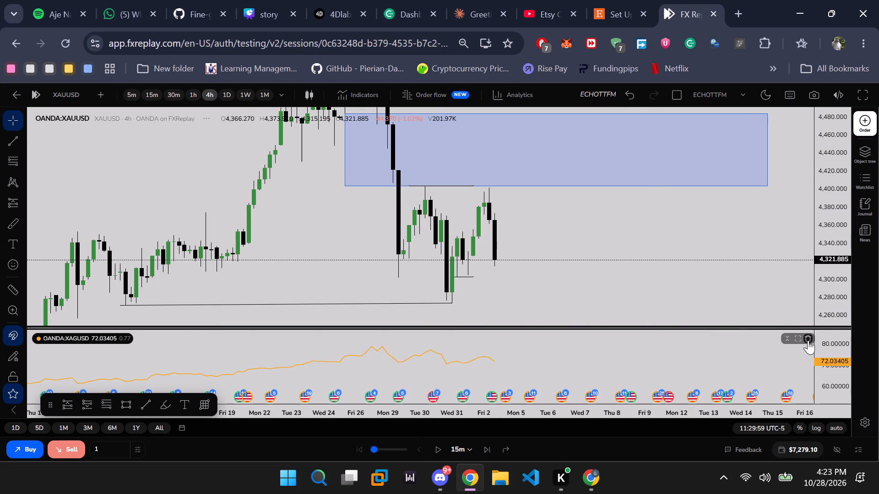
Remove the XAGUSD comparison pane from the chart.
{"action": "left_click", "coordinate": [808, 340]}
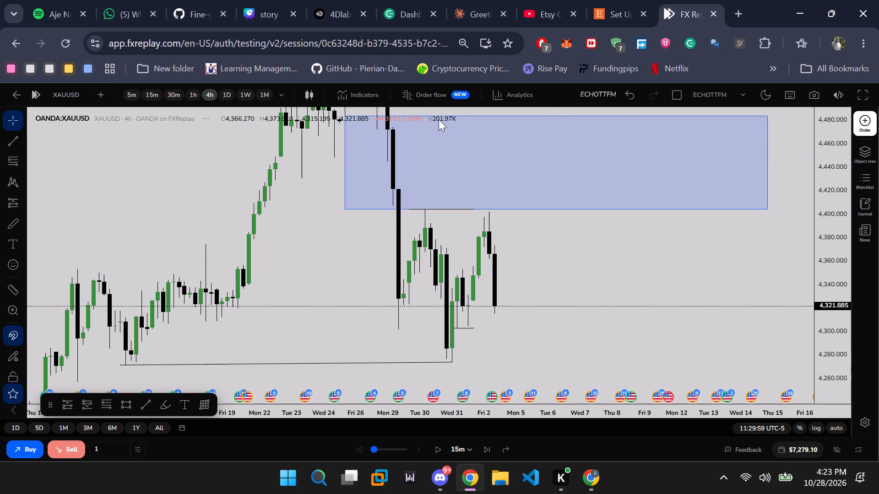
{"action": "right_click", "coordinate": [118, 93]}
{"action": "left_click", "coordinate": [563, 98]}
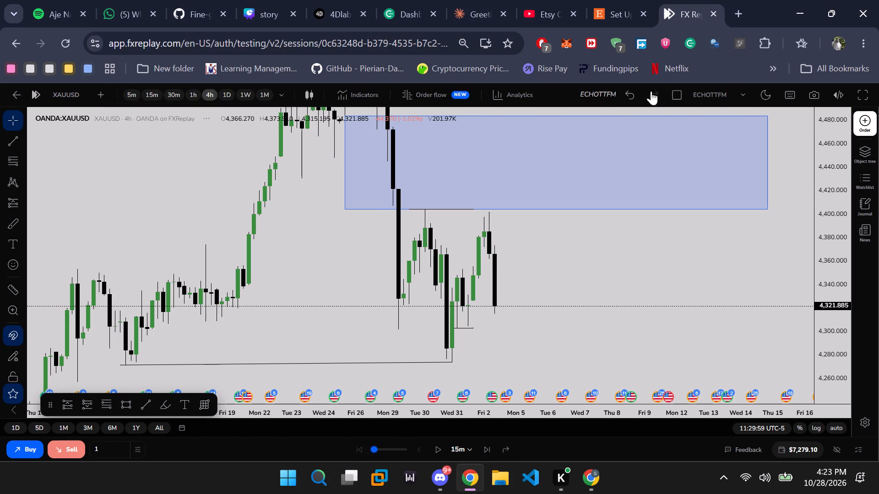
Change the chart layout to two charts side by side.
{"action": "left_click", "coordinate": [678, 96]}
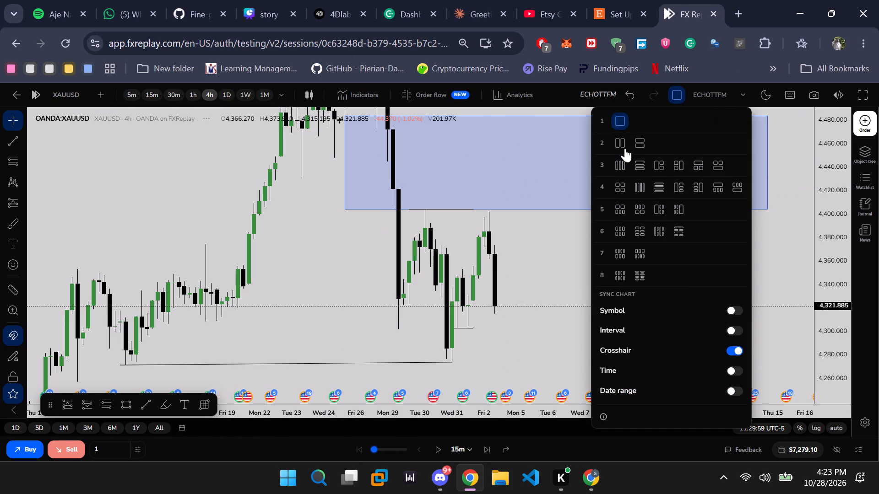
{"action": "left_click", "coordinate": [620, 140]}
Change the second chart's symbol from XAUUSD to XAGUSD.
{"action": "left_click", "coordinate": [495, 146]}
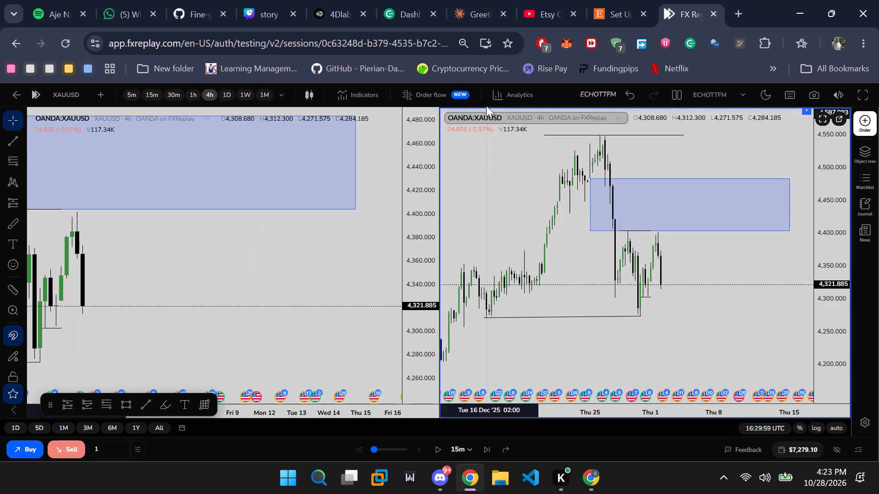
{"action": "left_click", "coordinate": [484, 113]}
{"action": "left_click", "coordinate": [487, 113]}
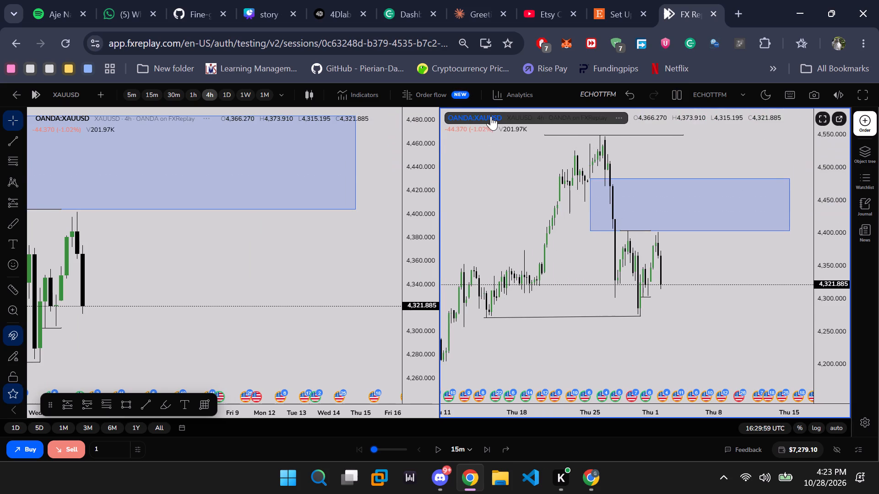
{"action": "left_click", "coordinate": [491, 116]}
{"action": "left_click", "coordinate": [315, 333]}
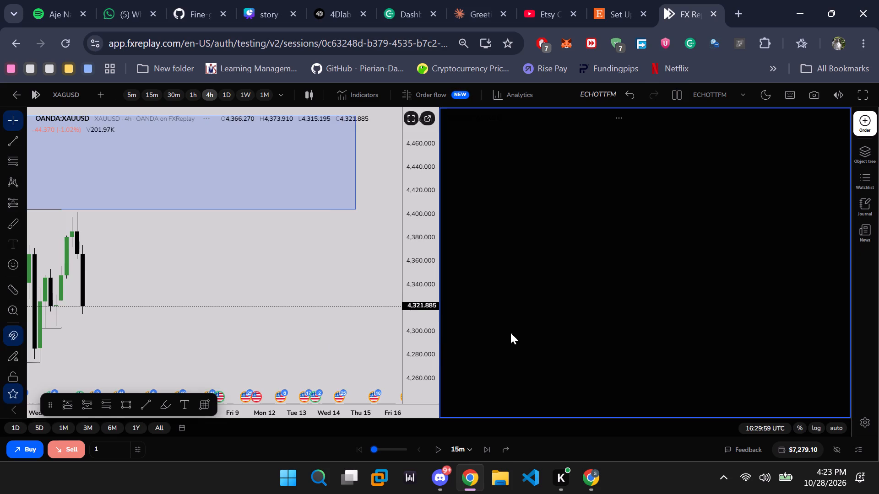
Turn on time and interval syncing between the XAUUSD and XAGUSD charts.
{"action": "scroll", "coordinate": [724, 258], "scroll_direction": "up", "scroll_amount": 7}
{"action": "scroll", "coordinate": [724, 258], "scroll_direction": "down", "scroll_amount": 4}
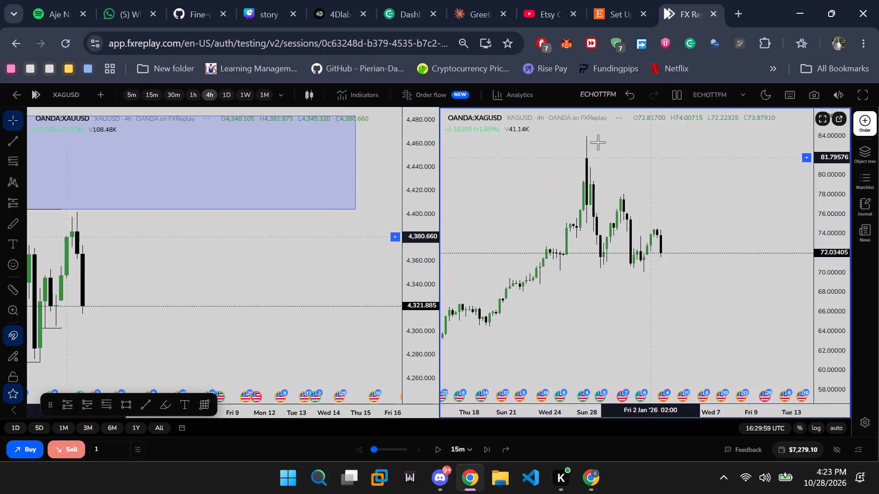
{"action": "scroll", "coordinate": [229, 241], "scroll_direction": "down", "scroll_amount": 6}
{"action": "left_click_drag", "start_coordinate": [171, 273], "coordinate": [359, 295]}
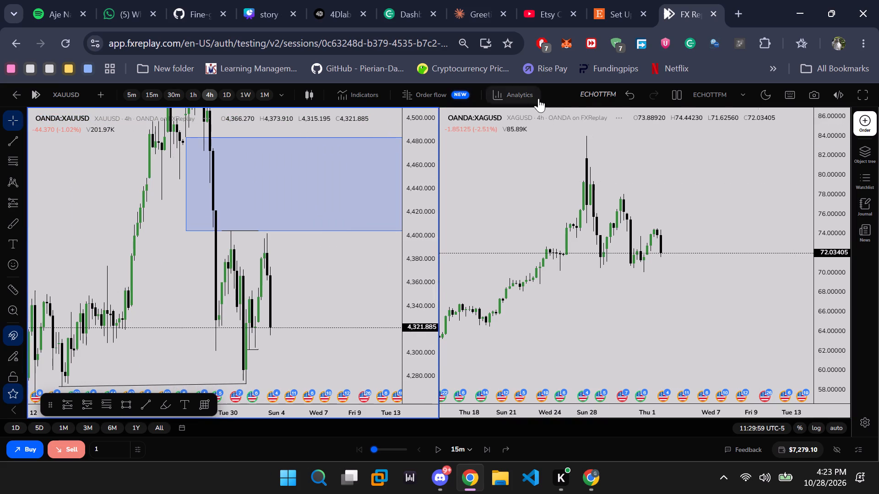
{"action": "left_click", "coordinate": [602, 93]}
{"action": "left_click", "coordinate": [602, 93]}
{"action": "left_click", "coordinate": [674, 97]}
{"action": "scroll", "coordinate": [658, 359], "scroll_direction": "down", "scroll_amount": 1}
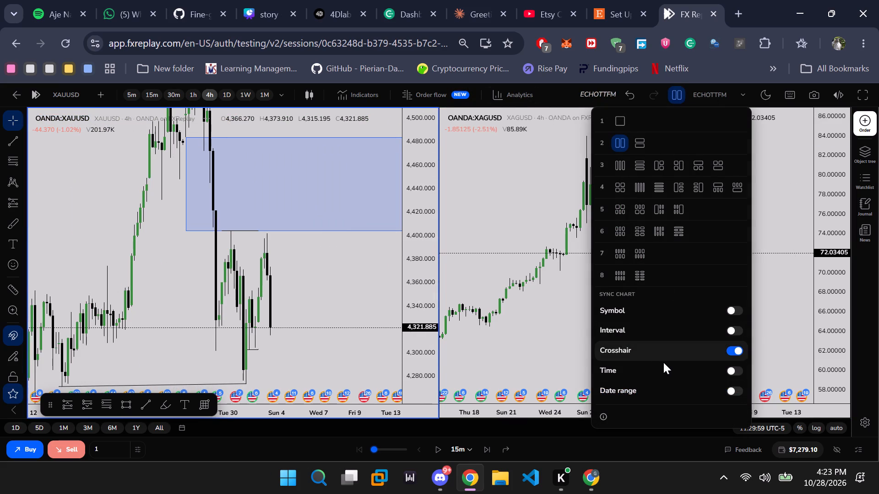
{"action": "left_click", "coordinate": [735, 371]}
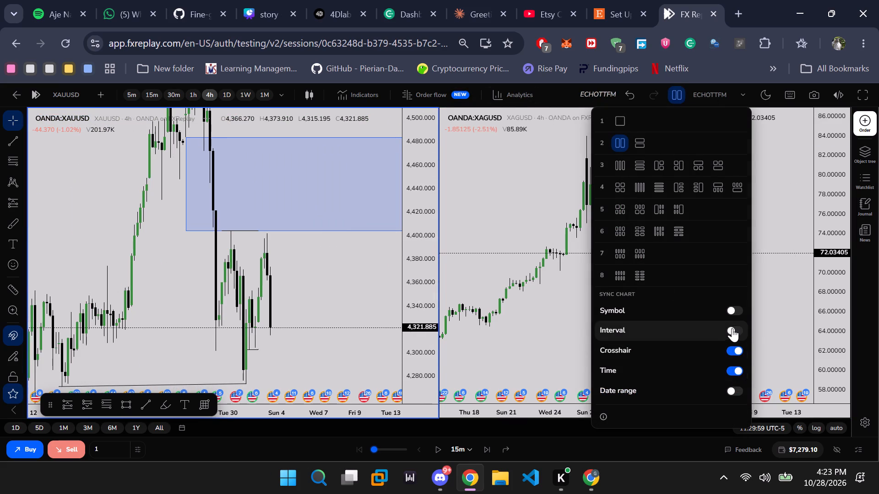
{"action": "left_click", "coordinate": [732, 327]}
{"action": "left_click", "coordinate": [515, 215]}
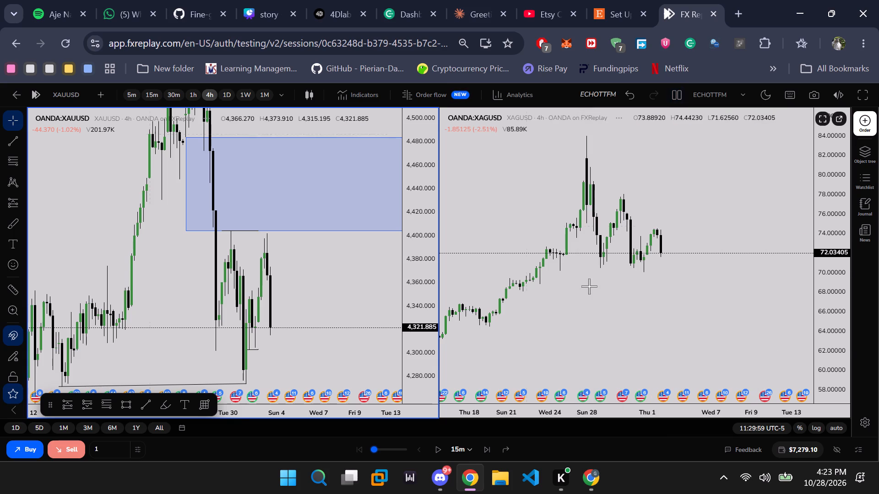
Compare the recent 4h swing highs and lows of XAUUSD and XAGUSD side by side.
{"action": "scroll", "coordinate": [346, 301], "scroll_direction": "up", "scroll_amount": 5}
{"action": "left_click_drag", "start_coordinate": [314, 304], "coordinate": [256, 252]}
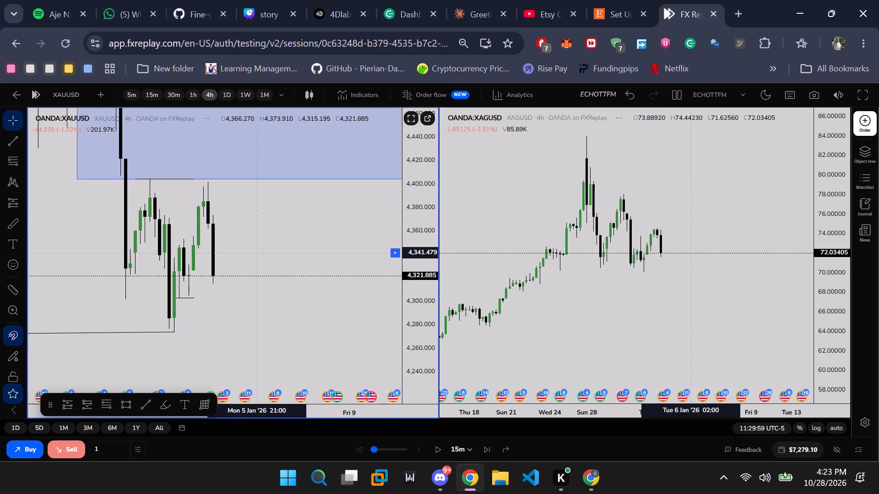
{"action": "left_click_drag", "start_coordinate": [256, 252], "coordinate": [277, 244]}
{"action": "scroll", "coordinate": [296, 241], "scroll_direction": "up", "scroll_amount": 3}
{"action": "left_click_drag", "start_coordinate": [278, 234], "coordinate": [288, 298]}
{"action": "scroll", "coordinate": [288, 298], "scroll_direction": "up", "scroll_amount": 2}
{"action": "scroll", "coordinate": [549, 190], "scroll_direction": "up", "scroll_amount": 4}
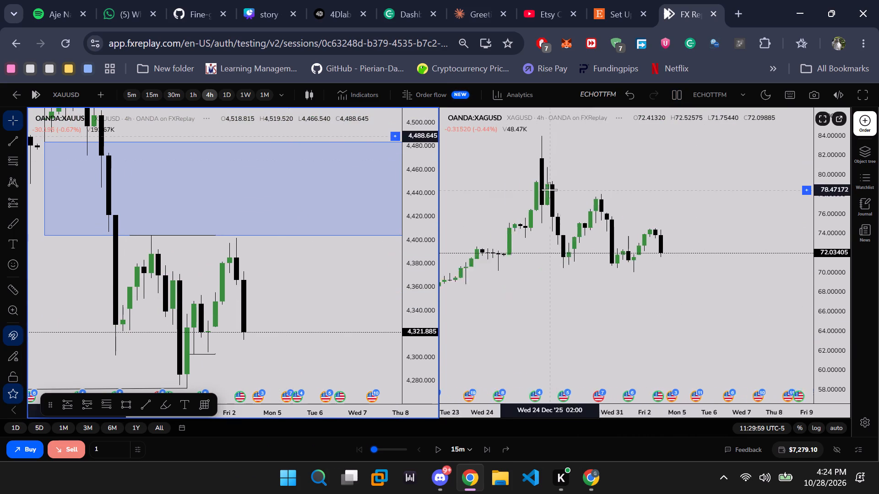
{"action": "scroll", "coordinate": [549, 190], "scroll_direction": "up", "scroll_amount": 7}
{"action": "left_click_drag", "start_coordinate": [837, 351], "coordinate": [822, 195]}
{"action": "scroll", "coordinate": [788, 199], "scroll_direction": "down", "scroll_amount": 1}
{"action": "left_click_drag", "start_coordinate": [758, 169], "coordinate": [763, 209]}
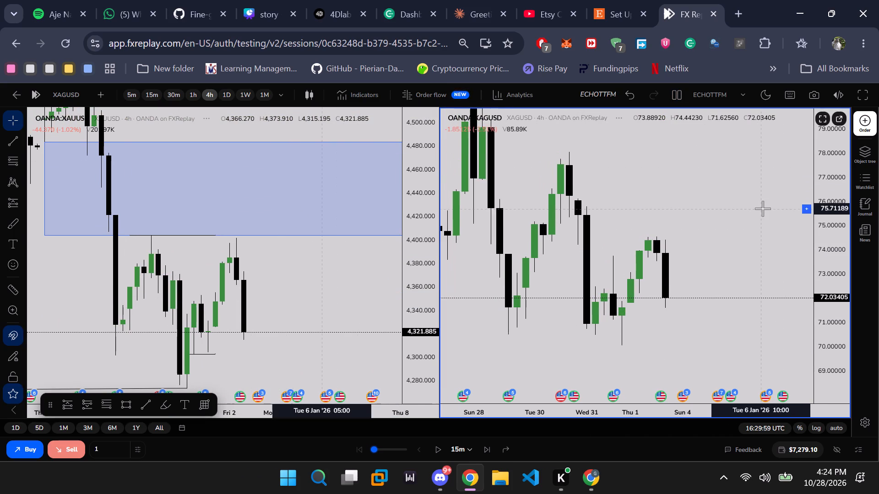
{"action": "scroll", "coordinate": [763, 209], "scroll_direction": "down", "scroll_amount": 1}
Switch both charts to the 1h timeframe and compare the recent price swings of XAUUSD and XAGUSD.
{"action": "left_click", "coordinate": [191, 94]}
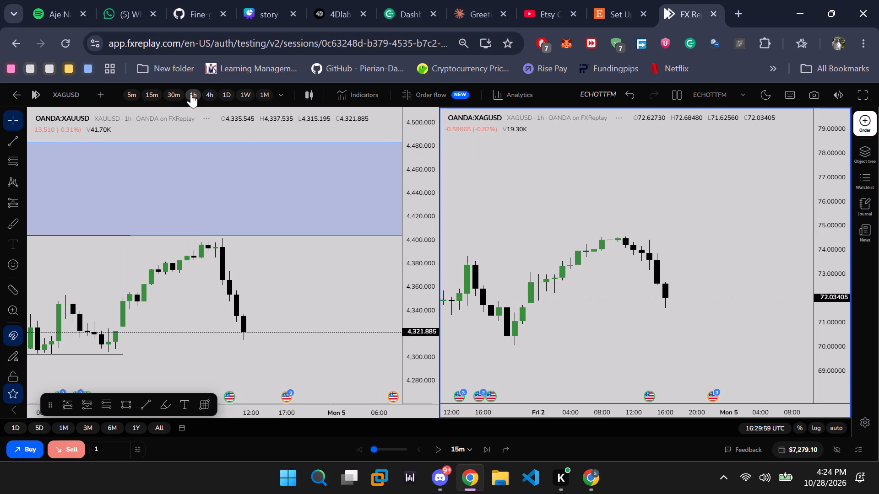
{"action": "scroll", "coordinate": [278, 234], "scroll_direction": "down", "scroll_amount": 6}
{"action": "scroll", "coordinate": [149, 256], "scroll_direction": "down", "scroll_amount": 2}
{"action": "scroll", "coordinate": [596, 238], "scroll_direction": "down", "scroll_amount": 3}
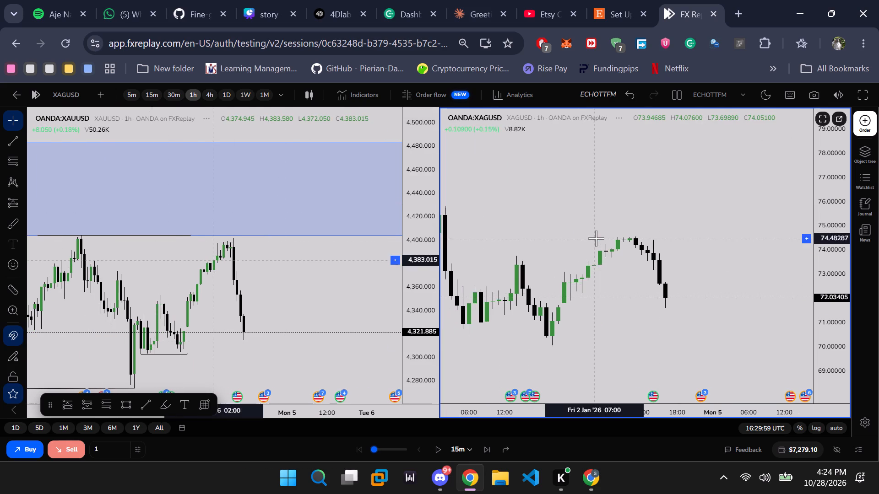
{"action": "scroll", "coordinate": [629, 254], "scroll_direction": "down", "scroll_amount": 4}
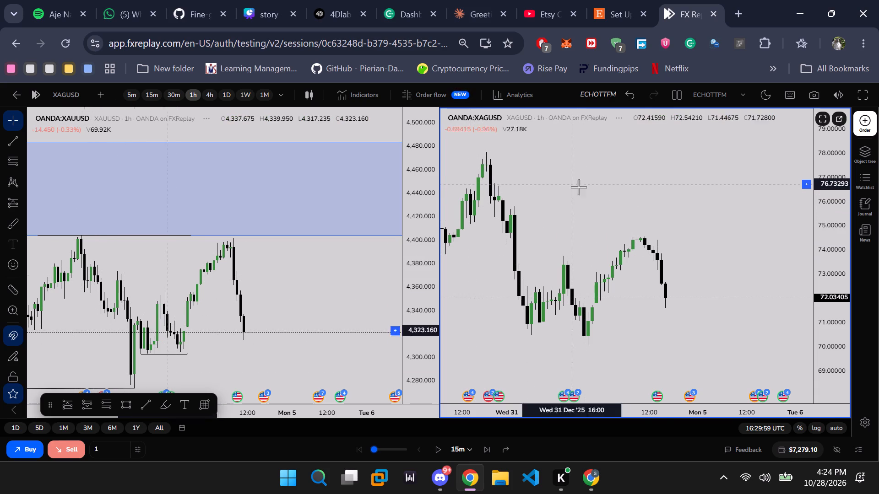
Examine the recent 1h swing highs and lows of XAUUSD and XAGUSD side by side.
{"action": "left_click_drag", "start_coordinate": [563, 205], "coordinate": [663, 186]}
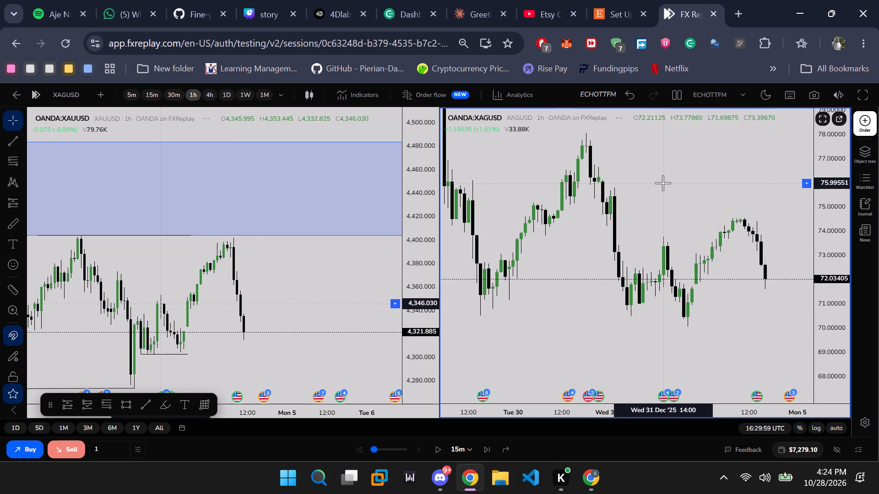
{"action": "scroll", "coordinate": [663, 183], "scroll_direction": "down", "scroll_amount": 1}
{"action": "scroll", "coordinate": [651, 257], "scroll_direction": "up", "scroll_amount": 4}
{"action": "scroll", "coordinate": [324, 309], "scroll_direction": "up", "scroll_amount": 1}
{"action": "left_click_drag", "start_coordinate": [324, 309], "coordinate": [359, 275]}
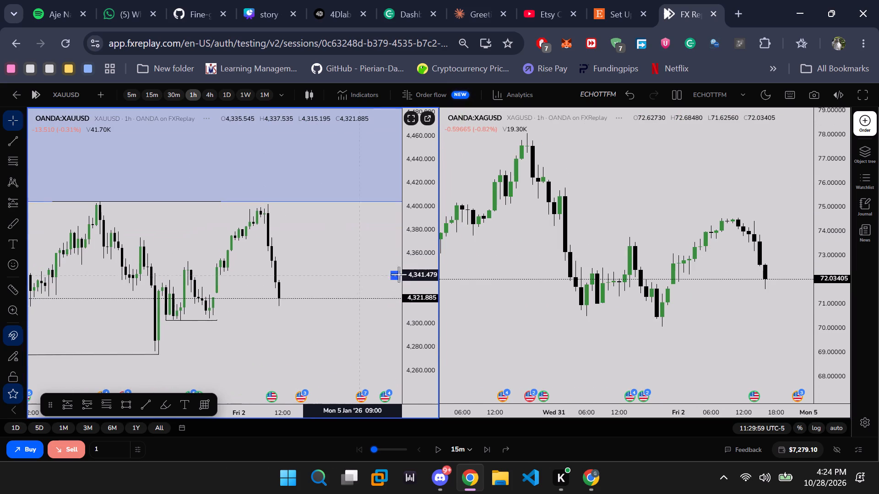
{"action": "left_click_drag", "start_coordinate": [418, 332], "coordinate": [418, 281]}
{"action": "scroll", "coordinate": [327, 291], "scroll_direction": "up", "scroll_amount": 2}
Switch both charts to the 4h timeframe and examine the XAUUSD swings around the marked zone.
{"action": "left_click", "coordinate": [214, 92]}
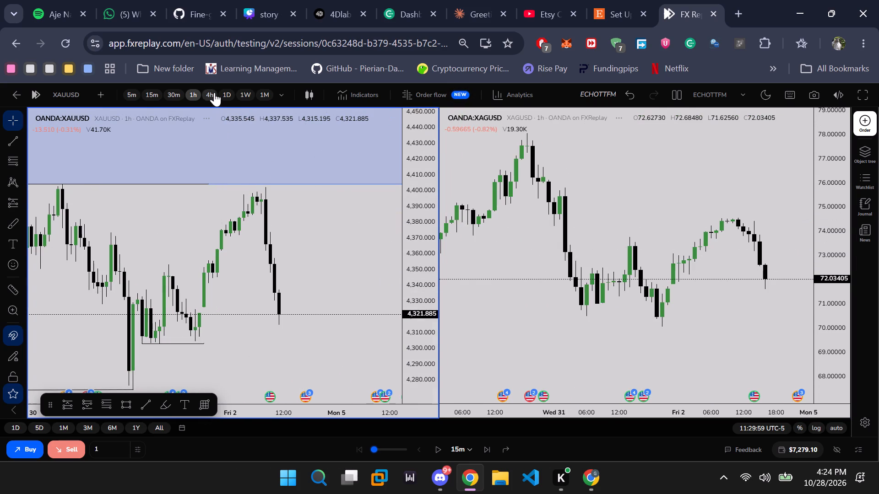
{"action": "scroll", "coordinate": [357, 291], "scroll_direction": "up", "scroll_amount": 3}
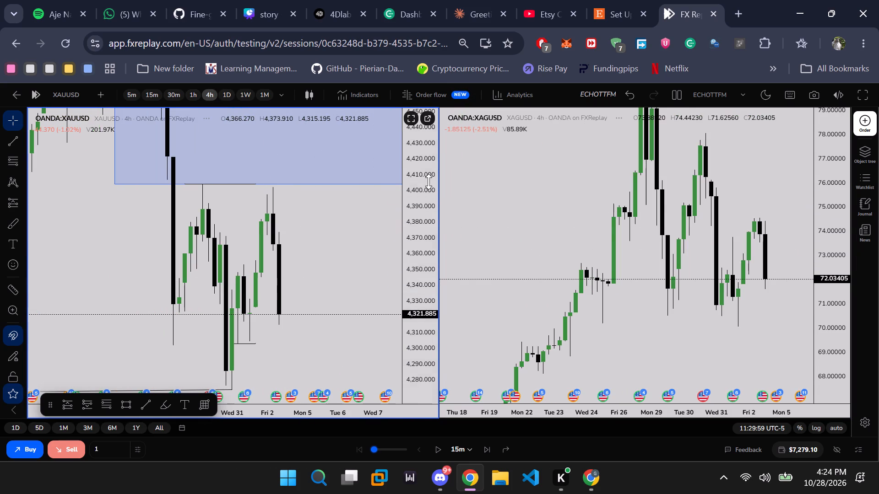
{"action": "left_click_drag", "start_coordinate": [429, 182], "coordinate": [435, 254]}
{"action": "scroll", "coordinate": [354, 267], "scroll_direction": "up", "scroll_amount": 4}
{"action": "scroll", "coordinate": [354, 267], "scroll_direction": "down", "scroll_amount": 7}
{"action": "left_click_drag", "start_coordinate": [348, 309], "coordinate": [345, 314]}
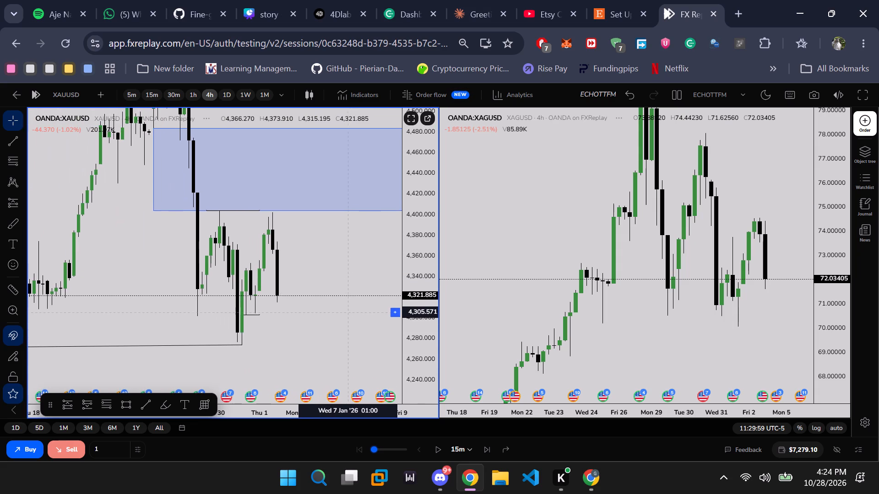
{"action": "left_click_drag", "start_coordinate": [345, 314], "coordinate": [342, 322]}
Switch both charts to the daily timeframe and compare the latest XAUUSD and XAGUSD candles.
{"action": "left_click", "coordinate": [221, 97]}
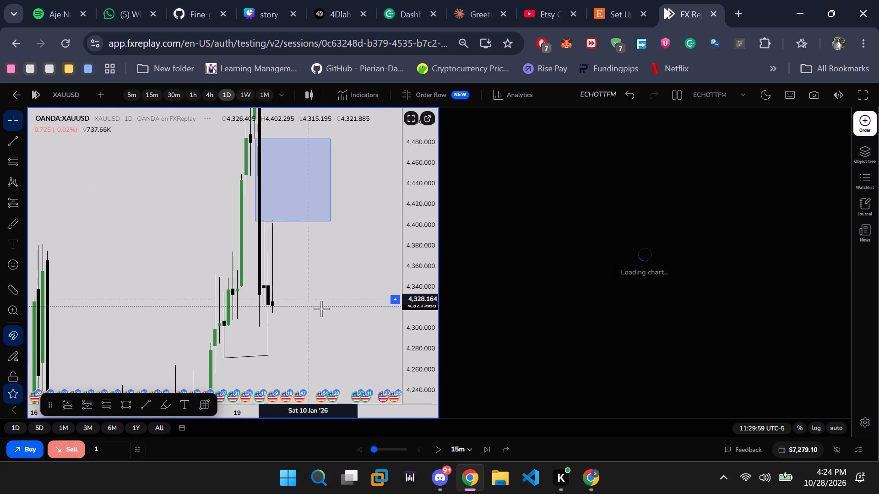
{"action": "scroll", "coordinate": [324, 310], "scroll_direction": "up", "scroll_amount": 7}
{"action": "scroll", "coordinate": [641, 286], "scroll_direction": "up", "scroll_amount": 9}
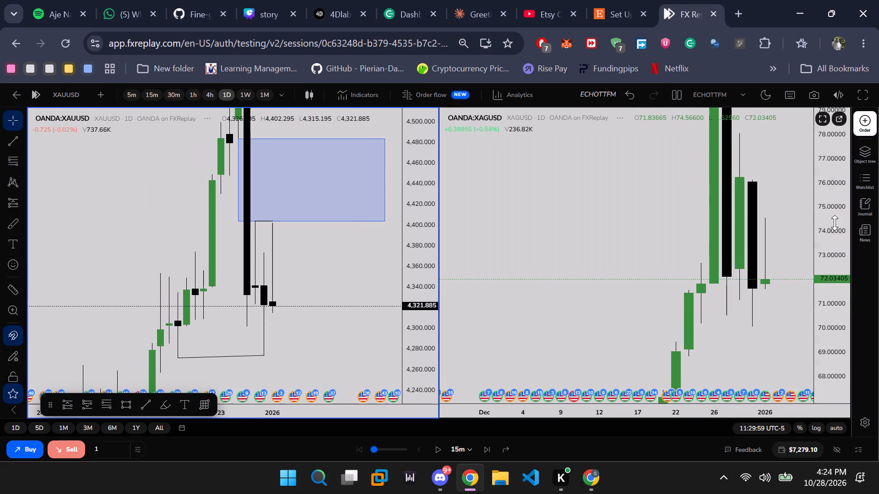
{"action": "left_click_drag", "start_coordinate": [822, 159], "coordinate": [830, 324]}
{"action": "scroll", "coordinate": [611, 288], "scroll_direction": "down", "scroll_amount": 5}
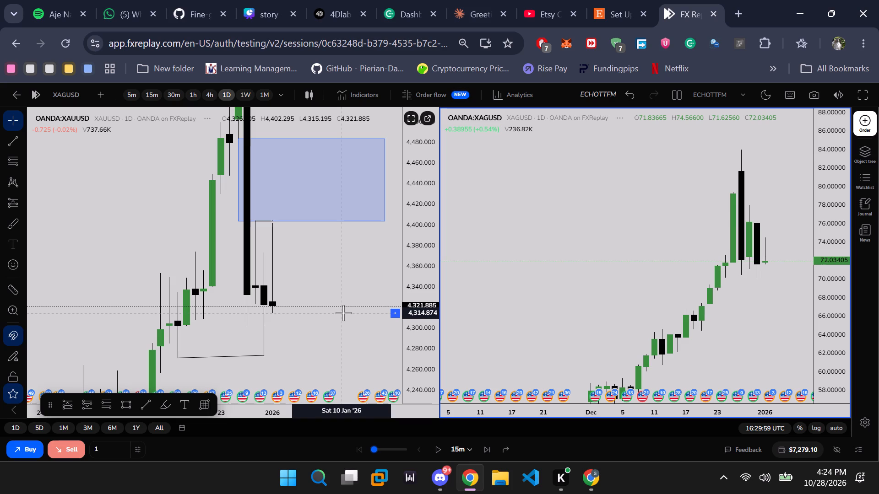
{"action": "scroll", "coordinate": [343, 313], "scroll_direction": "up", "scroll_amount": 2}
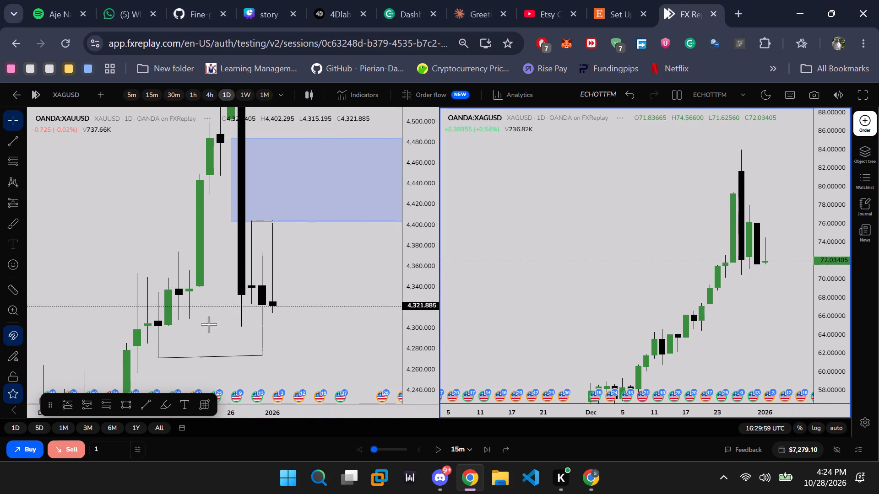
Advance the replay in 15-minute steps to 23:44:59 UTC, watching the daily XAUUSD and XAGUSD candles.
{"action": "left_click", "coordinate": [484, 449]}
{"action": "triple_click", "coordinate": [484, 449]}
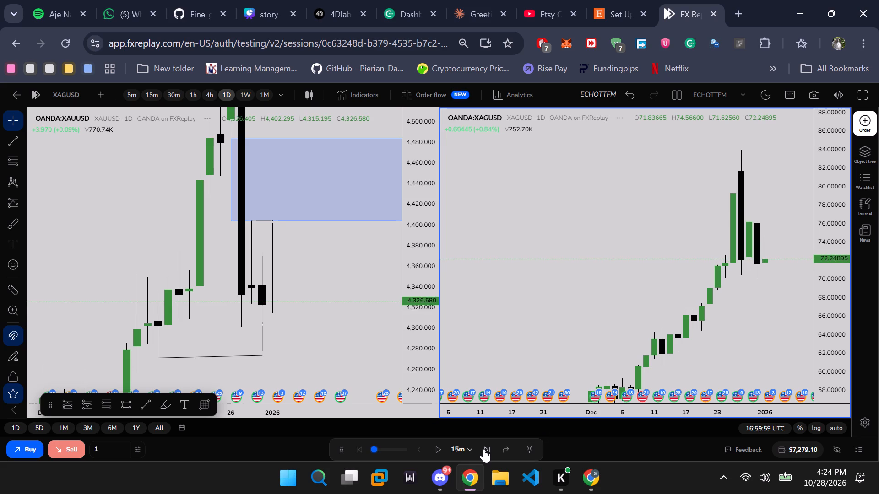
{"action": "triple_click", "coordinate": [484, 449]}
{"action": "triple_click", "coordinate": [484, 449]}
{"action": "triple_click", "coordinate": [484, 449]}
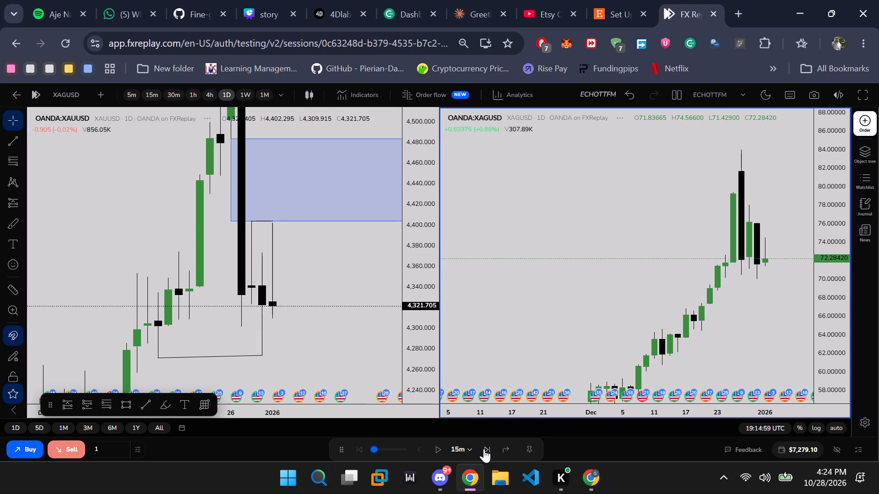
{"action": "triple_click", "coordinate": [484, 449]}
{"action": "triple_click", "coordinate": [484, 449]}
{"action": "triple_click", "coordinate": [484, 449]}
{"action": "triple_click", "coordinate": [484, 449]}
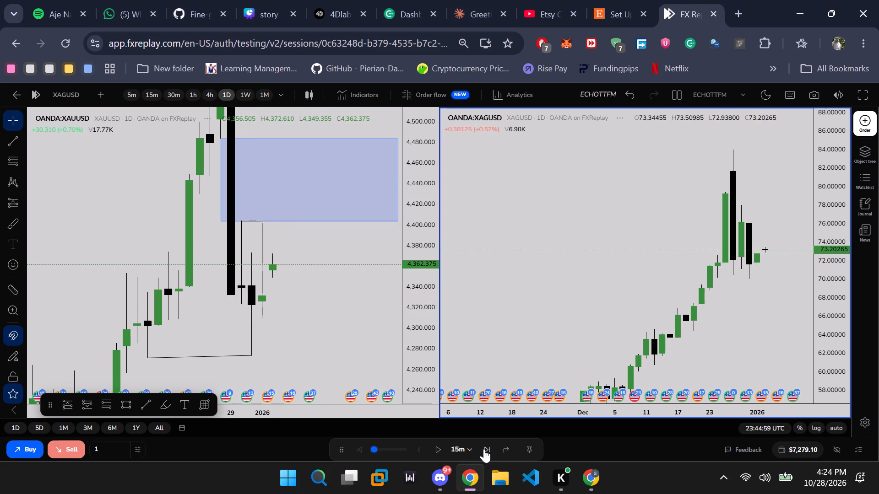
Switch both charts to the 4h timeframe and buy 1 lot of XAGUSD at market.
{"action": "left_click", "coordinate": [213, 98]}
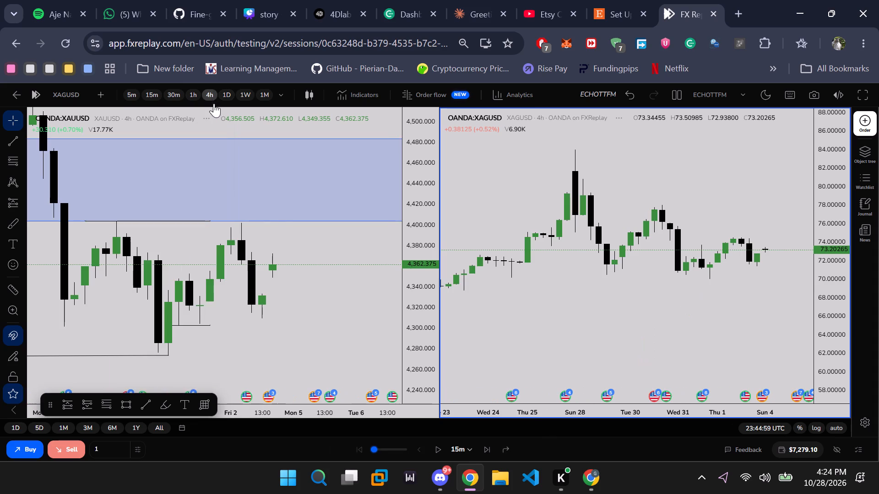
{"action": "scroll", "coordinate": [361, 315], "scroll_direction": "down", "scroll_amount": 2}
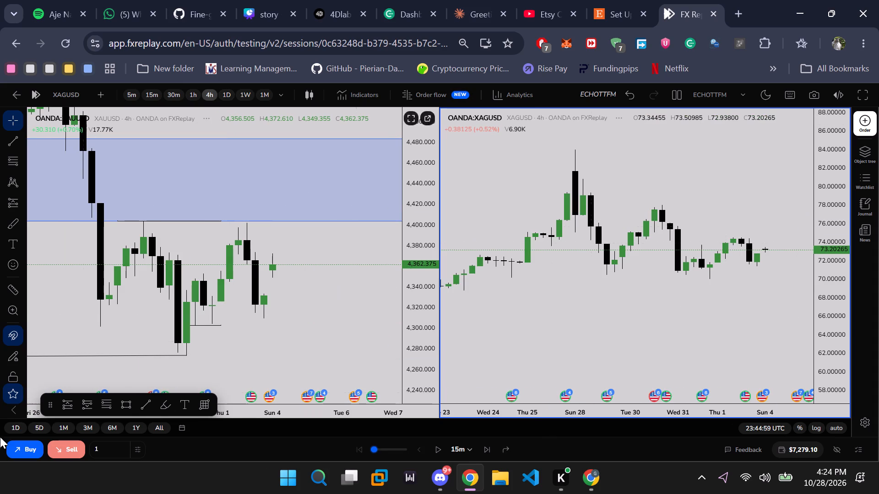
{"action": "left_click", "coordinate": [35, 446]}
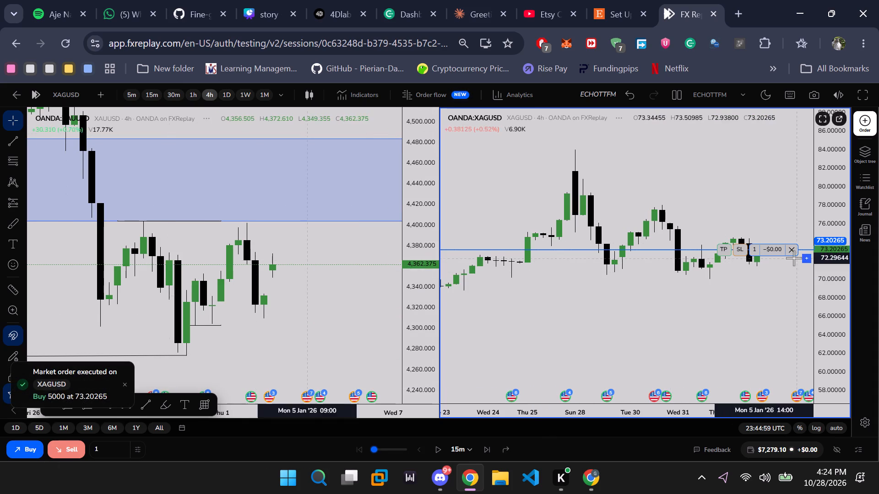
Make XAUUSD the active chart and buy 1 lot of it at market.
{"action": "left_click", "coordinate": [282, 329]}
{"action": "left_click", "coordinate": [33, 448]}
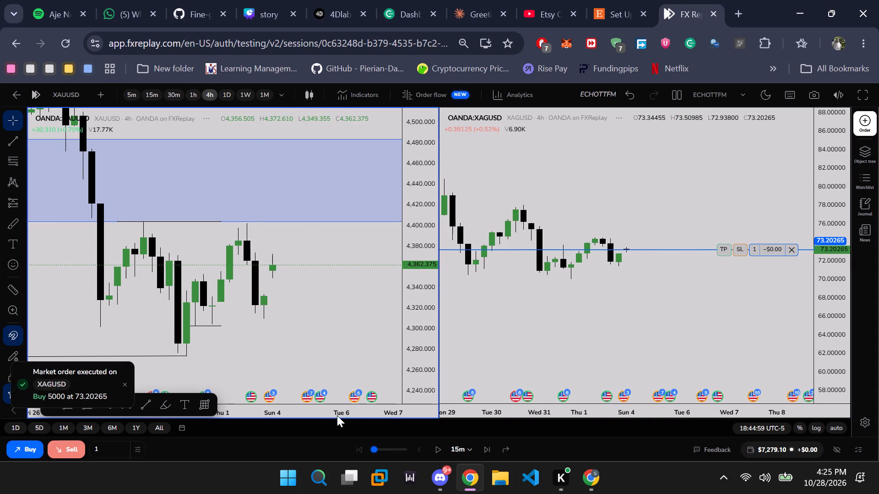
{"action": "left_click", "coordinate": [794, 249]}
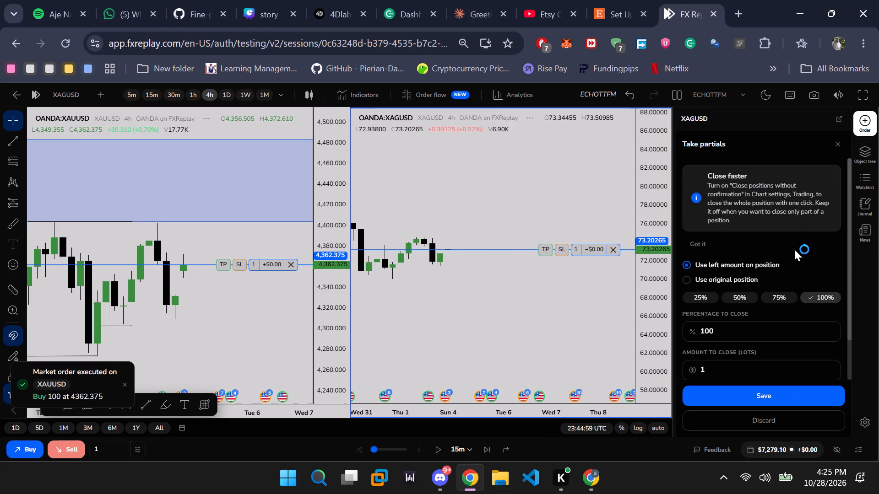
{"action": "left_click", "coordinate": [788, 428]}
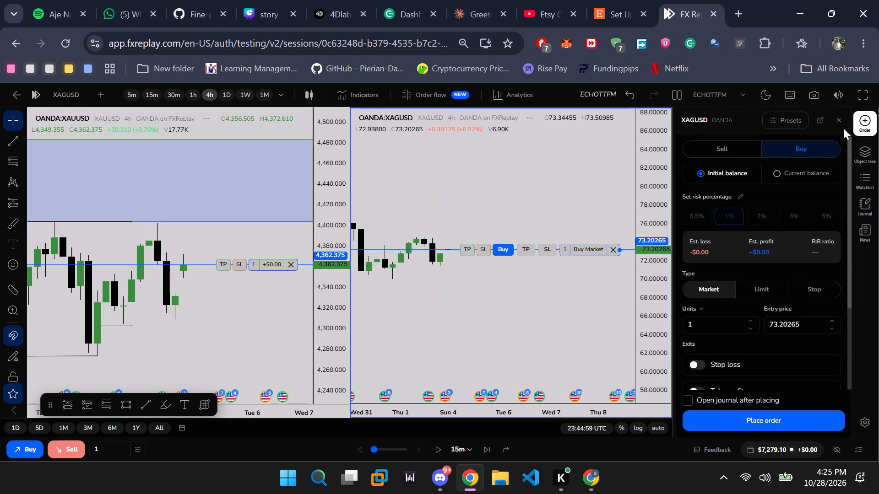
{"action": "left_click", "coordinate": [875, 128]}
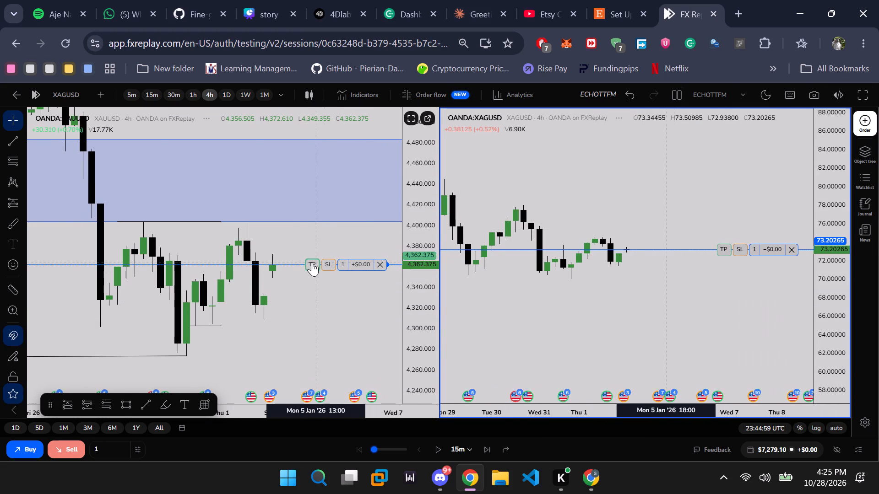
Set the XAUUSD long position's take profit at about 4,438.47 and its stop loss at about 4,310.00.
{"action": "left_click_drag", "start_coordinate": [310, 267], "coordinate": [308, 202]}
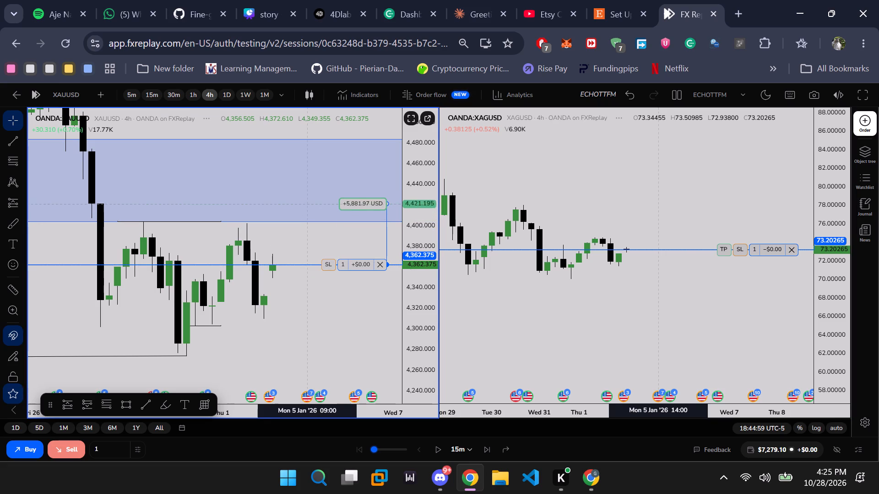
{"action": "left_click_drag", "start_coordinate": [308, 202], "coordinate": [317, 186]}
{"action": "left_click_drag", "start_coordinate": [328, 263], "coordinate": [340, 279]}
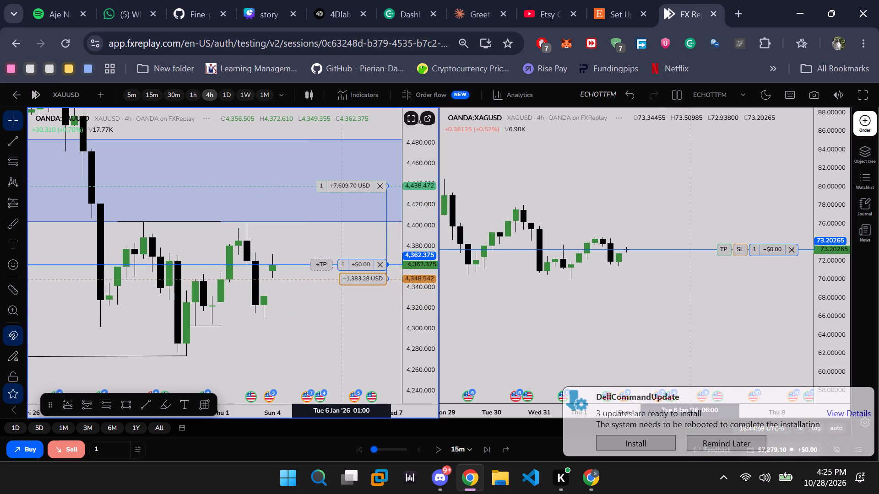
{"action": "left_click_drag", "start_coordinate": [340, 279], "coordinate": [330, 317]}
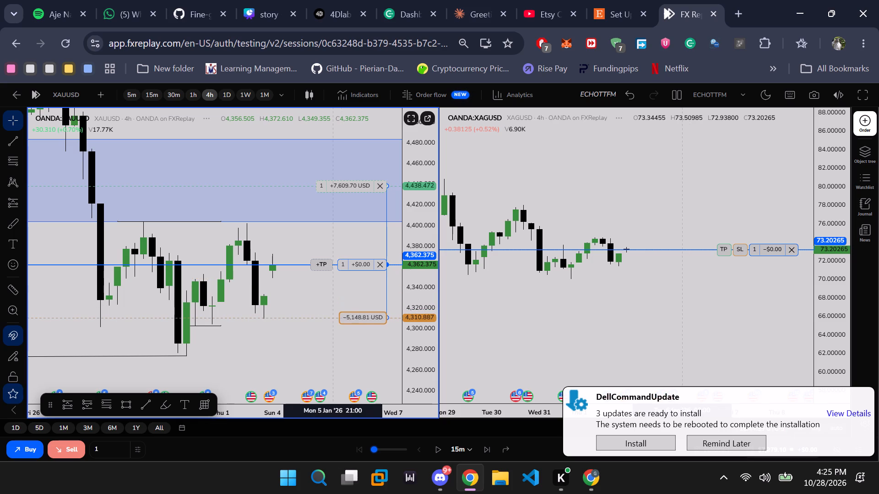
{"action": "left_click_drag", "start_coordinate": [330, 317], "coordinate": [330, 318]}
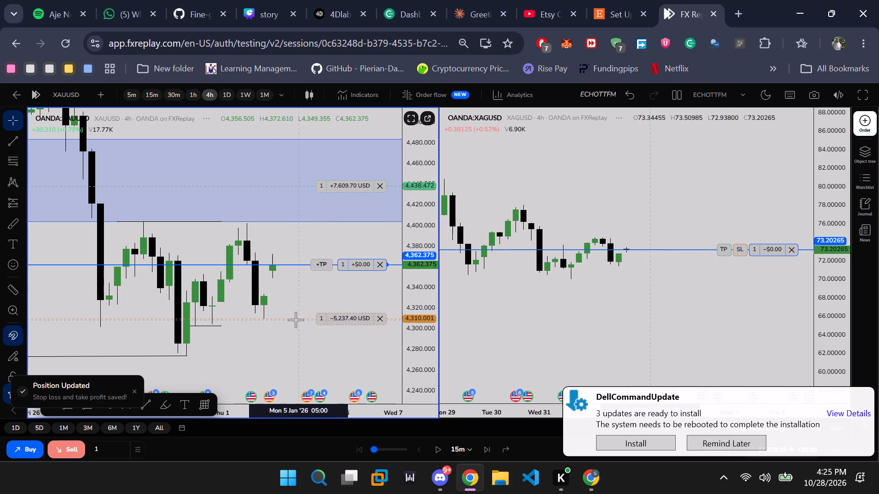
Switch both charts to 1h and advance the replay in 15-minute steps until XAUUSD reaches its take profit.
{"action": "left_click", "coordinate": [193, 96]}
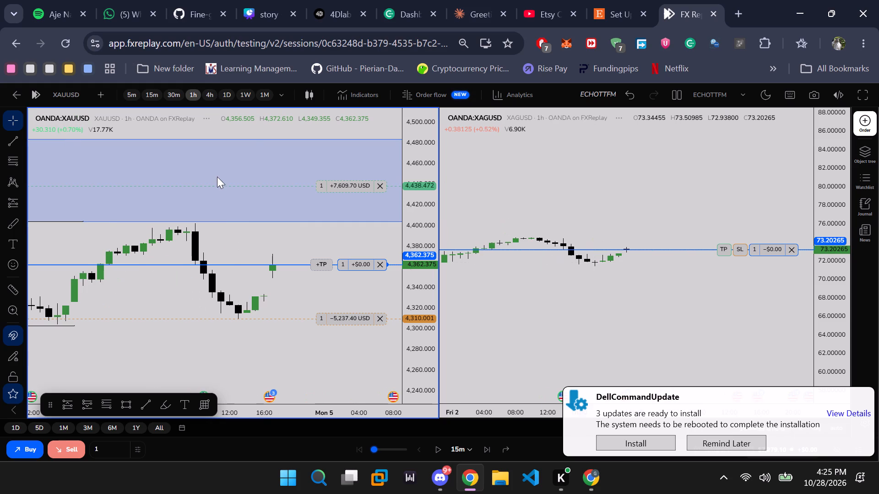
{"action": "scroll", "coordinate": [380, 334], "scroll_direction": "down", "scroll_amount": 2}
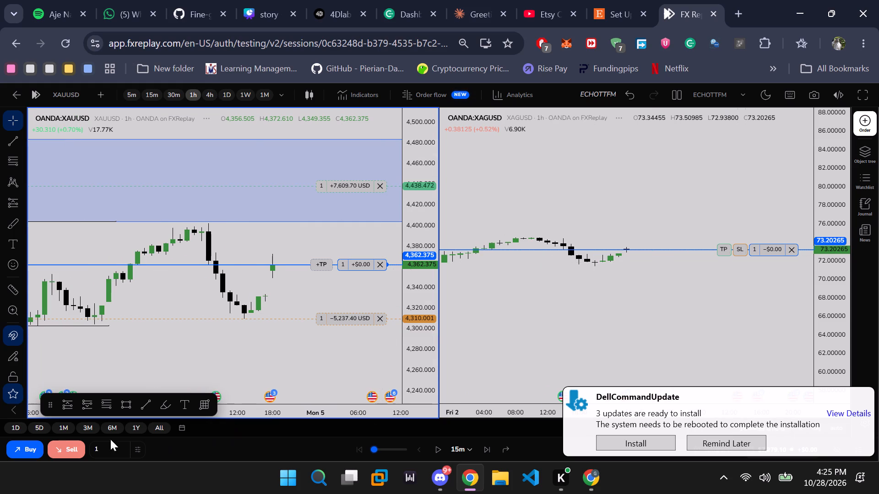
{"action": "triple_click", "coordinate": [484, 450]}
{"action": "triple_click", "coordinate": [484, 450]}
{"action": "triple_click", "coordinate": [484, 450]}
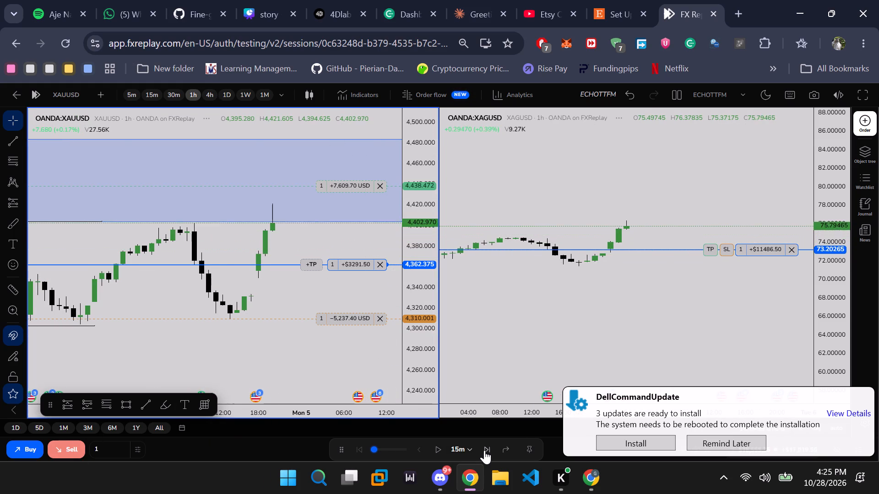
{"action": "triple_click", "coordinate": [484, 450]}
{"action": "triple_click", "coordinate": [484, 450]}
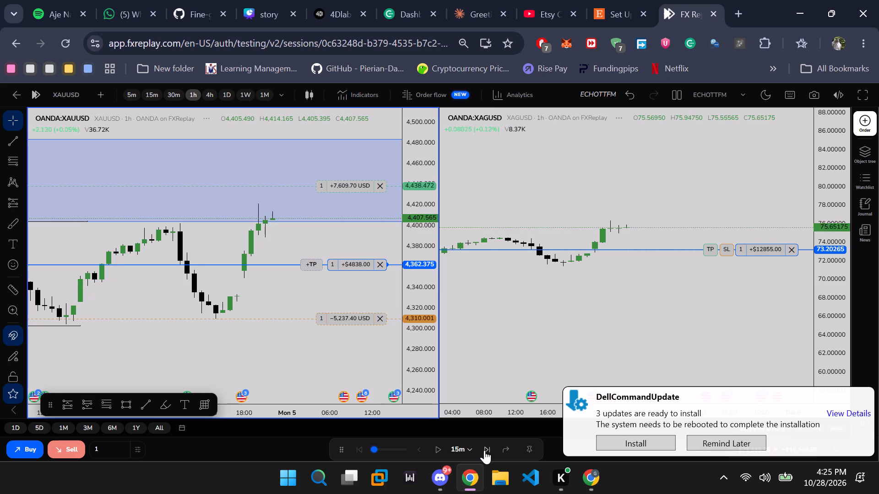
{"action": "triple_click", "coordinate": [484, 450]}
{"action": "triple_click", "coordinate": [484, 450]}
{"action": "triple_click", "coordinate": [484, 450]}
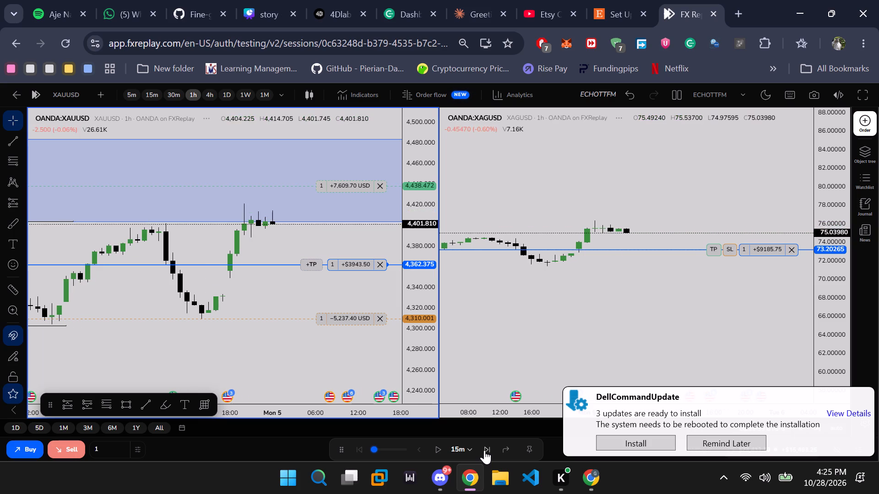
{"action": "triple_click", "coordinate": [484, 450]}
{"action": "triple_click", "coordinate": [484, 450]}
{"action": "triple_click", "coordinate": [484, 450]}
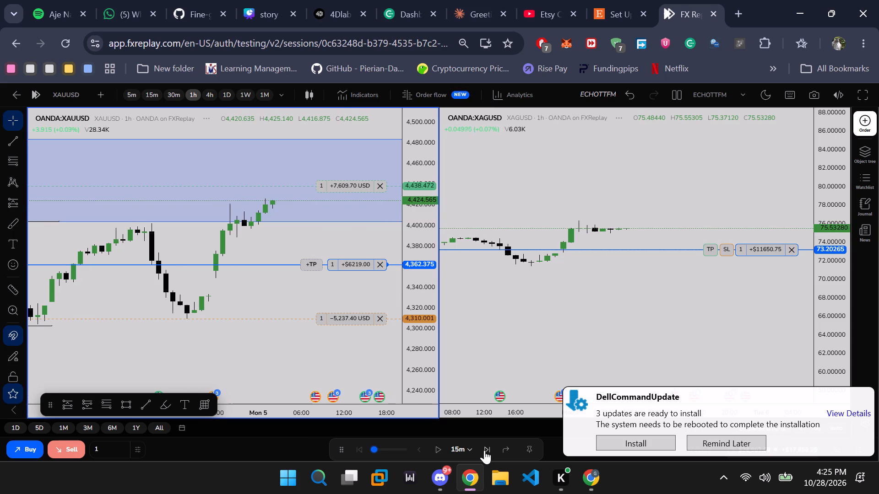
{"action": "triple_click", "coordinate": [484, 450]}
{"action": "triple_click", "coordinate": [484, 450]}
{"action": "triple_click", "coordinate": [484, 450]}
{"action": "triple_click", "coordinate": [484, 450]}
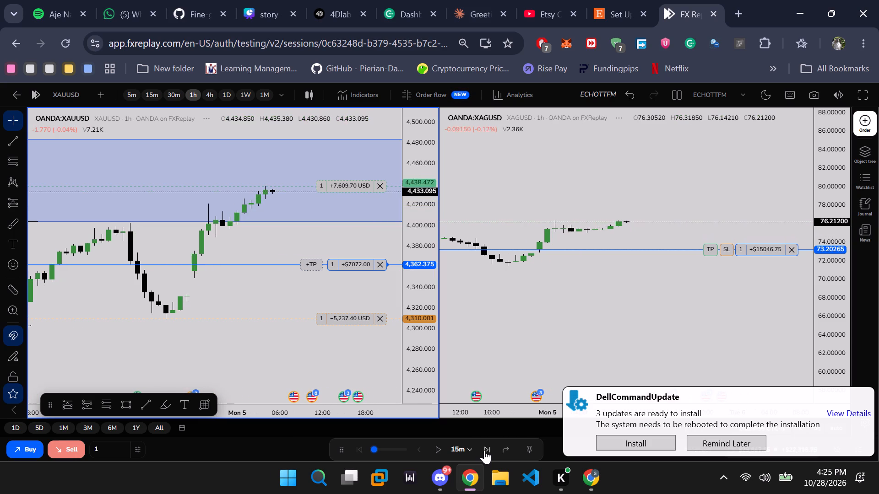
{"action": "left_click", "coordinate": [484, 450]}
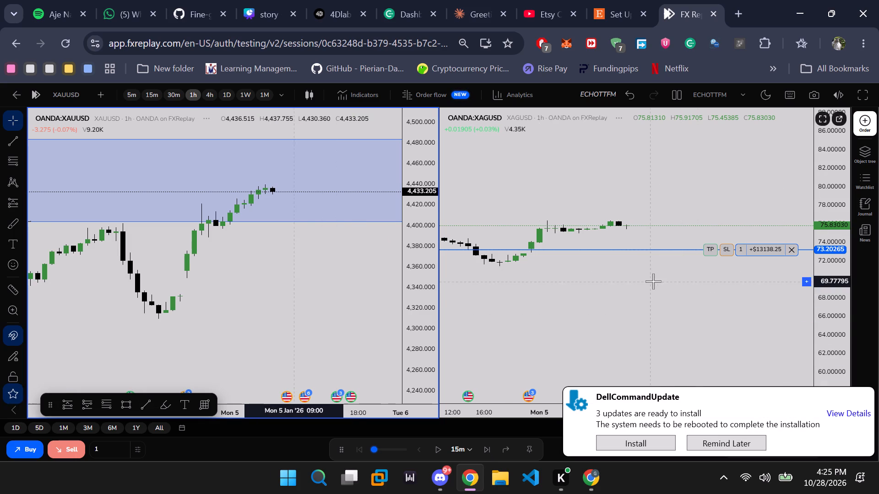
Check the wider XAGUSD 1h price history and advance the replay by one more 15-minute step.
{"action": "scroll", "coordinate": [720, 318], "scroll_direction": "down", "scroll_amount": 19}
{"action": "scroll", "coordinate": [715, 317], "scroll_direction": "down", "scroll_amount": 3}
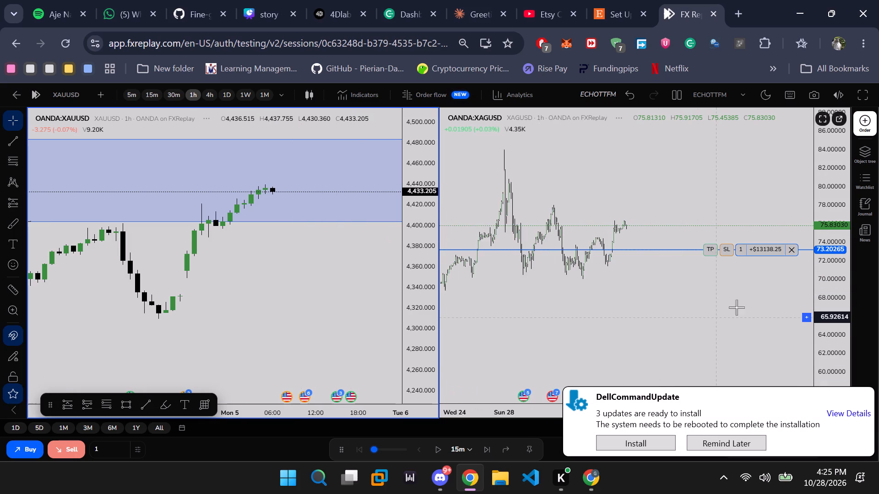
{"action": "scroll", "coordinate": [731, 359], "scroll_direction": "up", "scroll_amount": 3}
{"action": "left_click", "coordinate": [707, 348]}
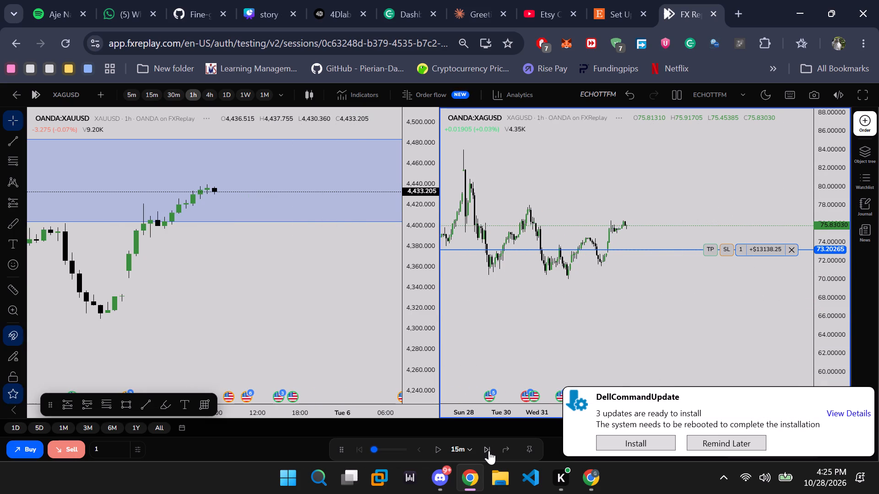
{"action": "left_click", "coordinate": [489, 451]}
Close 100% of the open XAGUSD position, postpone the Dell update reminder, and check the account equity breakdown.
{"action": "left_click", "coordinate": [790, 251]}
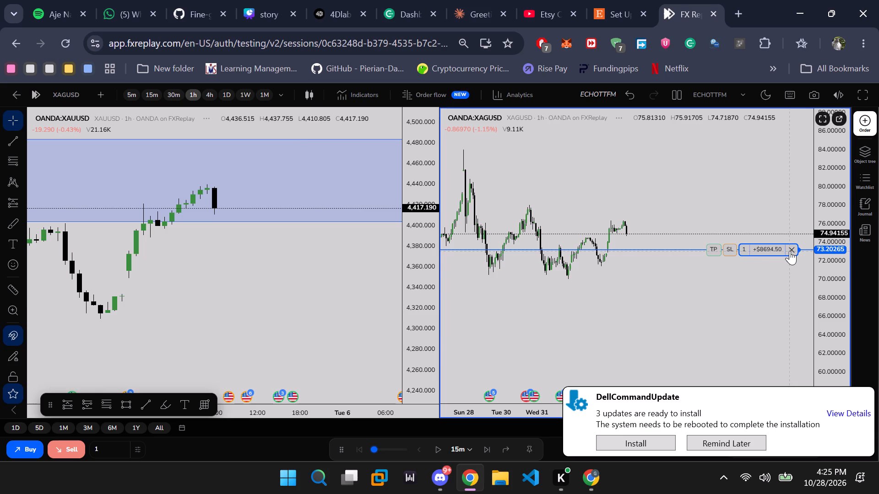
{"action": "scroll", "coordinate": [753, 303], "scroll_direction": "down", "scroll_amount": 4}
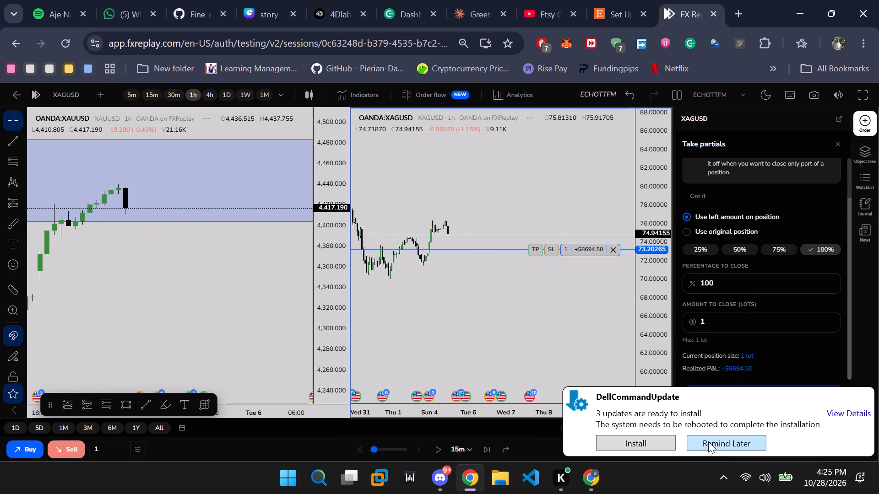
{"action": "left_click", "coordinate": [708, 441]}
{"action": "left_click", "coordinate": [765, 396]}
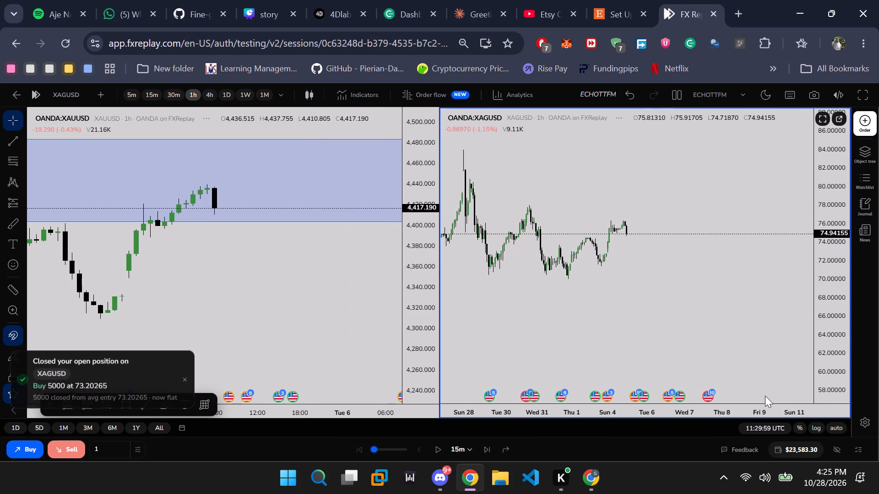
{"action": "left_click", "coordinate": [63, 382]}
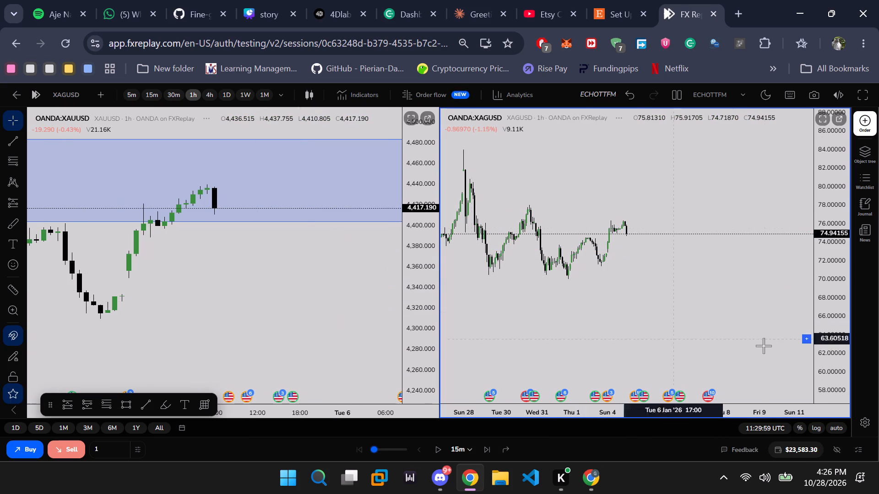
{"action": "left_click", "coordinate": [780, 446]}
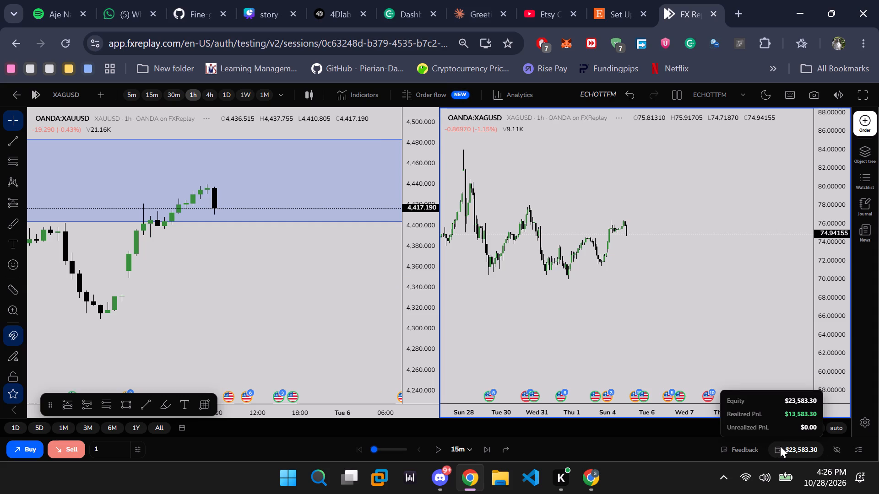
Switch both charts to the 1D timeframe and examine XAUUSD's daily candles around the blue zone.
{"action": "scroll", "coordinate": [321, 357], "scroll_direction": "down", "scroll_amount": 5}
{"action": "scroll", "coordinate": [320, 315], "scroll_direction": "down", "scroll_amount": 5}
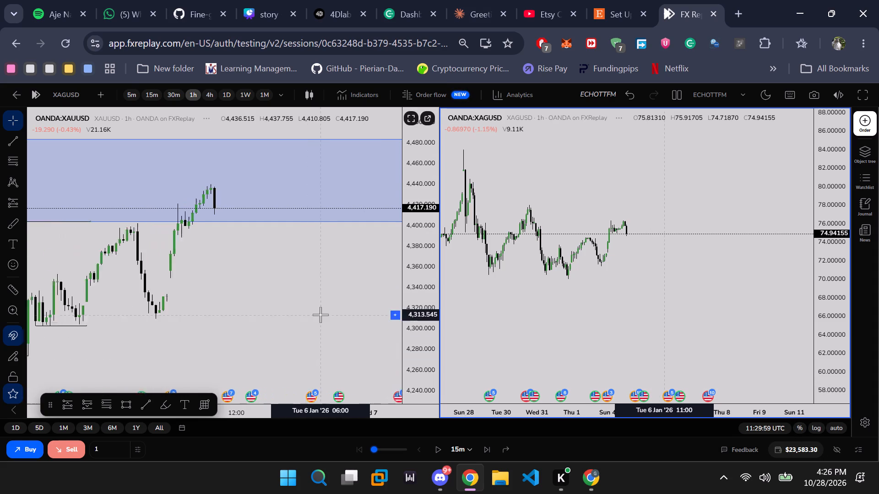
{"action": "scroll", "coordinate": [320, 315], "scroll_direction": "down", "scroll_amount": 1}
{"action": "left_click", "coordinate": [230, 97]}
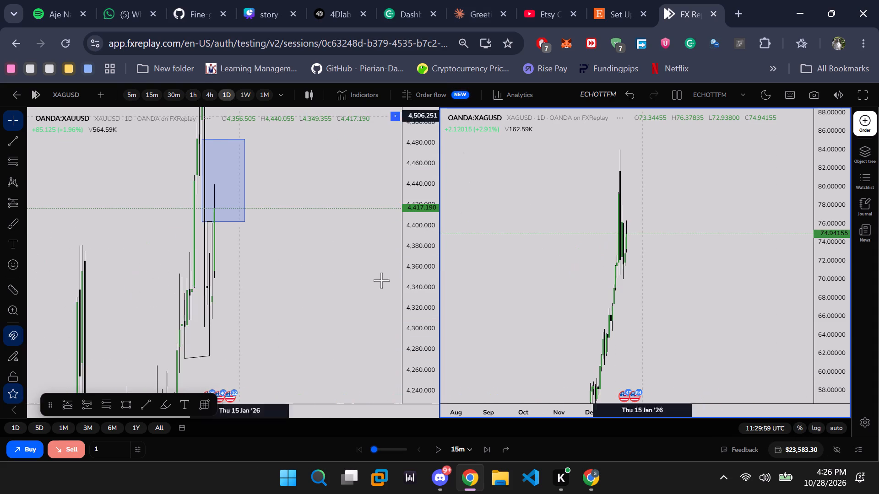
{"action": "scroll", "coordinate": [367, 287], "scroll_direction": "up", "scroll_amount": 20}
{"action": "scroll", "coordinate": [367, 287], "scroll_direction": "up", "scroll_amount": 1}
{"action": "scroll", "coordinate": [316, 295], "scroll_direction": "down", "scroll_amount": 4}
{"action": "left_click_drag", "start_coordinate": [344, 279], "coordinate": [358, 340]}
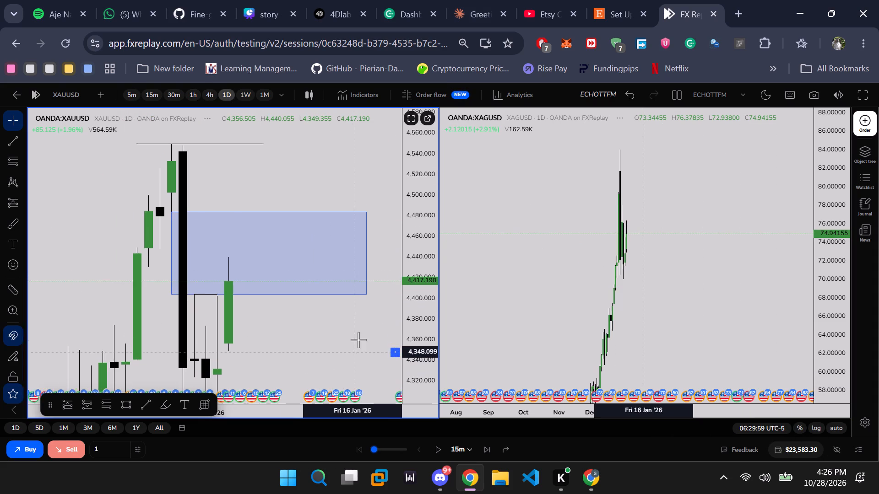
{"action": "left_click_drag", "start_coordinate": [358, 340], "coordinate": [358, 343]}
{"action": "scroll", "coordinate": [358, 335], "scroll_direction": "down", "scroll_amount": 2}
{"action": "left_click_drag", "start_coordinate": [427, 162], "coordinate": [426, 270]}
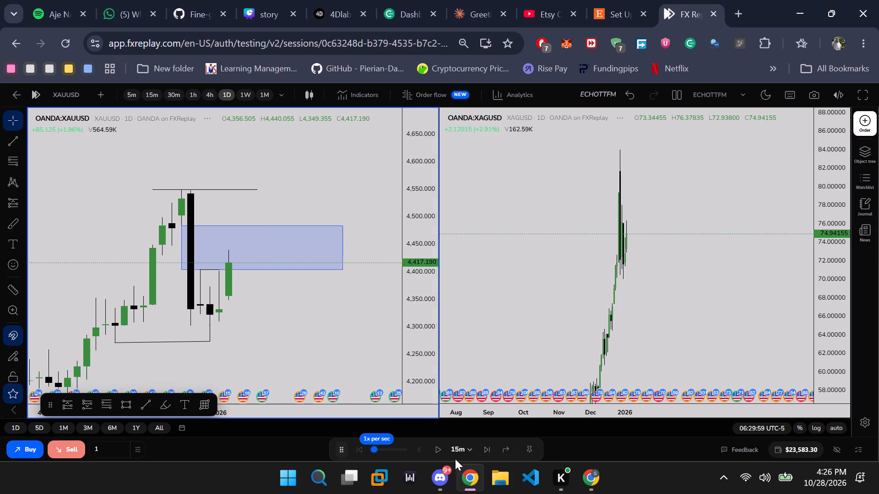
Advance the replay in 15-minute steps until a new daily candle is under way, at 18:59:59 UTC-5.
{"action": "triple_click", "coordinate": [486, 452]}
{"action": "triple_click", "coordinate": [486, 452]}
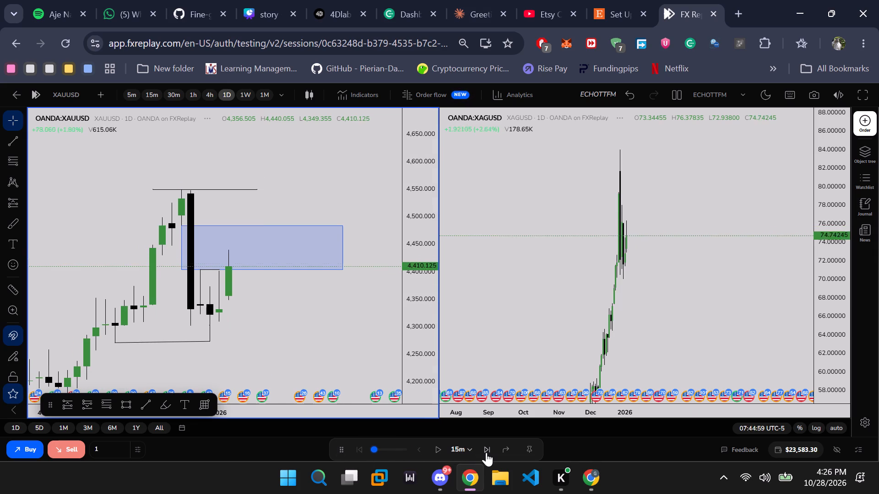
{"action": "triple_click", "coordinate": [486, 452]}
{"action": "triple_click", "coordinate": [486, 452]}
{"action": "triple_click", "coordinate": [486, 452]}
{"action": "triple_click", "coordinate": [486, 452]}
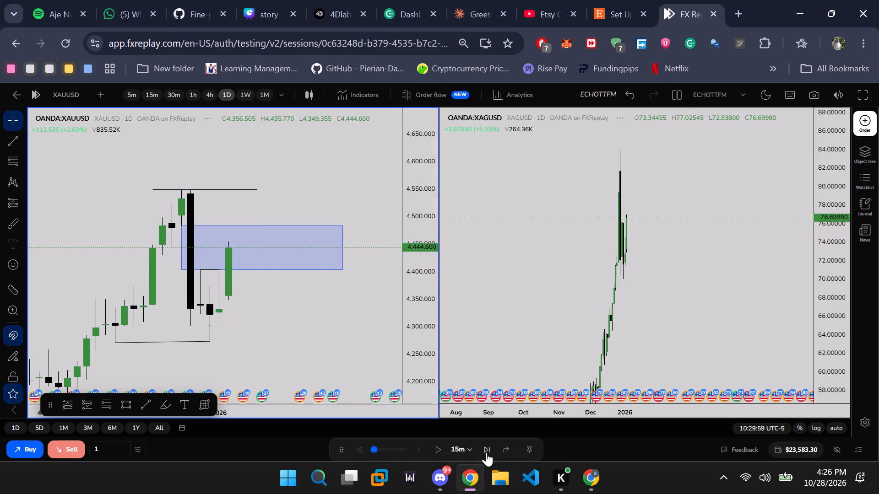
{"action": "triple_click", "coordinate": [486, 452]}
{"action": "triple_click", "coordinate": [486, 452]}
{"action": "triple_click", "coordinate": [486, 452]}
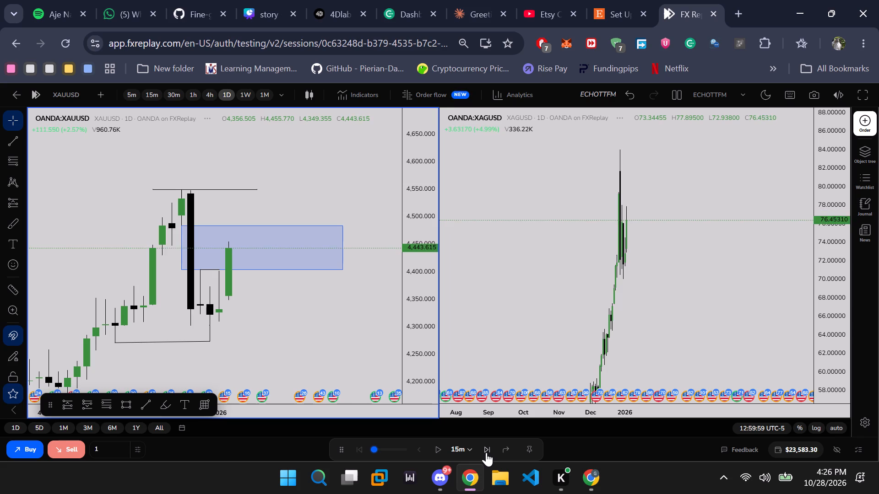
{"action": "triple_click", "coordinate": [486, 452]}
{"action": "triple_click", "coordinate": [486, 452]}
{"action": "triple_click", "coordinate": [486, 452]}
{"action": "triple_click", "coordinate": [486, 452]}
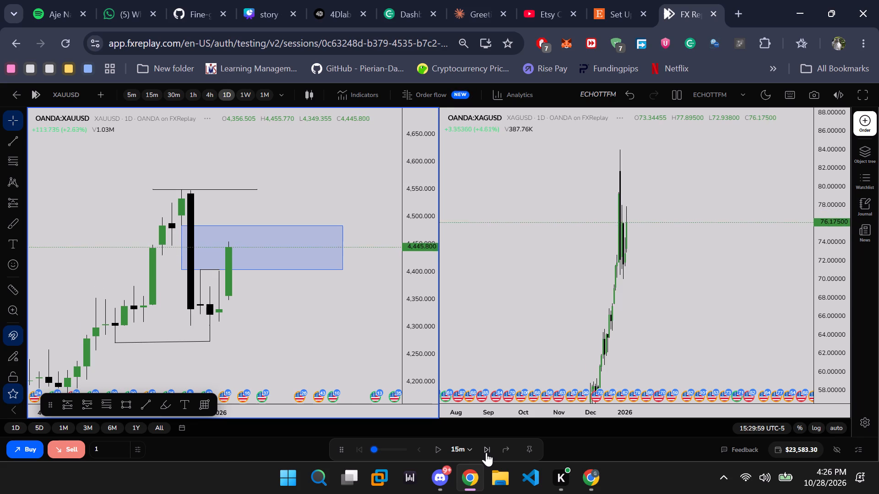
{"action": "triple_click", "coordinate": [486, 452]}
{"action": "triple_click", "coordinate": [486, 452]}
{"action": "left_click", "coordinate": [486, 452]}
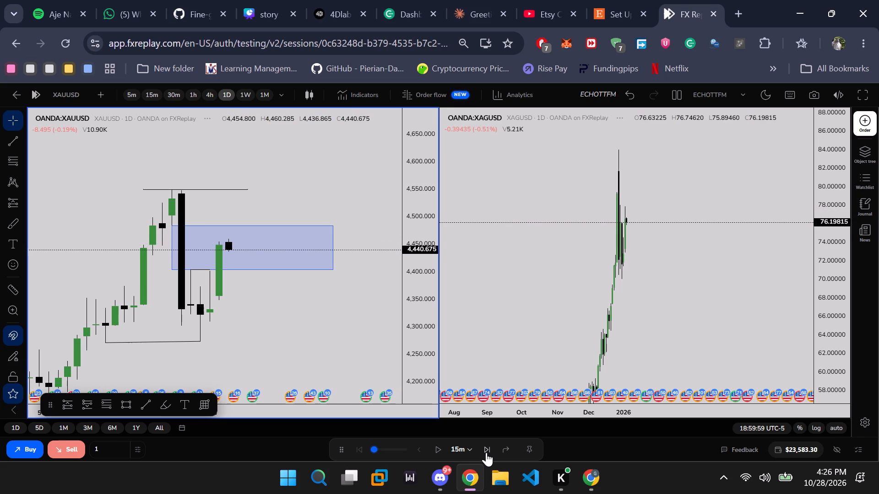
Advance the replay in 15-minute steps through the overnight hours to 04:29:59 UTC-5.
{"action": "double_click", "coordinate": [486, 452]}
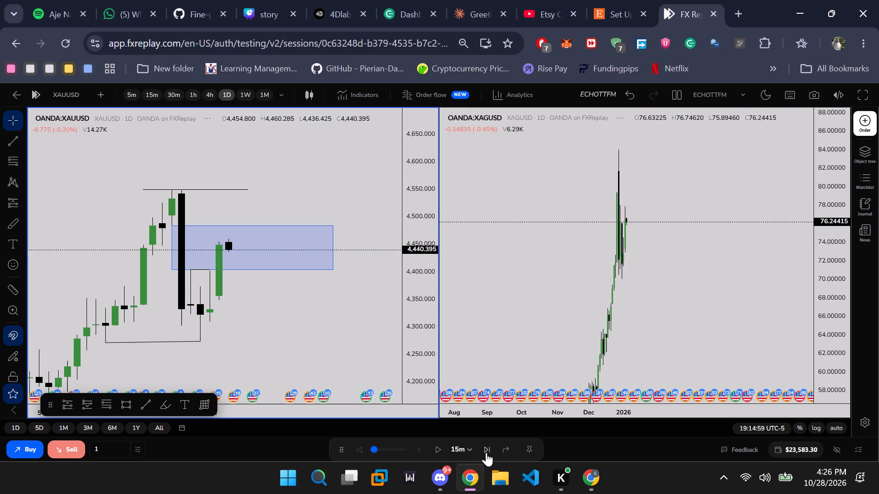
{"action": "triple_click", "coordinate": [486, 452]}
{"action": "triple_click", "coordinate": [486, 452]}
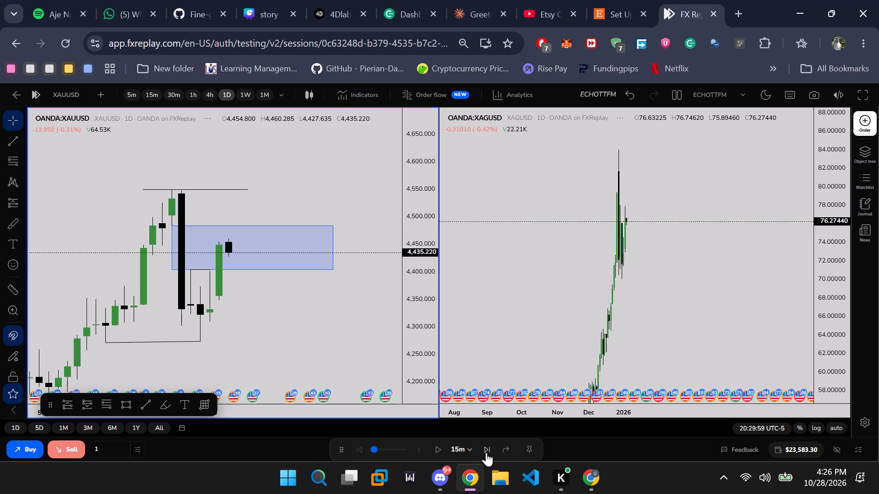
{"action": "triple_click", "coordinate": [486, 452]}
{"action": "left_click", "coordinate": [486, 452]}
{"action": "triple_click", "coordinate": [486, 452]}
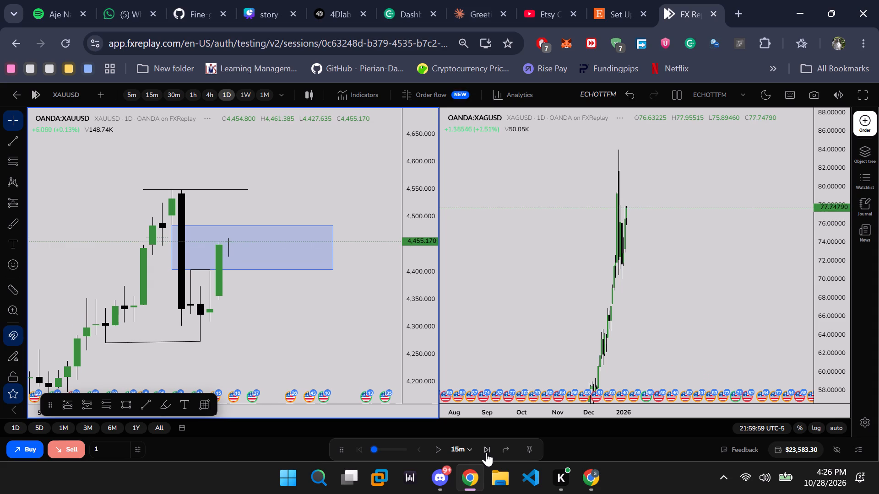
{"action": "triple_click", "coordinate": [486, 452]}
{"action": "triple_click", "coordinate": [487, 452]}
{"action": "triple_click", "coordinate": [487, 452]}
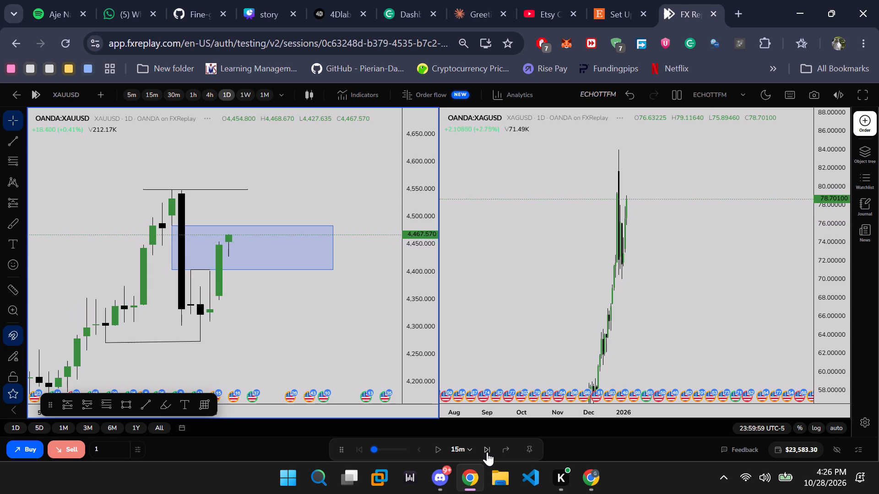
{"action": "triple_click", "coordinate": [487, 452]}
{"action": "triple_click", "coordinate": [487, 452]}
{"action": "triple_click", "coordinate": [487, 452]}
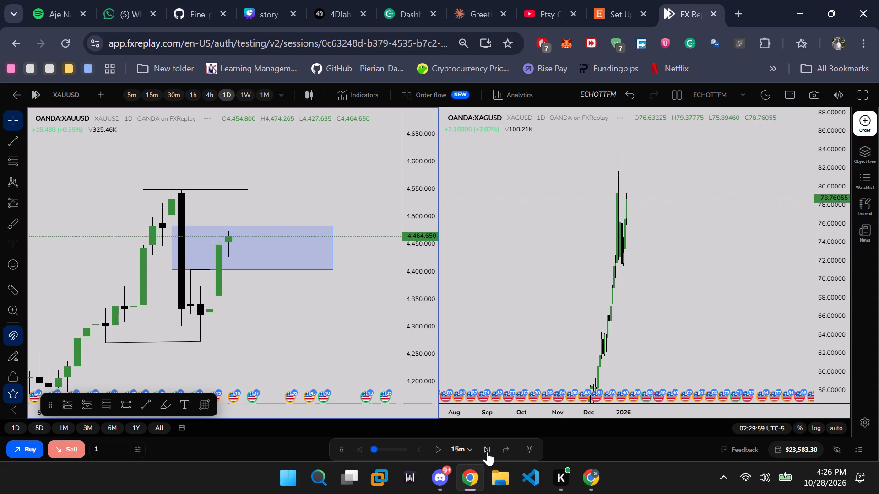
{"action": "triple_click", "coordinate": [487, 452]}
{"action": "triple_click", "coordinate": [487, 452]}
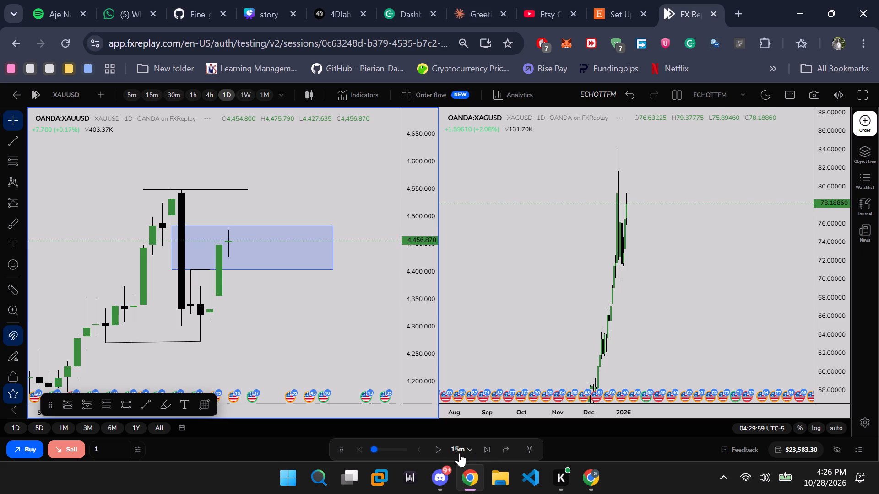
Set the replay step interval to 4h and advance through the next daily candles to 00:59:59 UTC-5.
{"action": "left_click", "coordinate": [460, 450]}
{"action": "scroll", "coordinate": [471, 406], "scroll_direction": "down", "scroll_amount": 1}
{"action": "left_click", "coordinate": [460, 419]}
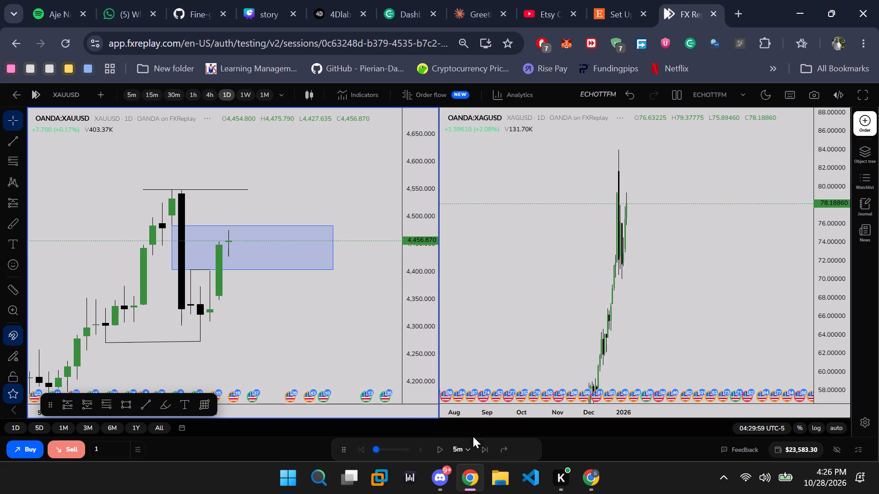
{"action": "left_click", "coordinate": [475, 449]}
{"action": "left_click", "coordinate": [466, 447]}
{"action": "scroll", "coordinate": [459, 386], "scroll_direction": "down", "scroll_amount": 6}
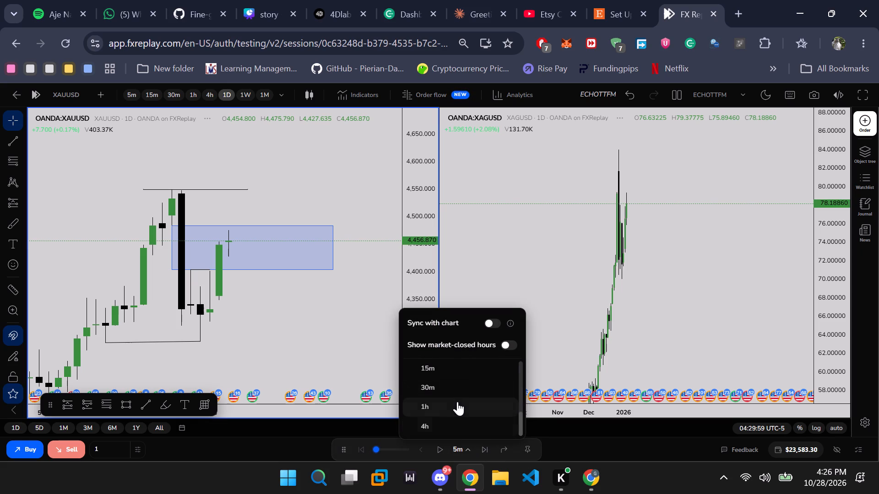
{"action": "left_click", "coordinate": [459, 421]}
{"action": "triple_click", "coordinate": [482, 449]}
{"action": "double_click", "coordinate": [482, 449]}
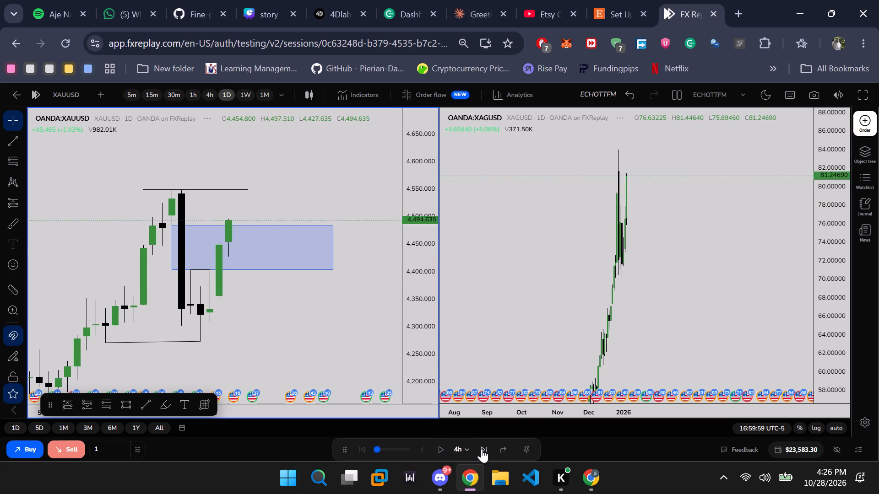
{"action": "left_click", "coordinate": [482, 449]}
{"action": "left_click", "coordinate": [482, 449]}
{"action": "triple_click", "coordinate": [482, 449]}
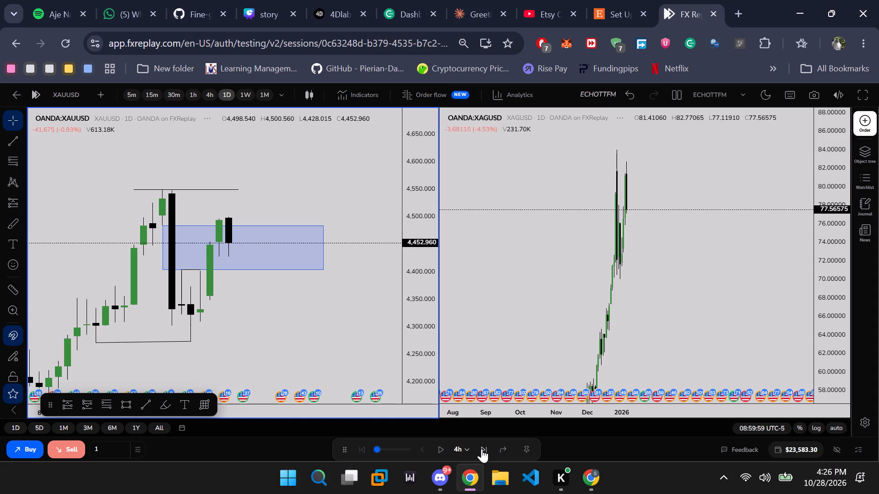
{"action": "triple_click", "coordinate": [482, 449]}
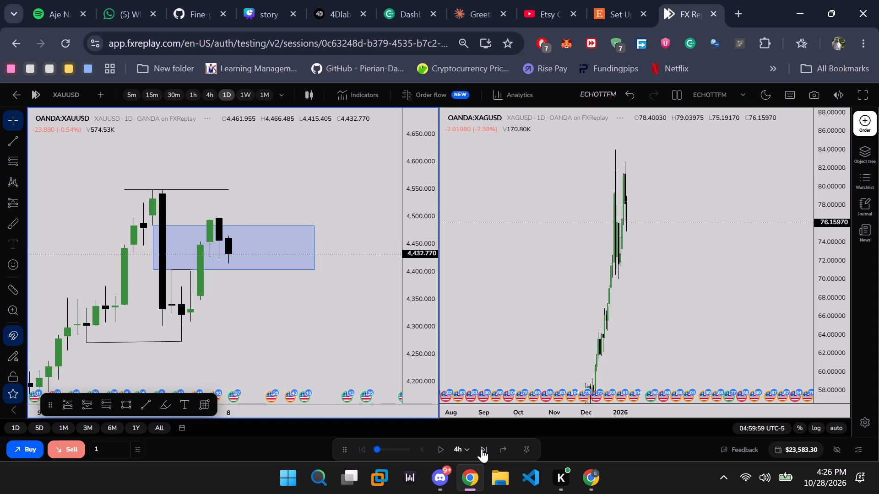
{"action": "triple_click", "coordinate": [482, 449]}
{"action": "left_click", "coordinate": [482, 449]}
{"action": "left_click", "coordinate": [482, 449]}
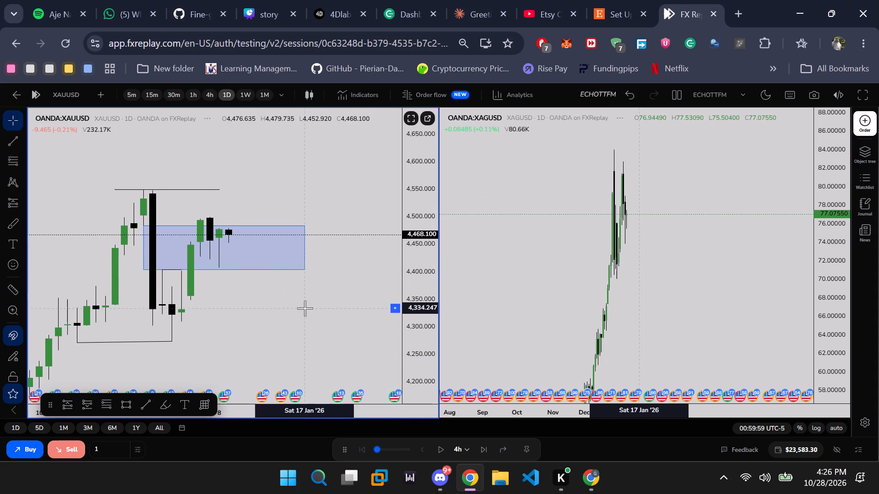
Switch both charts to 4h and examine XAUUSD's recent price action between the blue zone and the black line above it.
{"action": "scroll", "coordinate": [305, 308], "scroll_direction": "down", "scroll_amount": 2}
{"action": "left_click_drag", "start_coordinate": [429, 321], "coordinate": [422, 284]}
{"action": "scroll", "coordinate": [384, 293], "scroll_direction": "up", "scroll_amount": 4}
{"action": "left_click_drag", "start_coordinate": [301, 303], "coordinate": [385, 332]}
{"action": "scroll", "coordinate": [385, 332], "scroll_direction": "down", "scroll_amount": 2}
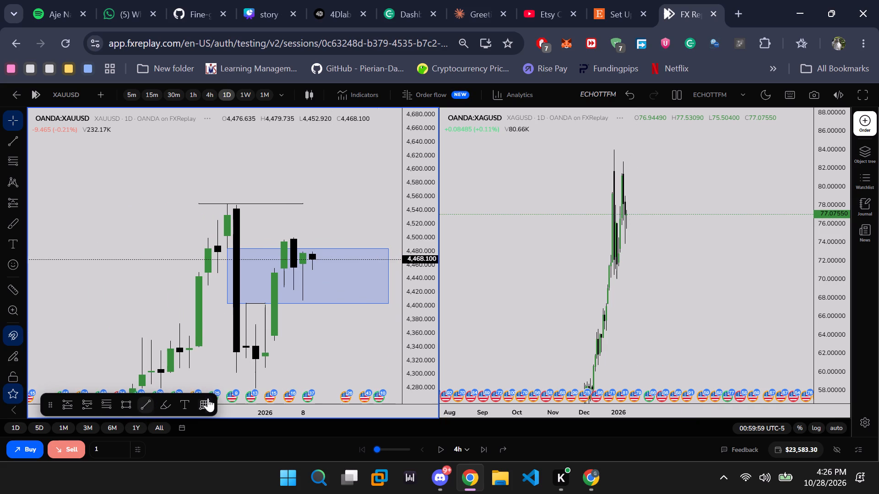
{"action": "left_click", "coordinate": [212, 99]}
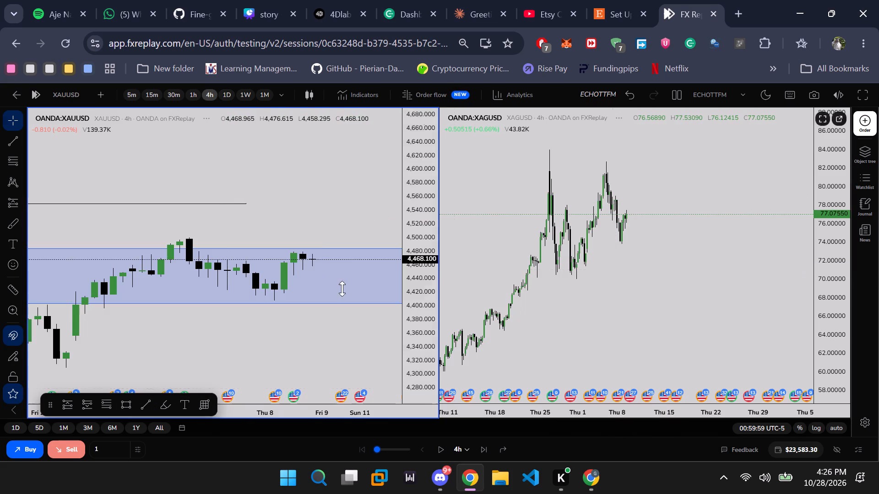
{"action": "scroll", "coordinate": [322, 270], "scroll_direction": "up", "scroll_amount": 3}
{"action": "scroll", "coordinate": [314, 252], "scroll_direction": "down", "scroll_amount": 11}
{"action": "left_click_drag", "start_coordinate": [421, 332], "coordinate": [411, 153]}
{"action": "scroll", "coordinate": [302, 156], "scroll_direction": "up", "scroll_amount": 2}
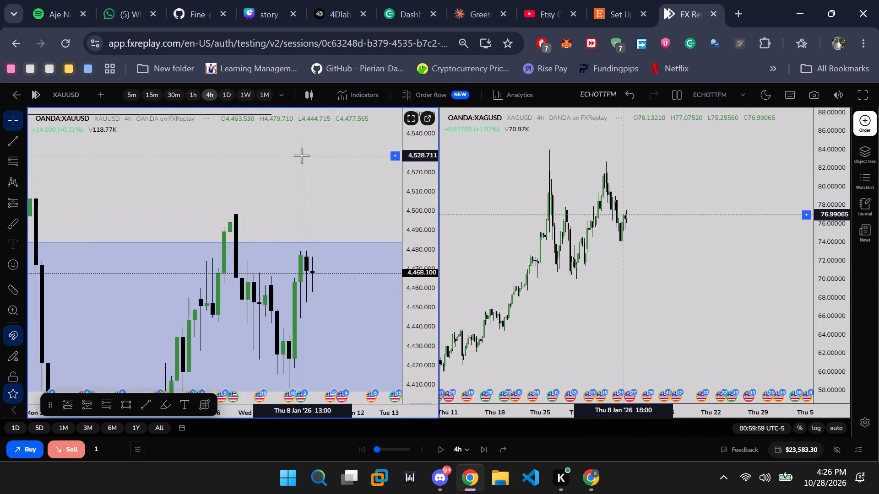
{"action": "scroll", "coordinate": [302, 156], "scroll_direction": "up", "scroll_amount": 1}
{"action": "scroll", "coordinate": [301, 163], "scroll_direction": "down", "scroll_amount": 3}
{"action": "left_click_drag", "start_coordinate": [320, 171], "coordinate": [313, 212]}
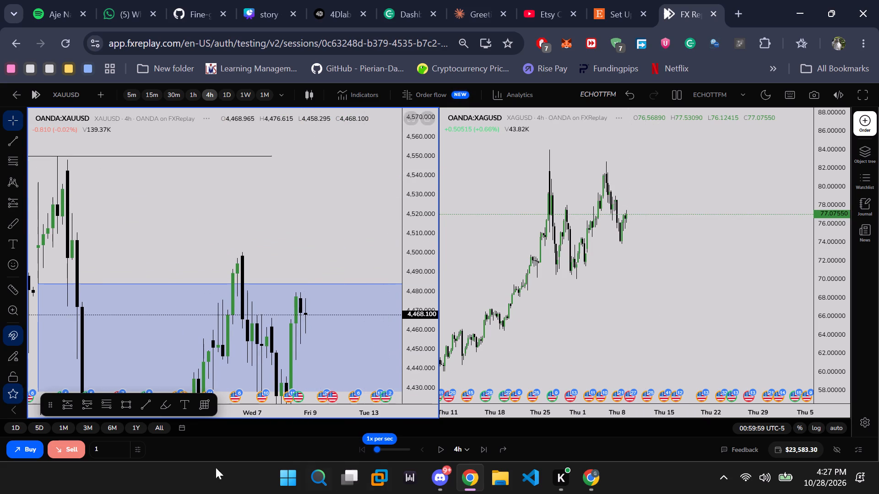
Buy 1 lot of XAUUSD at market.
{"action": "left_click", "coordinate": [25, 449]}
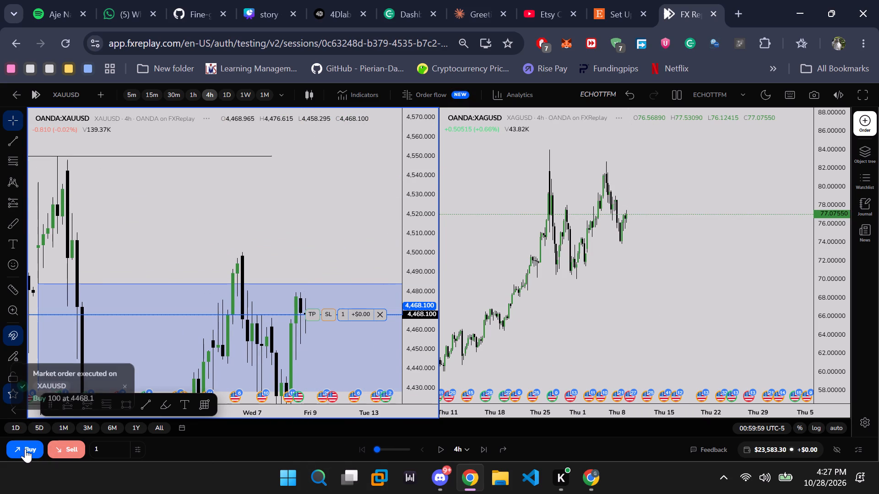
Set the XAUUSD long position's take profit at about 4,550.49, level with the black horizontal line above price.
{"action": "left_click", "coordinate": [358, 314]}
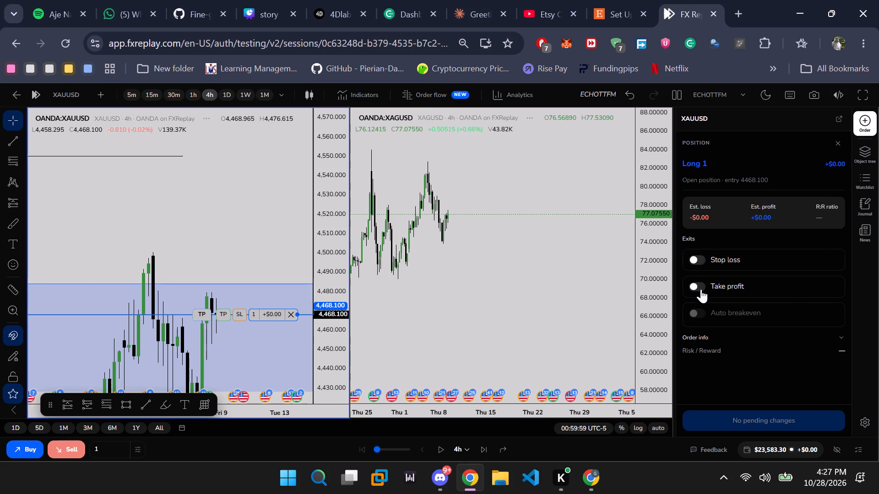
{"action": "left_click", "coordinate": [865, 118]}
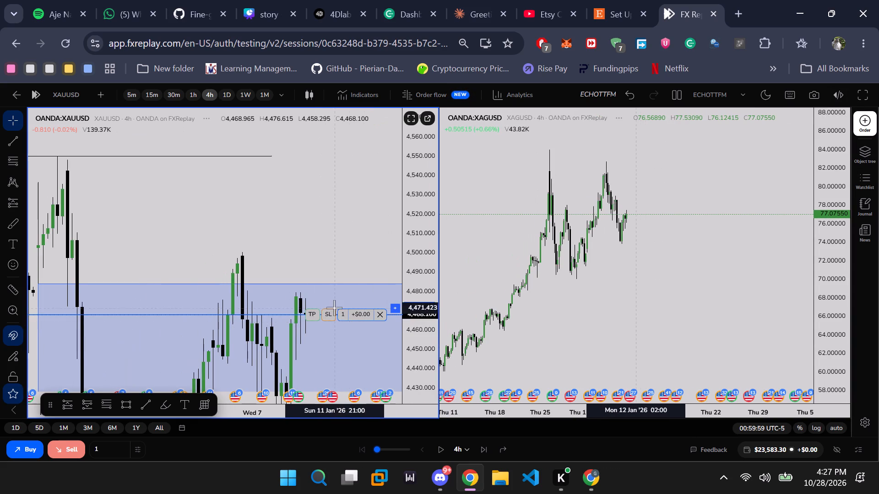
{"action": "left_click_drag", "start_coordinate": [313, 312], "coordinate": [309, 156]}
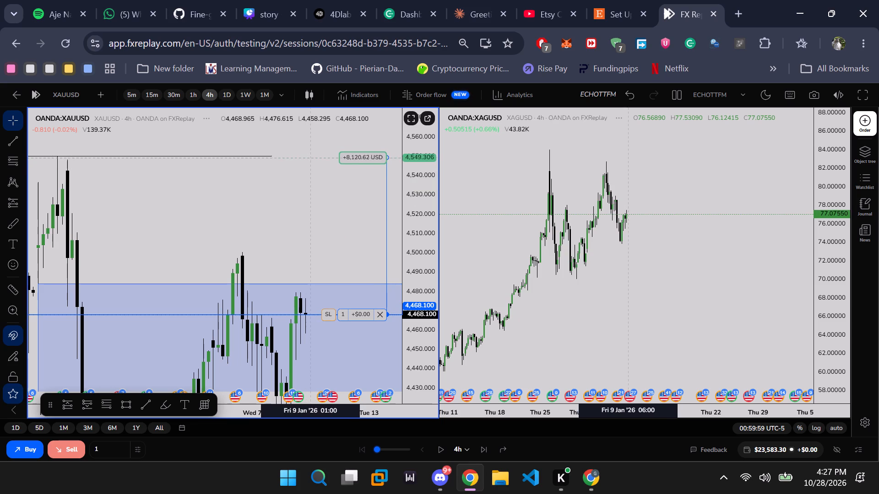
{"action": "left_click_drag", "start_coordinate": [309, 156], "coordinate": [308, 155]}
{"action": "left_click_drag", "start_coordinate": [417, 169], "coordinate": [428, 263]}
{"action": "scroll", "coordinate": [404, 269], "scroll_direction": "down", "scroll_amount": 2}
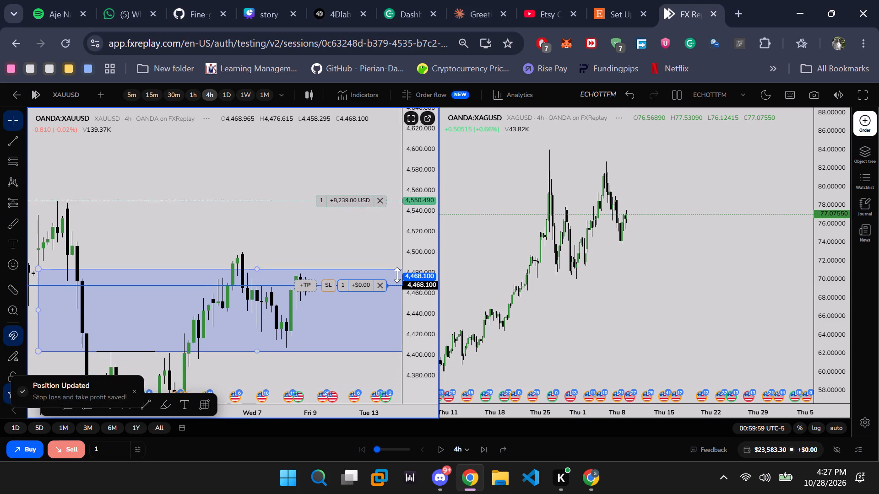
Set the XAUUSD long position's stop loss at about 4,407.82, just above the blue zone's lower edge.
{"action": "left_click_drag", "start_coordinate": [326, 281], "coordinate": [323, 340]}
{"action": "left_click", "coordinate": [295, 232]}
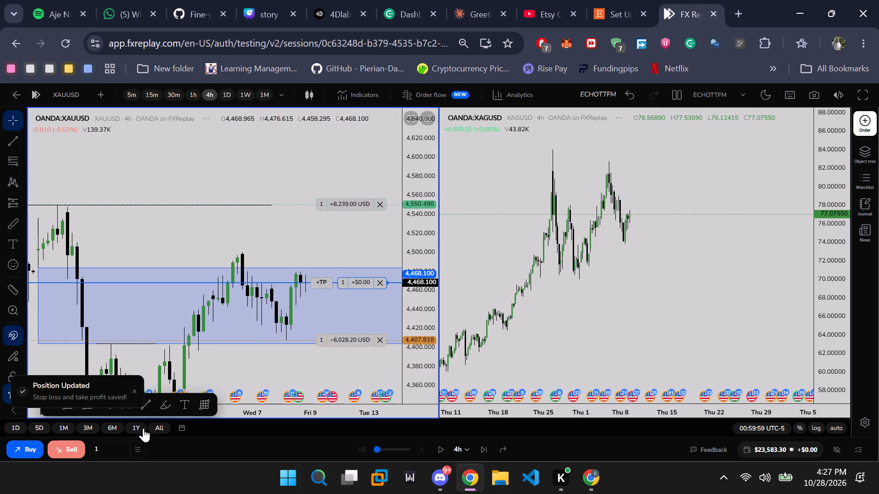
Advance the replay by five 4h candles to 20:59:59 UTC-5 and check the account's equity and PnL.
{"action": "left_click", "coordinate": [485, 451]}
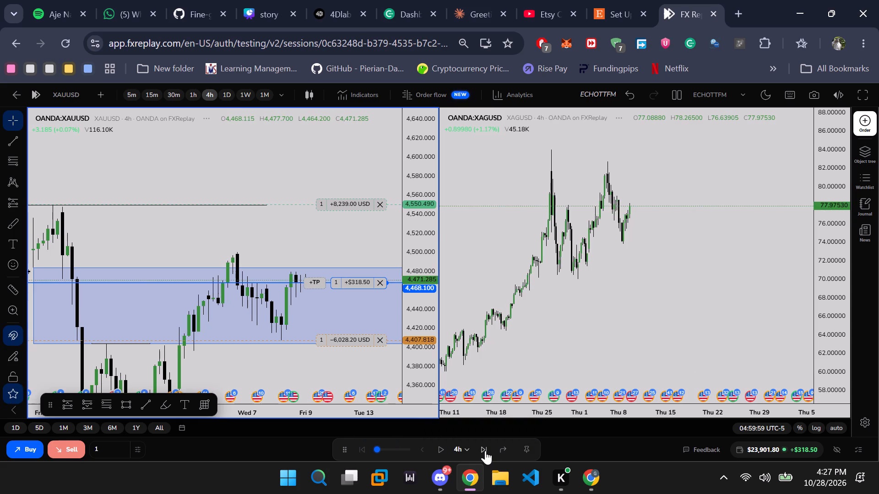
{"action": "left_click", "coordinate": [485, 451]}
{"action": "left_click", "coordinate": [485, 451]}
{"action": "left_click", "coordinate": [485, 451]}
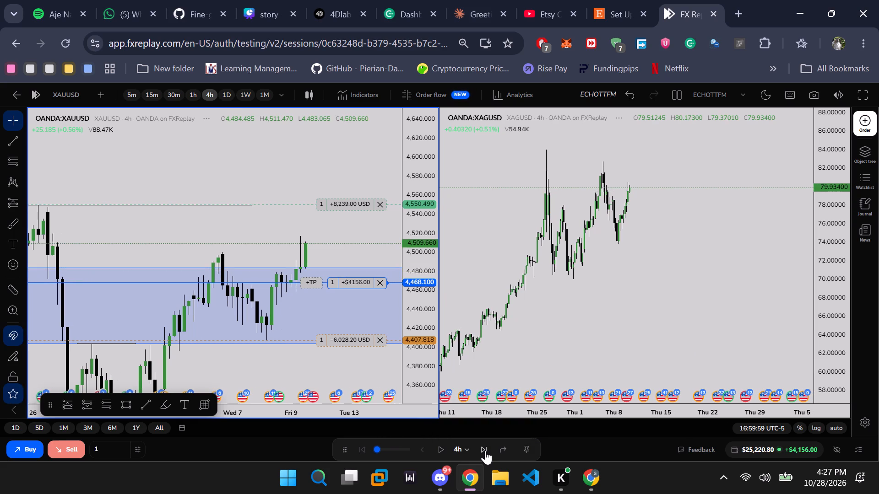
{"action": "left_click", "coordinate": [485, 451]}
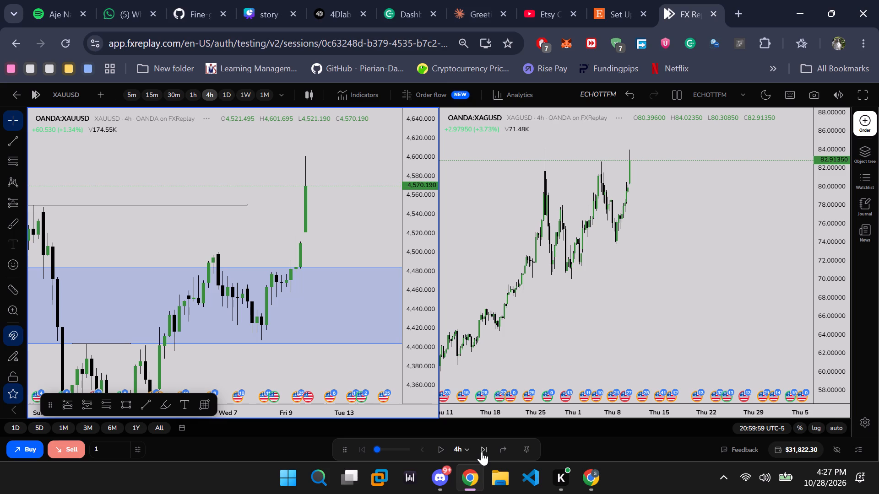
{"action": "left_click", "coordinate": [791, 446]}
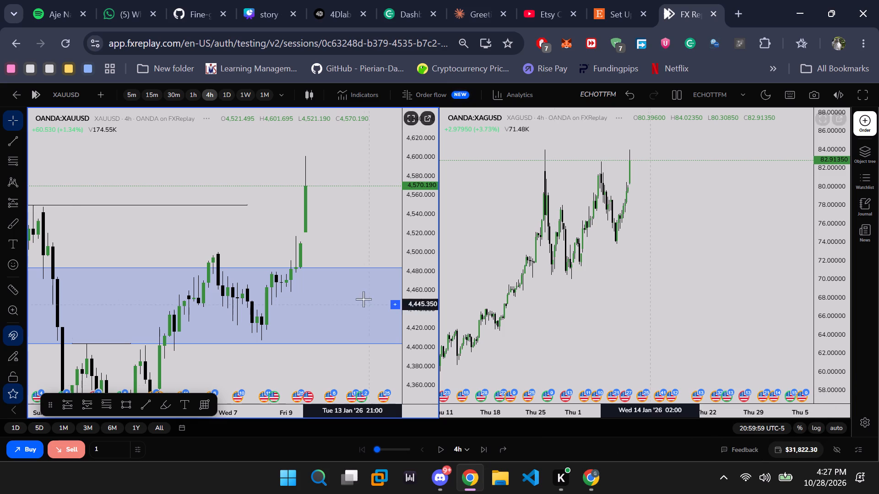
{"action": "scroll", "coordinate": [237, 201], "scroll_direction": "down", "scroll_amount": 4}
{"action": "scroll", "coordinate": [319, 228], "scroll_direction": "up", "scroll_amount": 3}
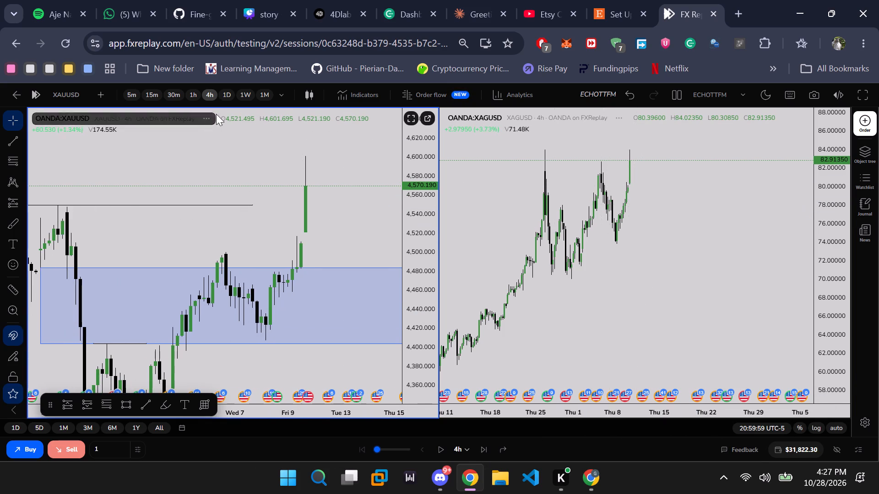
{"action": "left_click", "coordinate": [798, 451]}
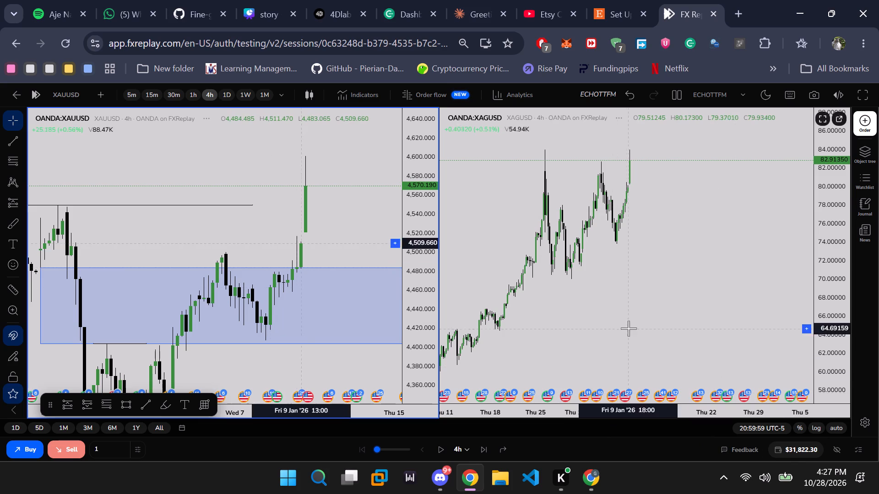
Switch to Claude's PR #23 agent-version binding fix chat in Notion, check its latest progress, and return to FX Replay.
{"action": "left_click", "coordinate": [587, 478]}
{"action": "left_click", "coordinate": [587, 481]}
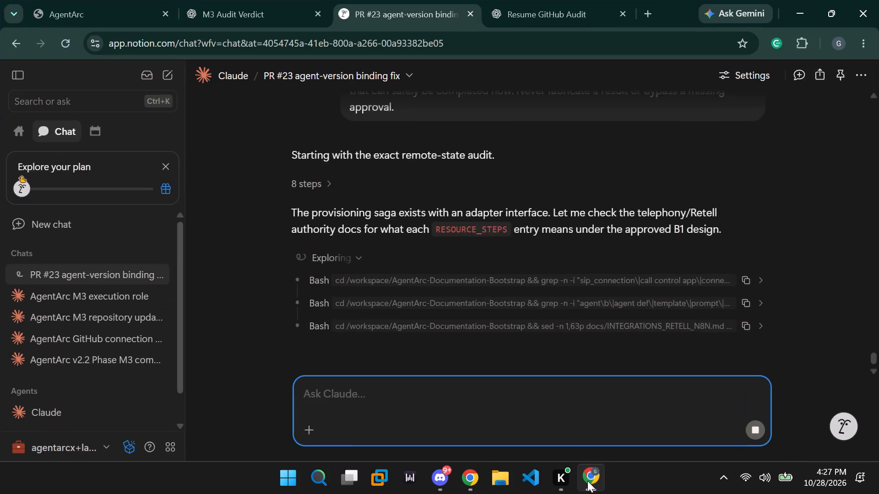
{"action": "scroll", "coordinate": [594, 322], "scroll_direction": "down", "scroll_amount": 5}
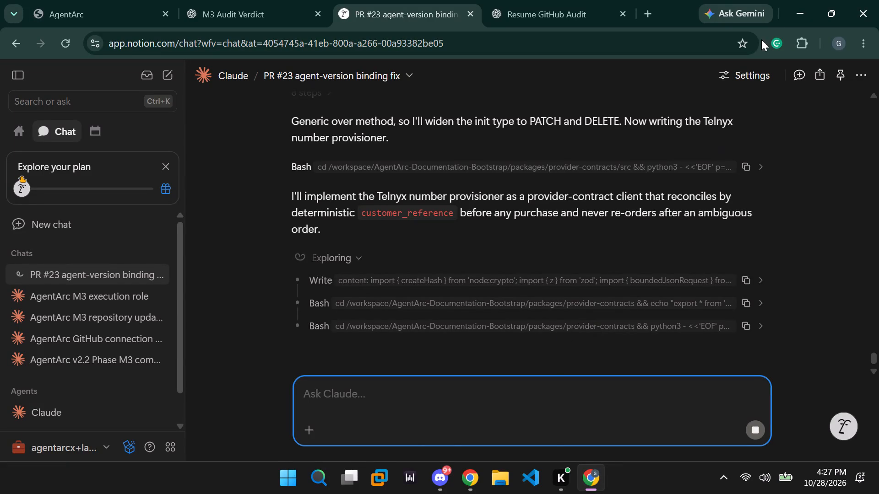
{"action": "scroll", "coordinate": [769, 193], "scroll_direction": "down", "scroll_amount": 4}
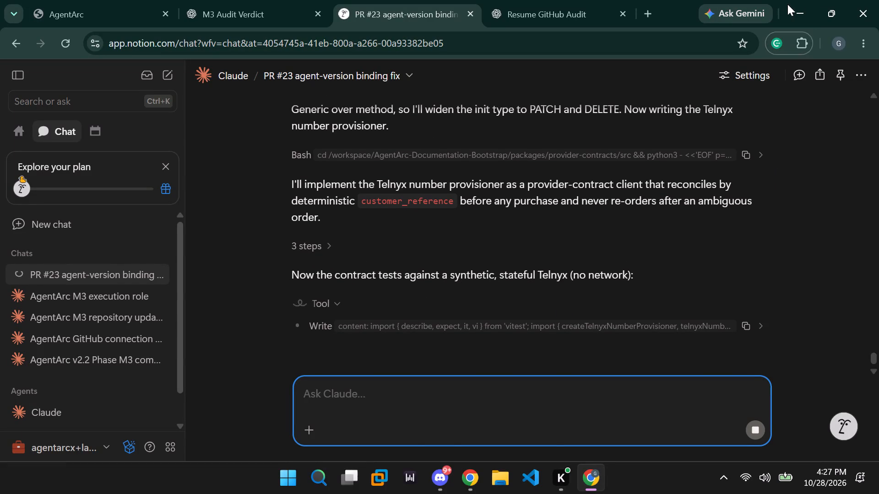
{"action": "left_click", "coordinate": [794, 0]}
Switch both charts to the 1D timeframe and rescale XAUUSD around the blue zone and latest candles.
{"action": "scroll", "coordinate": [380, 188], "scroll_direction": "down", "scroll_amount": 5}
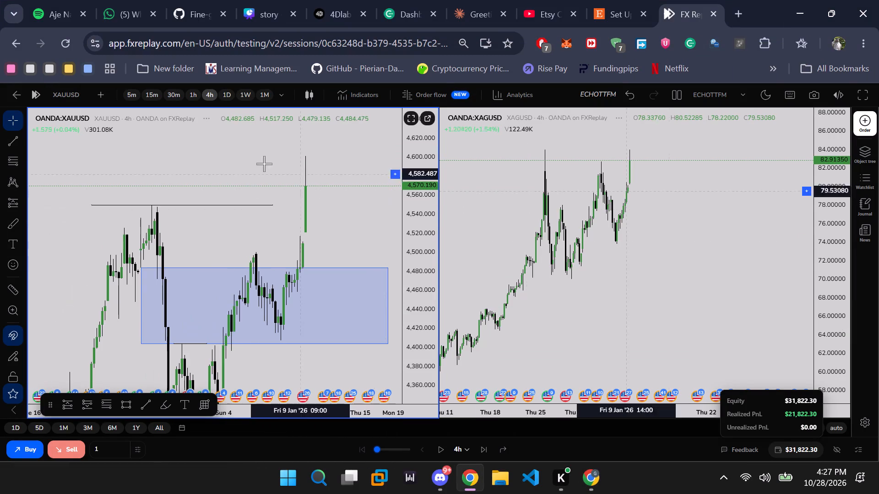
{"action": "left_click", "coordinate": [230, 92]}
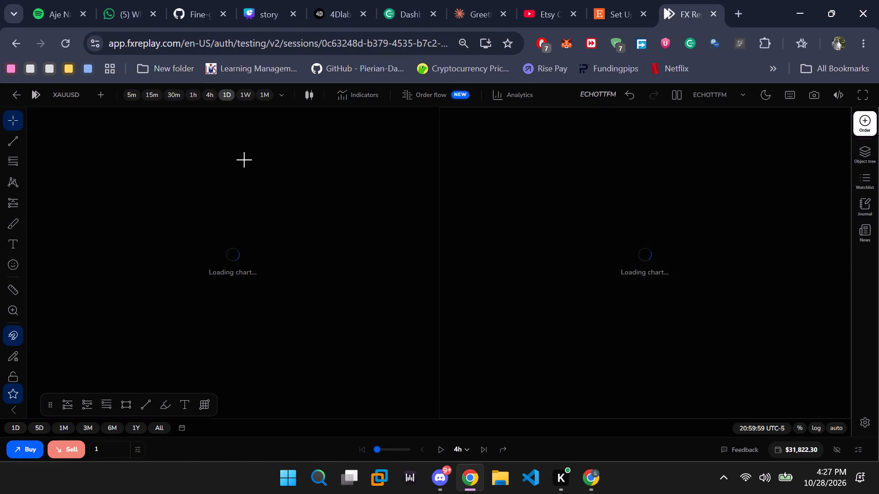
{"action": "scroll", "coordinate": [337, 236], "scroll_direction": "up", "scroll_amount": 5}
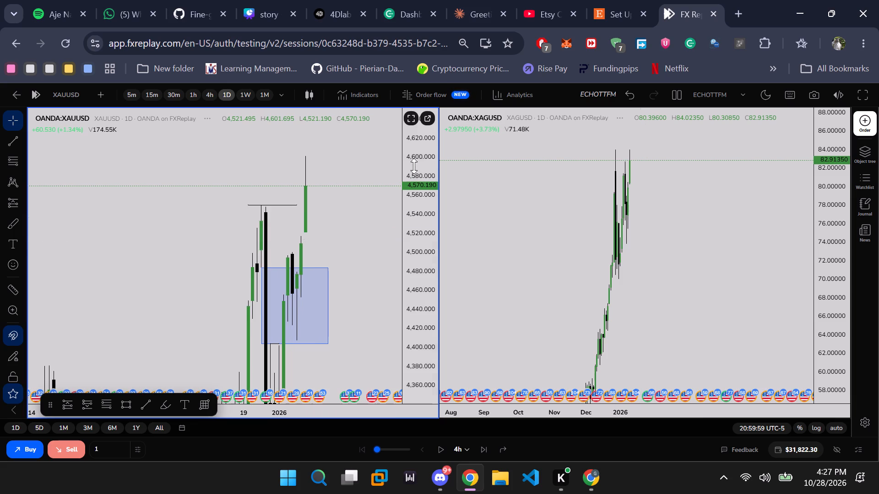
{"action": "left_click_drag", "start_coordinate": [421, 157], "coordinate": [426, 298]}
{"action": "scroll", "coordinate": [381, 272], "scroll_direction": "up", "scroll_amount": 6}
{"action": "scroll", "coordinate": [381, 272], "scroll_direction": "down", "scroll_amount": 3}
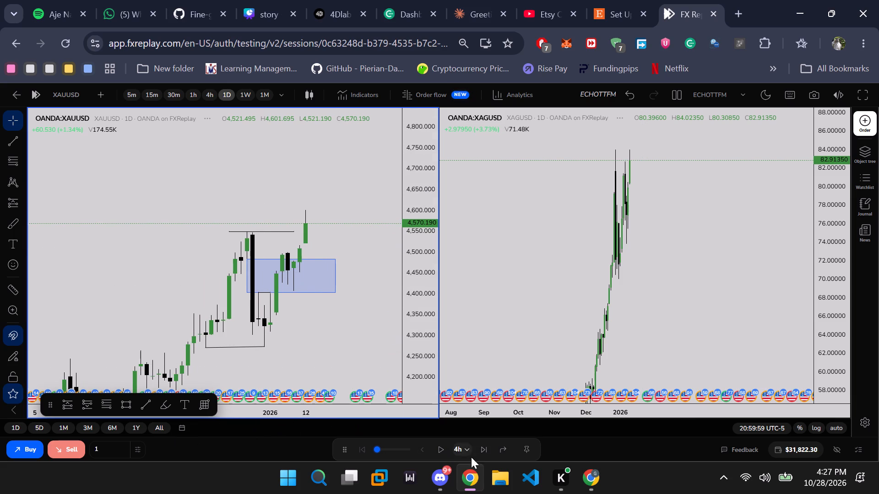
Advance the replay in 4h steps through three more daily candles to 20:59:59 UTC-5.
{"action": "left_click", "coordinate": [484, 450]}
{"action": "left_click", "coordinate": [484, 450]}
{"action": "left_click", "coordinate": [484, 450]}
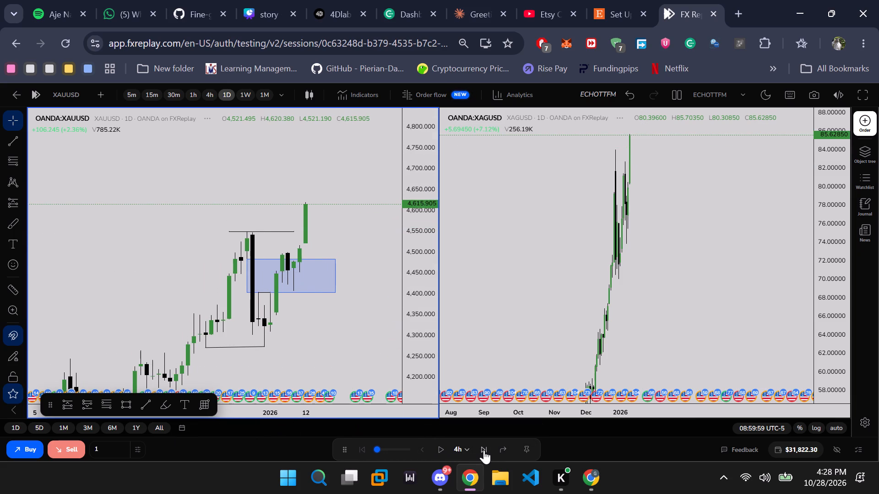
{"action": "left_click", "coordinate": [484, 450]}
{"action": "left_click", "coordinate": [484, 450]}
{"action": "left_click", "coordinate": [484, 450]}
{"action": "left_click", "coordinate": [484, 450]}
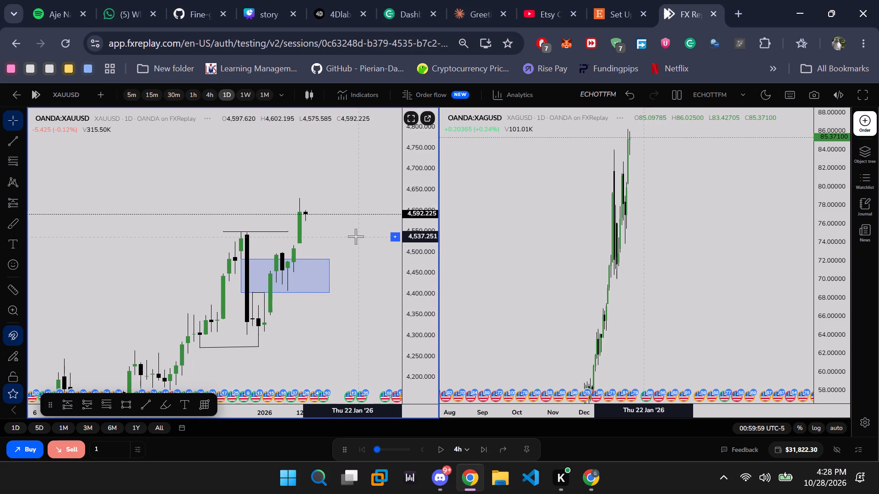
{"action": "left_click", "coordinate": [475, 449]}
{"action": "left_click", "coordinate": [479, 449]}
{"action": "triple_click", "coordinate": [483, 447]}
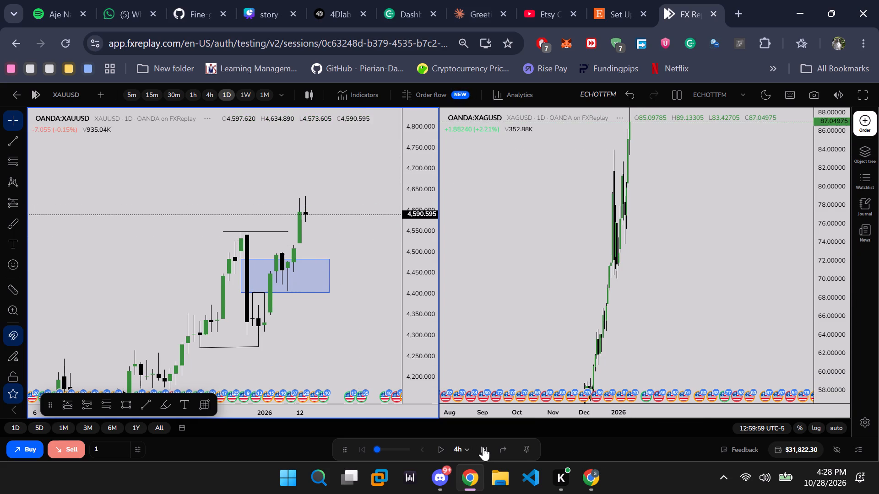
{"action": "triple_click", "coordinate": [483, 447]}
{"action": "double_click", "coordinate": [483, 447]}
{"action": "left_click", "coordinate": [483, 447]}
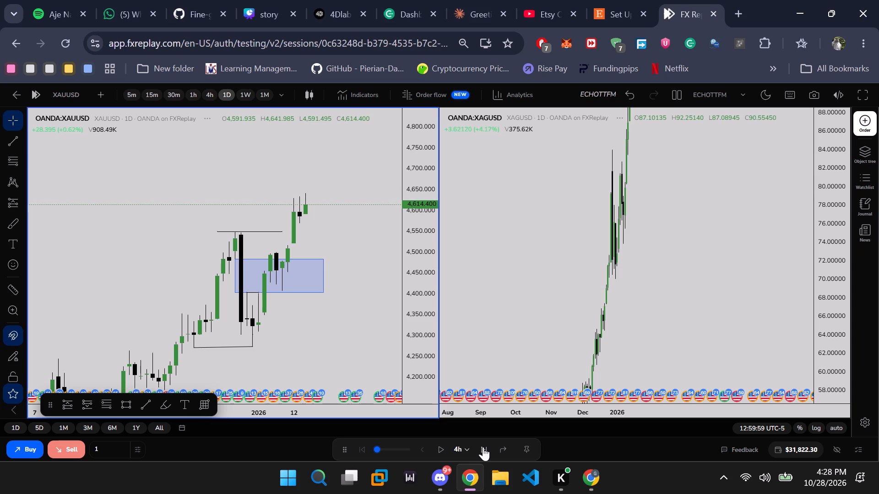
{"action": "left_click", "coordinate": [483, 447]}
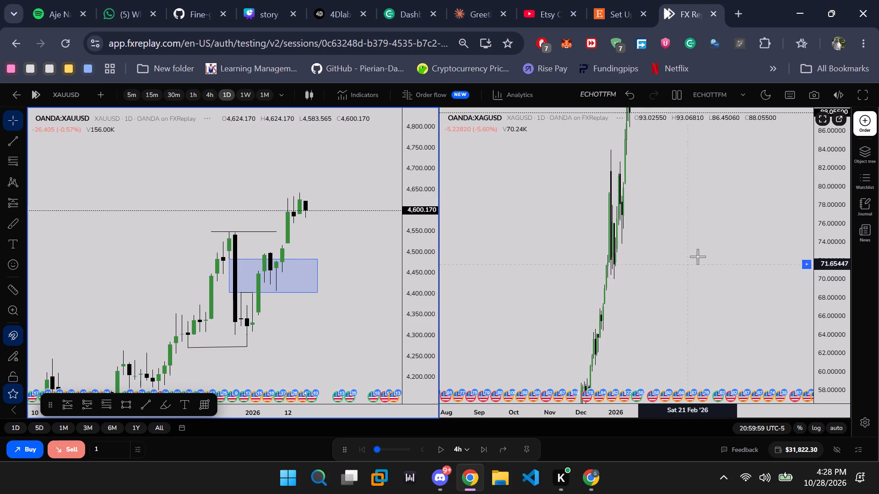
Examine the daily XAGUSD rally and its latest candle alongside XAUUSD's wider daily price structure.
{"action": "scroll", "coordinate": [701, 250], "scroll_direction": "up", "scroll_amount": 5}
{"action": "left_click_drag", "start_coordinate": [824, 168], "coordinate": [836, 255]}
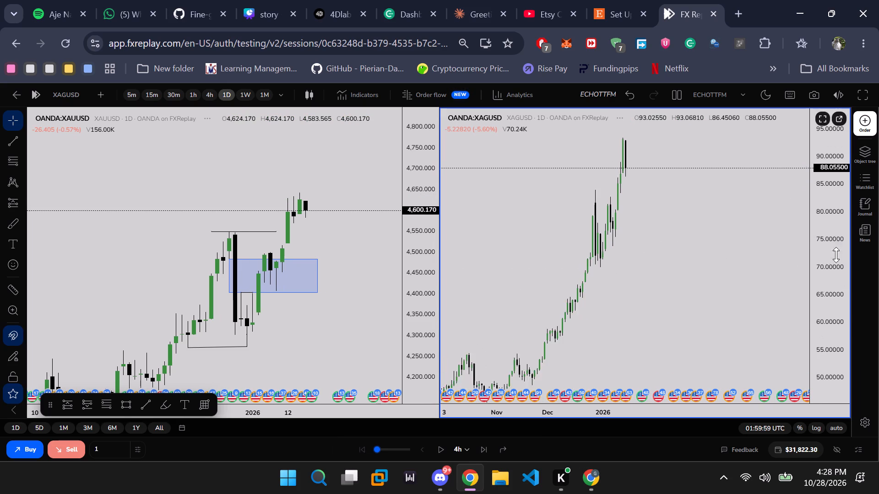
{"action": "left_click_drag", "start_coordinate": [836, 255], "coordinate": [825, 255]}
{"action": "scroll", "coordinate": [601, 269], "scroll_direction": "up", "scroll_amount": 4}
{"action": "left_click_drag", "start_coordinate": [667, 206], "coordinate": [695, 299]}
{"action": "scroll", "coordinate": [694, 300], "scroll_direction": "up", "scroll_amount": 1}
{"action": "scroll", "coordinate": [410, 279], "scroll_direction": "down", "scroll_amount": 2}
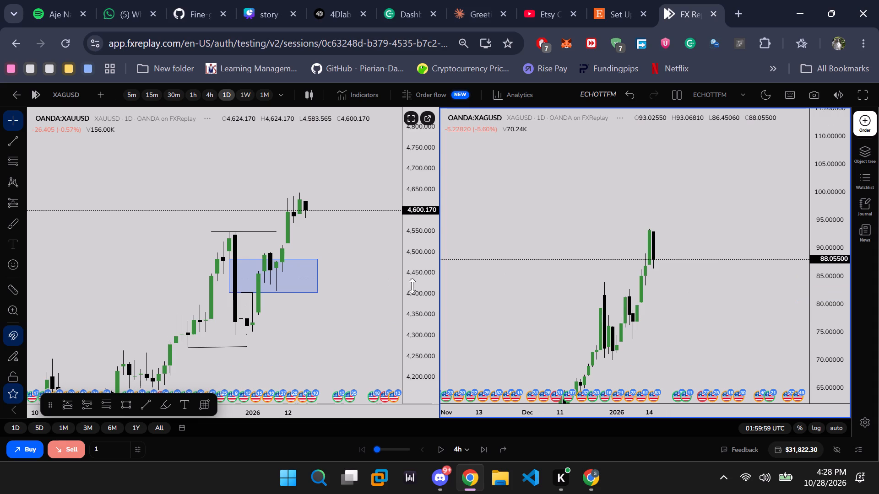
{"action": "scroll", "coordinate": [412, 286], "scroll_direction": "down", "scroll_amount": 1}
{"action": "scroll", "coordinate": [367, 284], "scroll_direction": "down", "scroll_amount": 8}
{"action": "scroll", "coordinate": [352, 245], "scroll_direction": "up", "scroll_amount": 5}
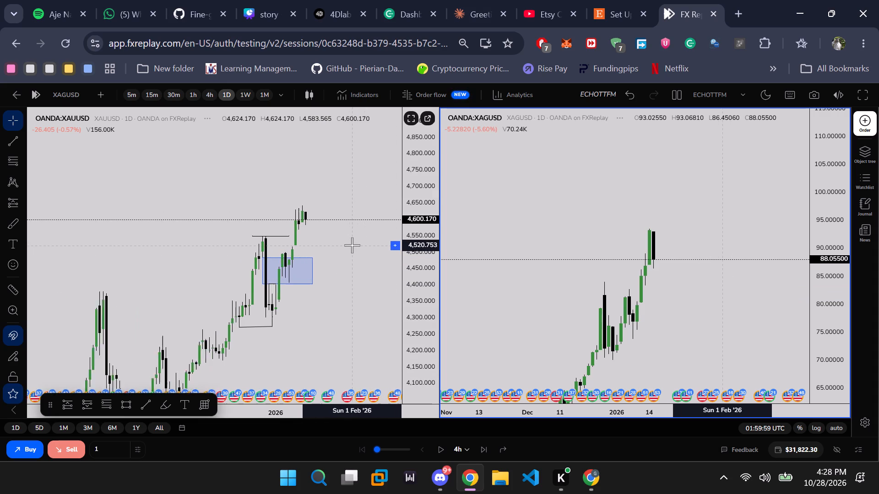
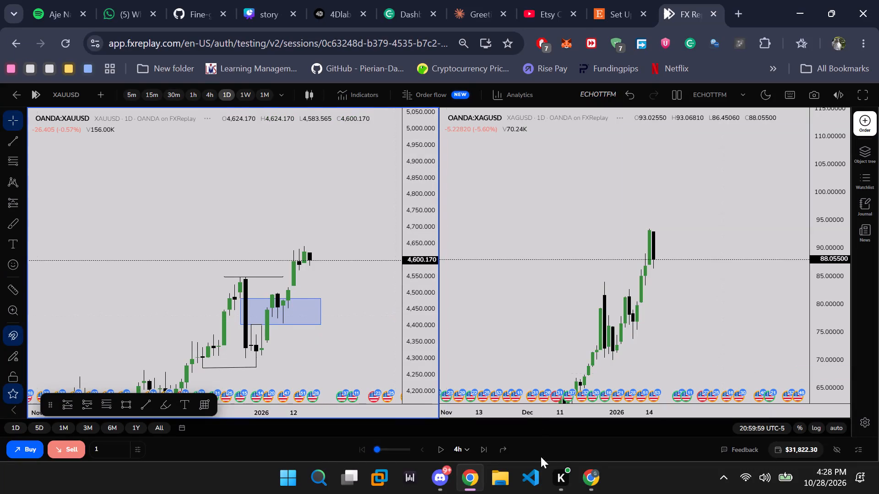
Switch to Claude's PR #23 agent-version binding fix chat in Notion, check its latest progress, and return to FX Replay.
{"action": "left_click", "coordinate": [584, 466]}
{"action": "scroll", "coordinate": [526, 303], "scroll_direction": "down", "scroll_amount": 4}
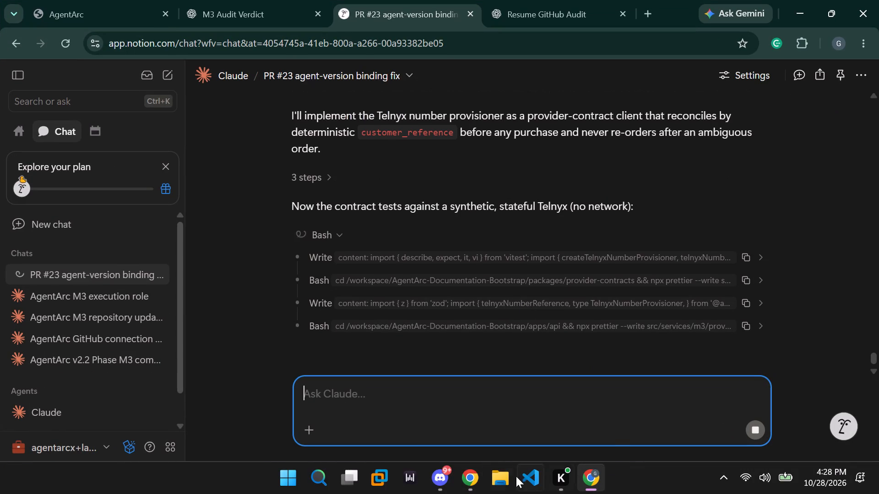
{"action": "left_click", "coordinate": [462, 482]}
Examine XAUUSD's latest daily candles in relation to the blue zone and the marked high above it.
{"action": "scroll", "coordinate": [340, 232], "scroll_direction": "down", "scroll_amount": 2}
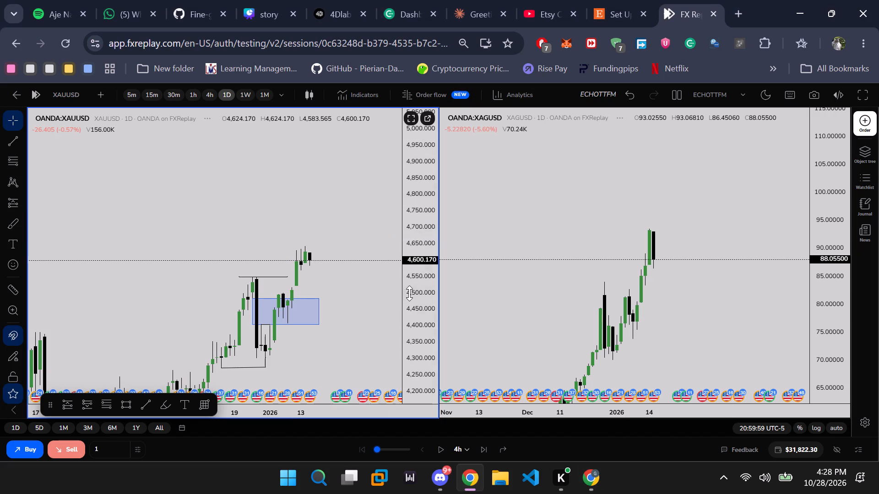
{"action": "scroll", "coordinate": [343, 297], "scroll_direction": "up", "scroll_amount": 2}
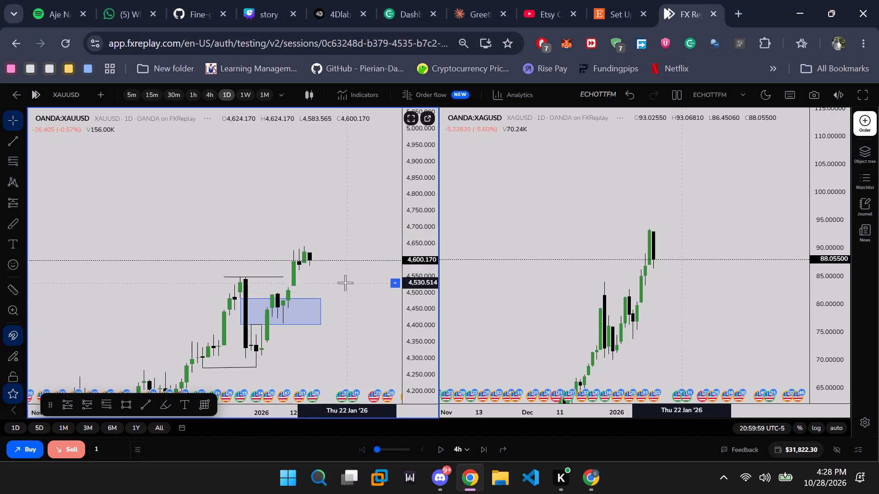
{"action": "scroll", "coordinate": [347, 215], "scroll_direction": "up", "scroll_amount": 2}
{"action": "left_click_drag", "start_coordinate": [423, 320], "coordinate": [422, 202]}
{"action": "scroll", "coordinate": [366, 201], "scroll_direction": "up", "scroll_amount": 4}
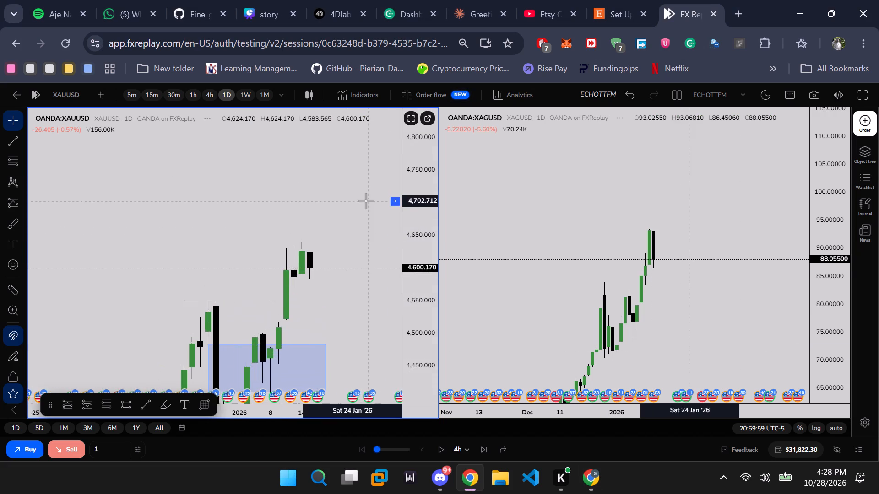
{"action": "left_click_drag", "start_coordinate": [366, 235], "coordinate": [351, 120]}
{"action": "scroll", "coordinate": [344, 124], "scroll_direction": "up", "scroll_amount": 3}
{"action": "left_click_drag", "start_coordinate": [340, 187], "coordinate": [349, 247]}
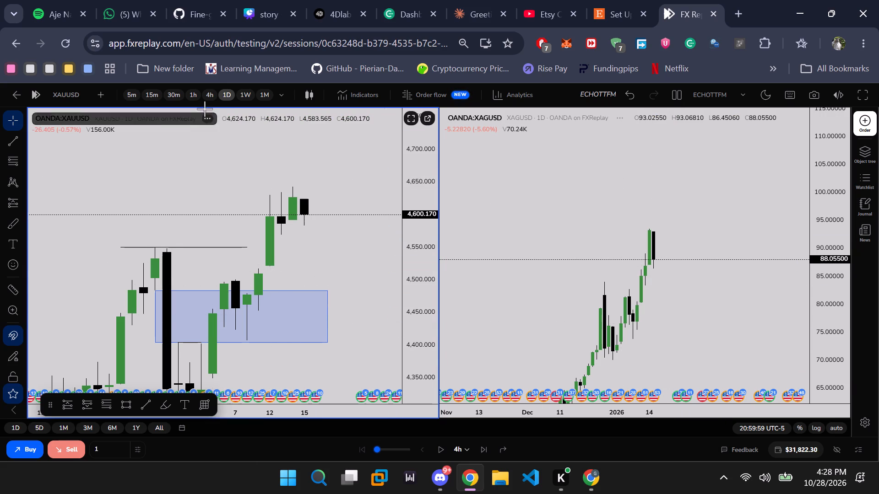
Switch both charts to the 1h timeframe and rescale XAUUSD around its latest hourly candles.
{"action": "left_click", "coordinate": [195, 97]}
{"action": "scroll", "coordinate": [350, 259], "scroll_direction": "down", "scroll_amount": 3}
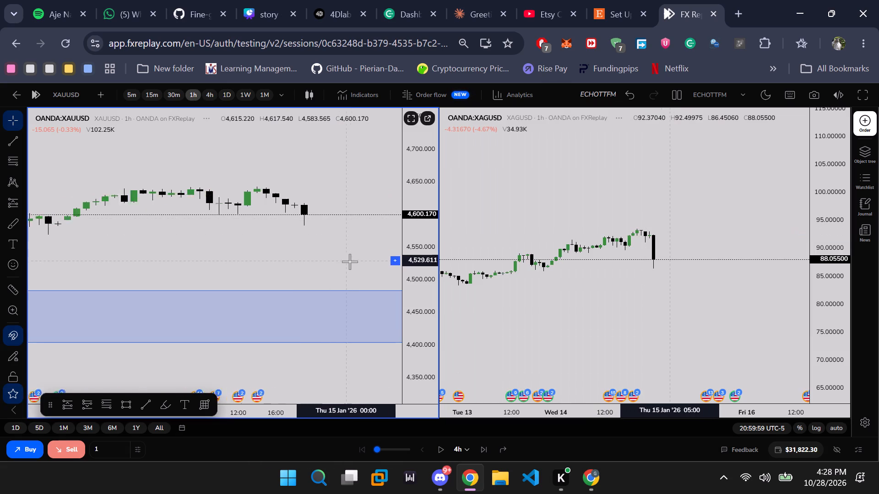
{"action": "scroll", "coordinate": [350, 262], "scroll_direction": "down", "scroll_amount": 11}
{"action": "left_click_drag", "start_coordinate": [423, 337], "coordinate": [422, 152]}
{"action": "scroll", "coordinate": [341, 183], "scroll_direction": "up", "scroll_amount": 2}
{"action": "left_click_drag", "start_coordinate": [322, 185], "coordinate": [331, 259]}
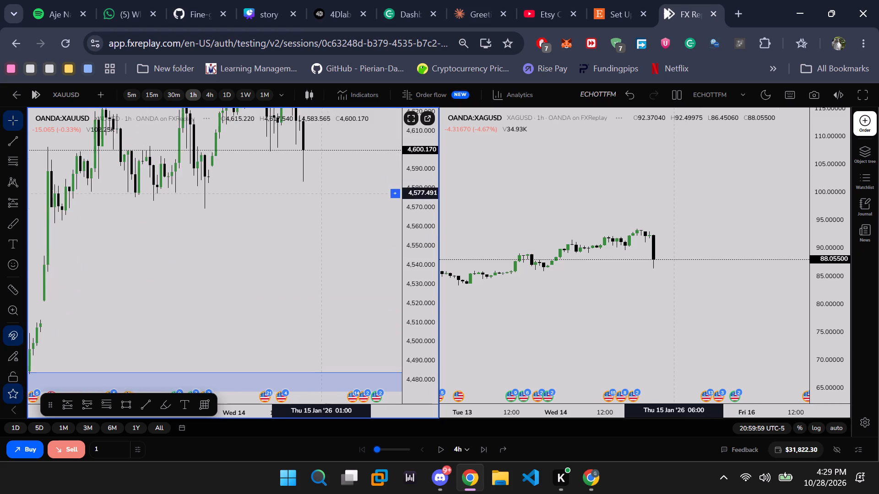
{"action": "left_click_drag", "start_coordinate": [331, 259], "coordinate": [338, 313]}
{"action": "scroll", "coordinate": [338, 313], "scroll_direction": "up", "scroll_amount": 4}
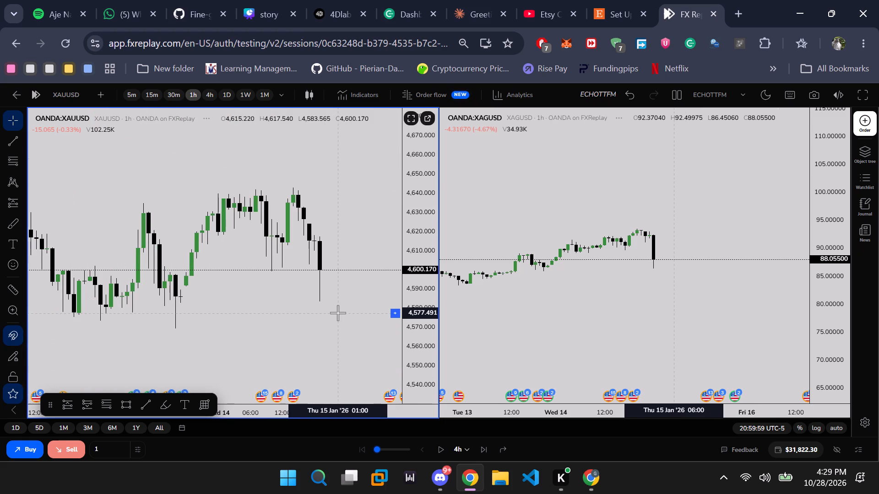
Sell XAUUSD at market with size 1 and set its stop loss at about 4,643.11, just above the recent highs.
{"action": "left_click", "coordinate": [76, 454]}
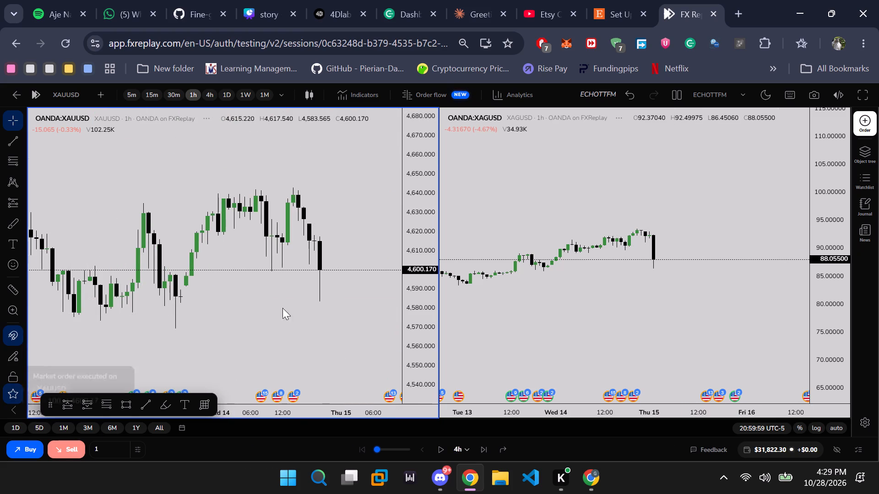
{"action": "left_click_drag", "start_coordinate": [331, 271], "coordinate": [333, 186]}
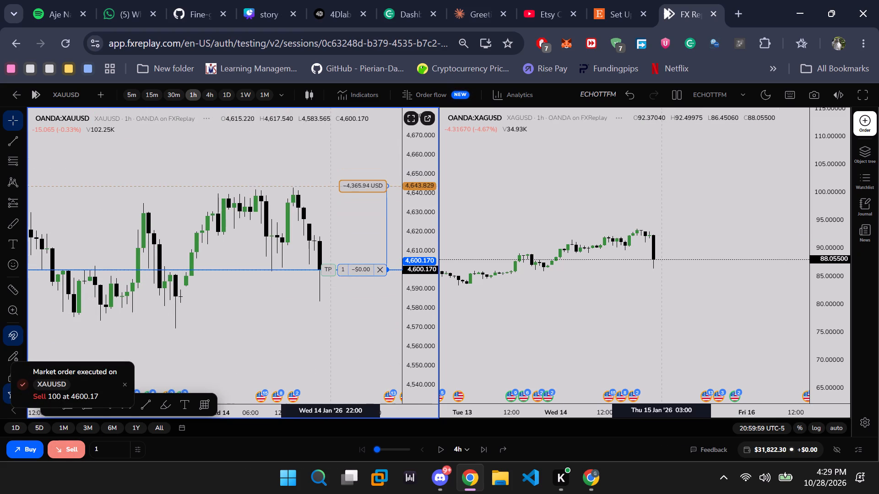
{"action": "left_click_drag", "start_coordinate": [333, 186], "coordinate": [335, 187]}
Set the XAUUSD short's take profit at about 4,503.09, slightly above the blue zone.
{"action": "scroll", "coordinate": [330, 295], "scroll_direction": "down", "scroll_amount": 1}
{"action": "left_click_drag", "start_coordinate": [359, 322], "coordinate": [362, 200]}
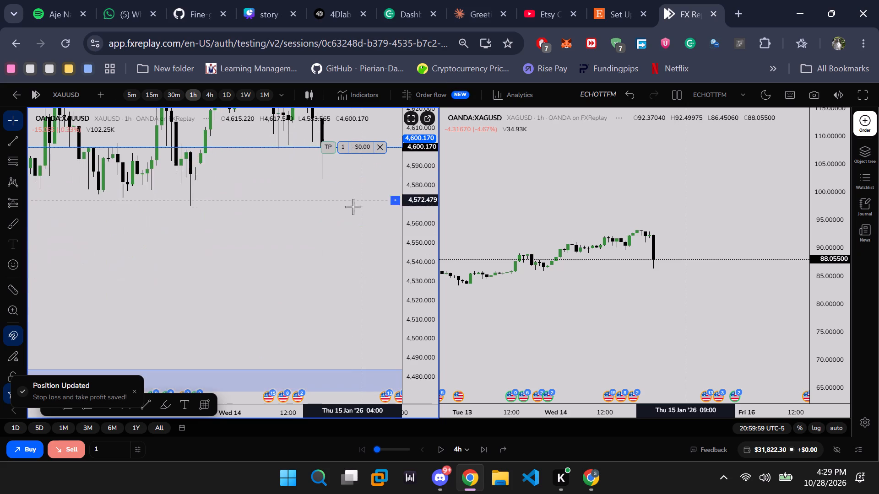
{"action": "scroll", "coordinate": [353, 219], "scroll_direction": "down", "scroll_amount": 1}
{"action": "left_click_drag", "start_coordinate": [418, 158], "coordinate": [413, 251]}
{"action": "scroll", "coordinate": [338, 253], "scroll_direction": "down", "scroll_amount": 6}
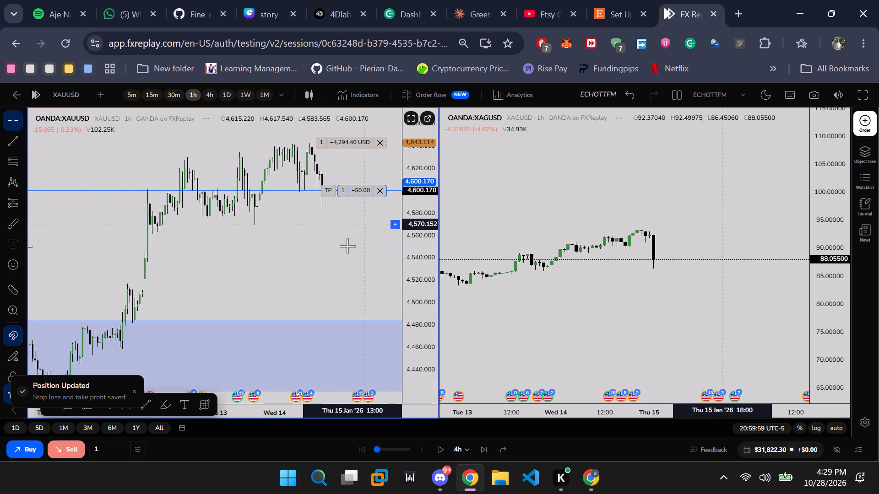
{"action": "left_click_drag", "start_coordinate": [330, 192], "coordinate": [320, 300]}
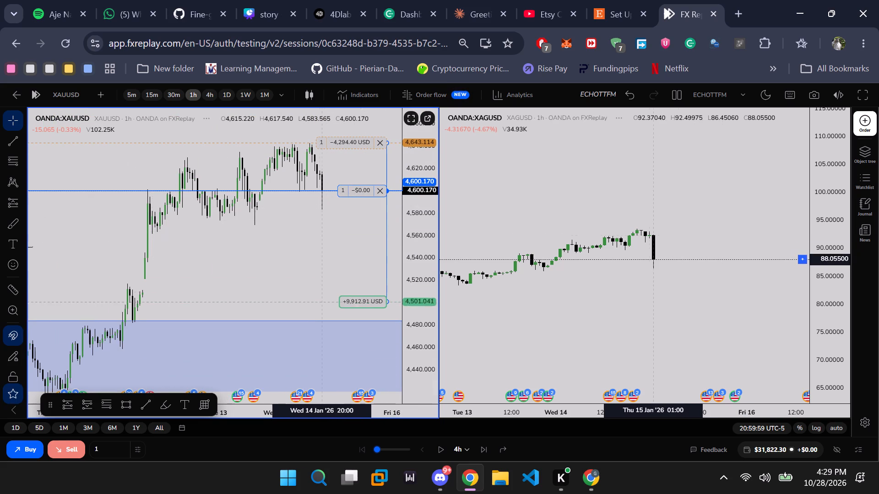
{"action": "left_click_drag", "start_coordinate": [320, 300], "coordinate": [322, 298]}
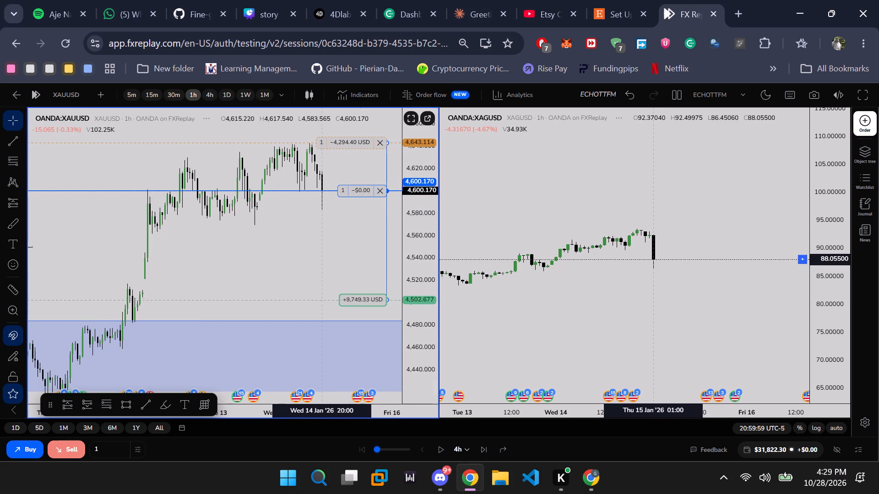
{"action": "left_click_drag", "start_coordinate": [322, 298], "coordinate": [324, 299]}
{"action": "left_click", "coordinate": [324, 242]}
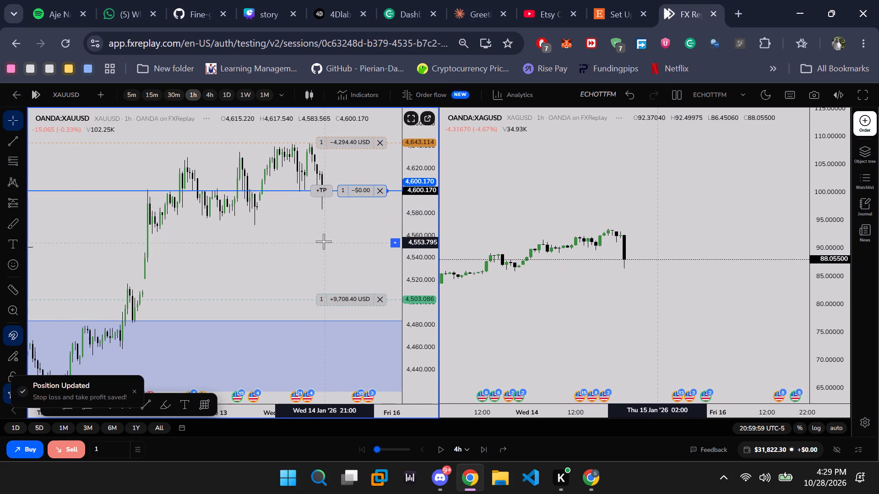
Set the replay step to 1h and advance both charts through Thursday 15 January to 23:59:59 UTC-5.
{"action": "scroll", "coordinate": [324, 242], "scroll_direction": "up", "scroll_amount": 1}
{"action": "left_click_drag", "start_coordinate": [323, 246], "coordinate": [292, 262]}
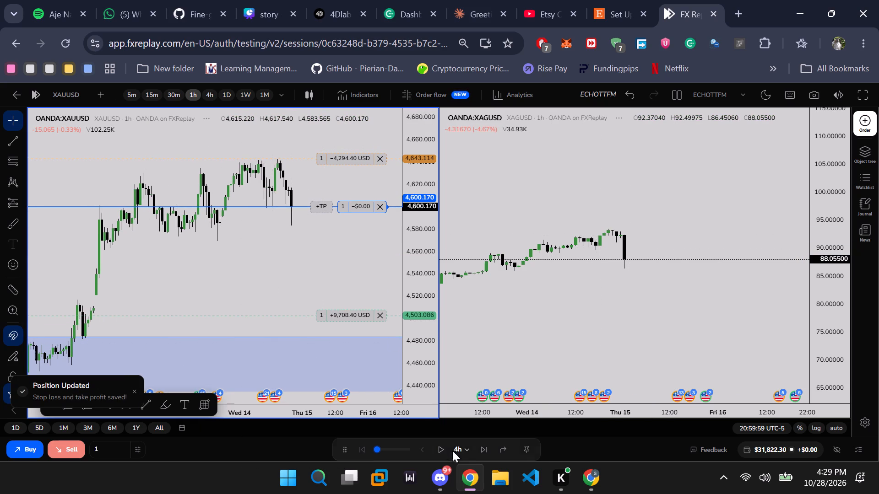
{"action": "left_click", "coordinate": [465, 448]}
{"action": "scroll", "coordinate": [442, 392], "scroll_direction": "down", "scroll_amount": 1}
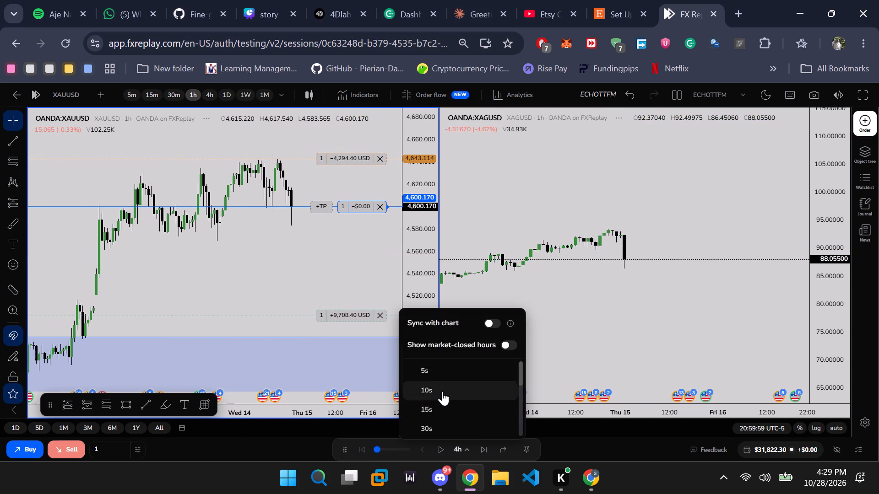
{"action": "scroll", "coordinate": [442, 392], "scroll_direction": "down", "scroll_amount": 1}
{"action": "left_click", "coordinate": [446, 429]}
{"action": "left_click", "coordinate": [484, 448]}
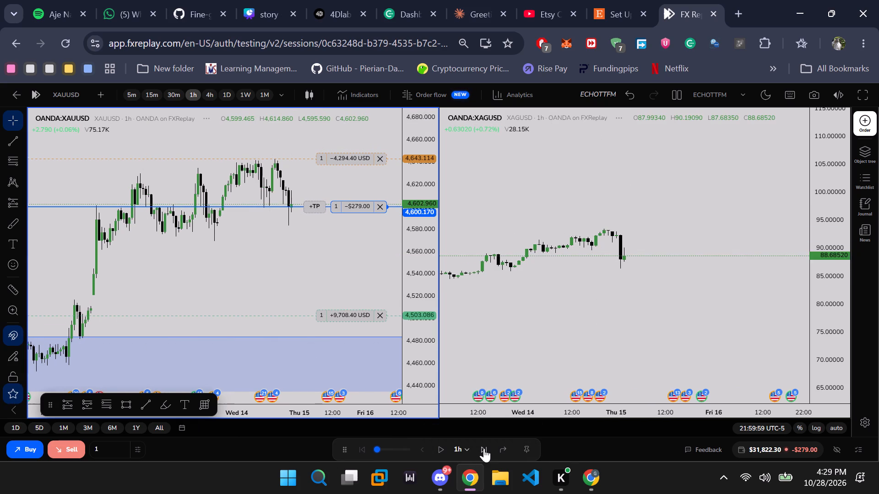
{"action": "left_click", "coordinate": [484, 448]}
{"action": "left_click", "coordinate": [484, 448]}
{"action": "left_click", "coordinate": [484, 448]}
{"action": "left_click", "coordinate": [484, 448]}
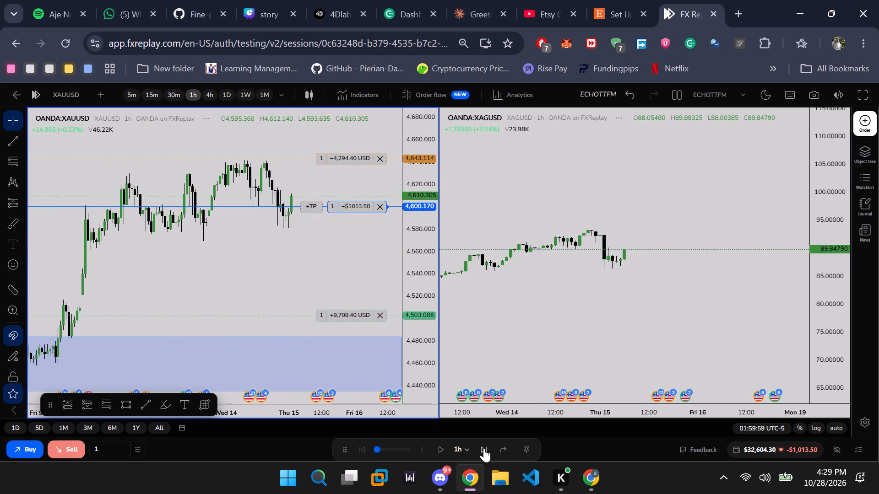
{"action": "left_click", "coordinate": [484, 448]}
{"action": "left_click", "coordinate": [484, 448]}
{"action": "left_click", "coordinate": [484, 448]}
{"action": "triple_click", "coordinate": [484, 448]}
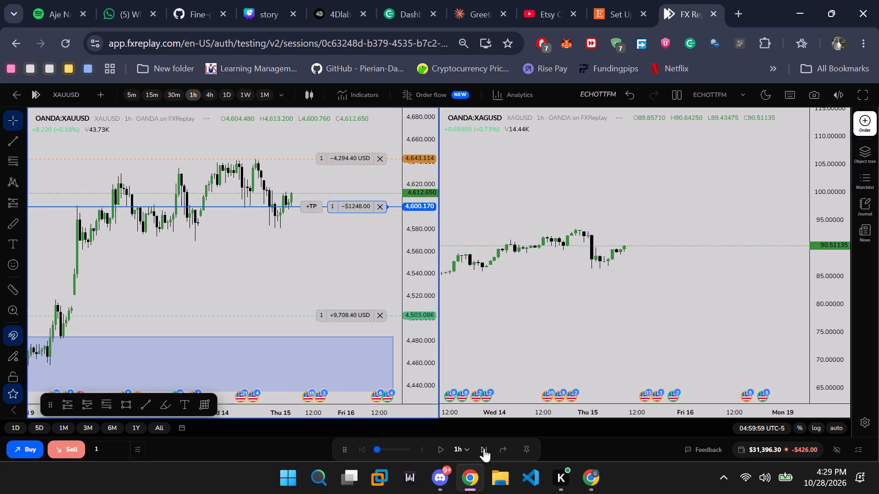
{"action": "double_click", "coordinate": [484, 448]}
{"action": "left_click", "coordinate": [484, 448]}
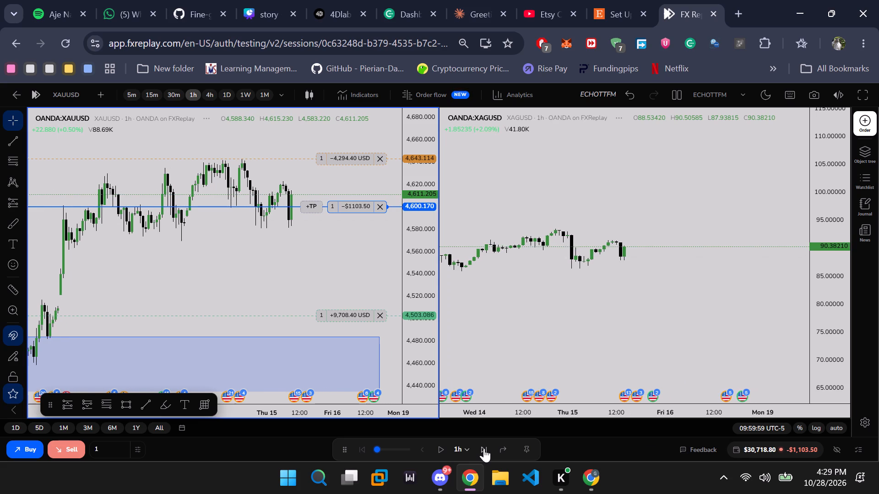
{"action": "triple_click", "coordinate": [484, 448]}
{"action": "left_click", "coordinate": [484, 448]}
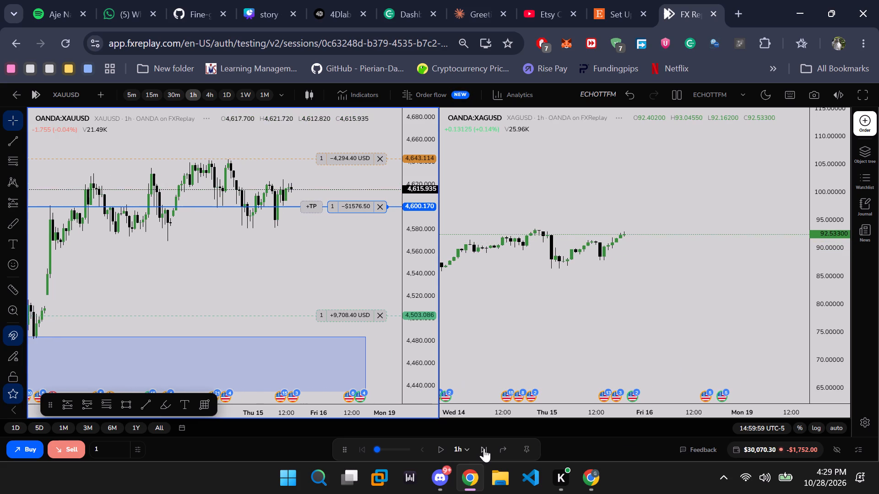
{"action": "triple_click", "coordinate": [484, 448]}
{"action": "triple_click", "coordinate": [484, 448]}
{"action": "triple_click", "coordinate": [484, 448]}
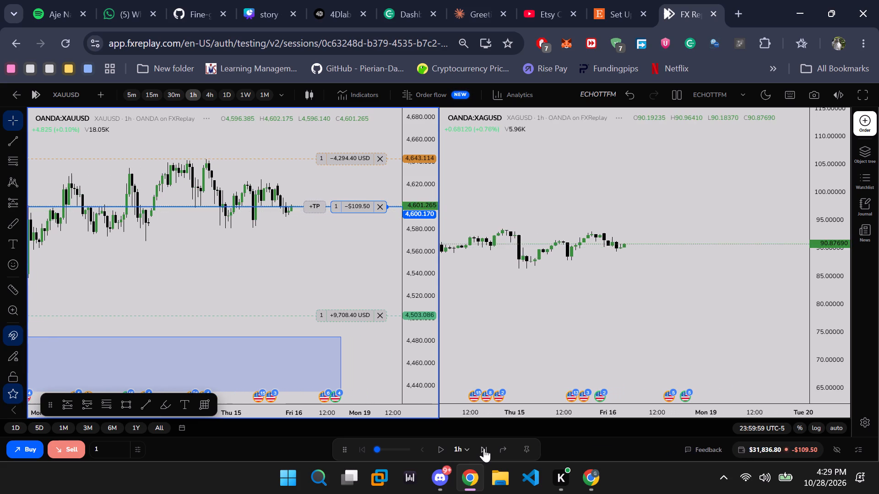
Advance the replay in 1h steps through Friday 16 January and the weekend gap to 20:59:59 UTC-5.
{"action": "triple_click", "coordinate": [484, 448]}
{"action": "triple_click", "coordinate": [484, 448]}
{"action": "double_click", "coordinate": [484, 448]}
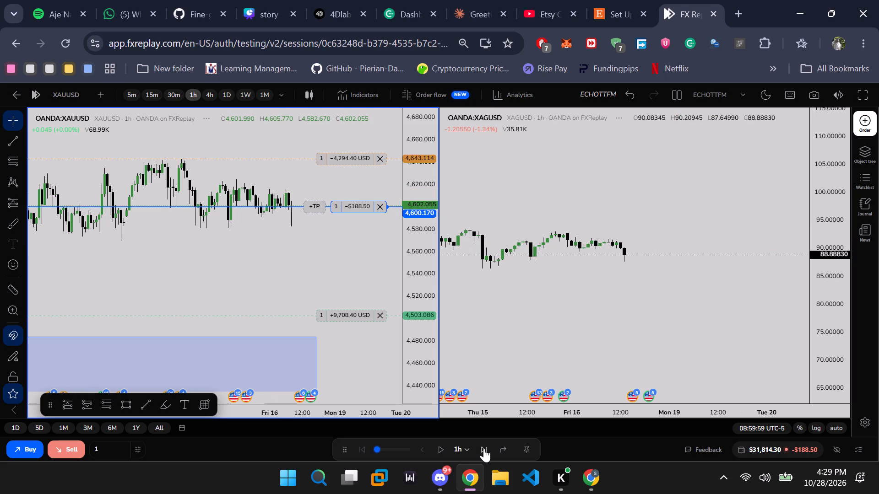
{"action": "left_click", "coordinate": [484, 448]}
{"action": "left_click", "coordinate": [484, 448]}
{"action": "left_click", "coordinate": [484, 448]}
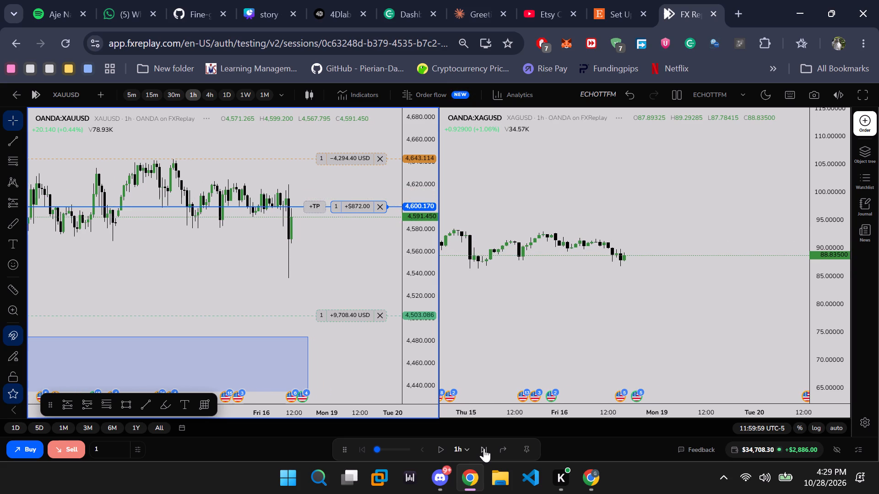
{"action": "left_click", "coordinate": [484, 448]}
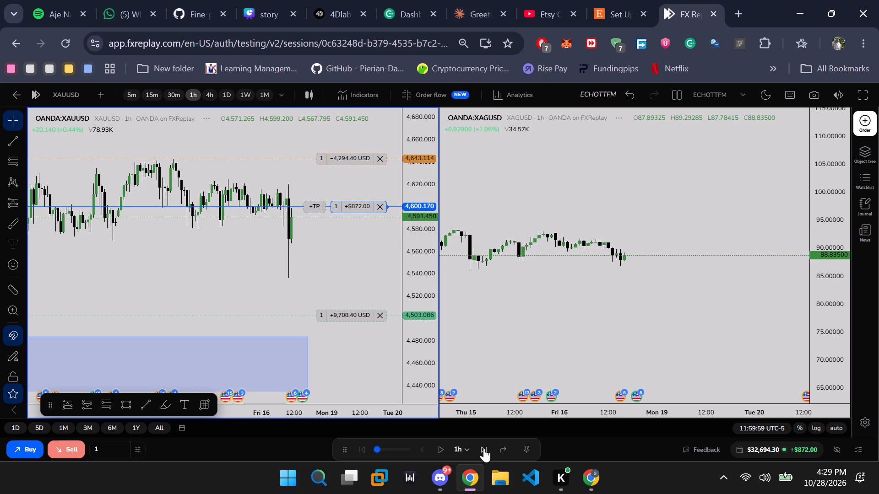
{"action": "left_click", "coordinate": [484, 448]}
{"action": "left_click", "coordinate": [484, 448]}
{"action": "triple_click", "coordinate": [484, 448]}
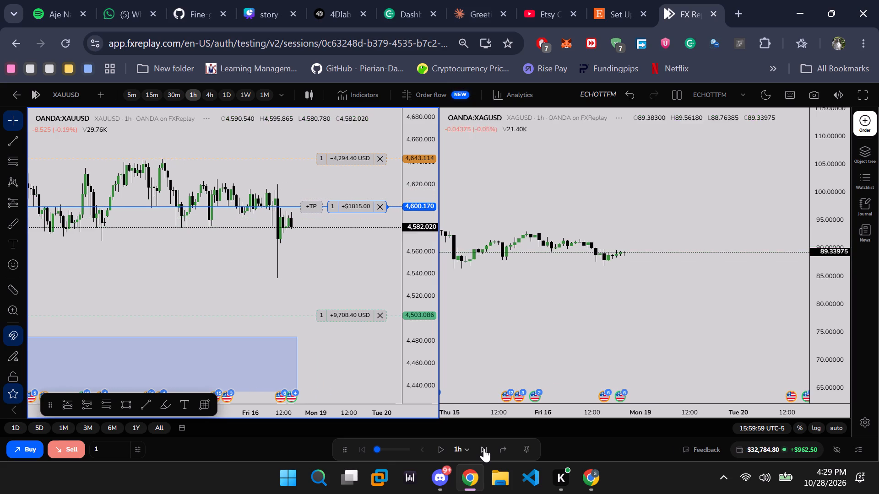
{"action": "double_click", "coordinate": [484, 448]}
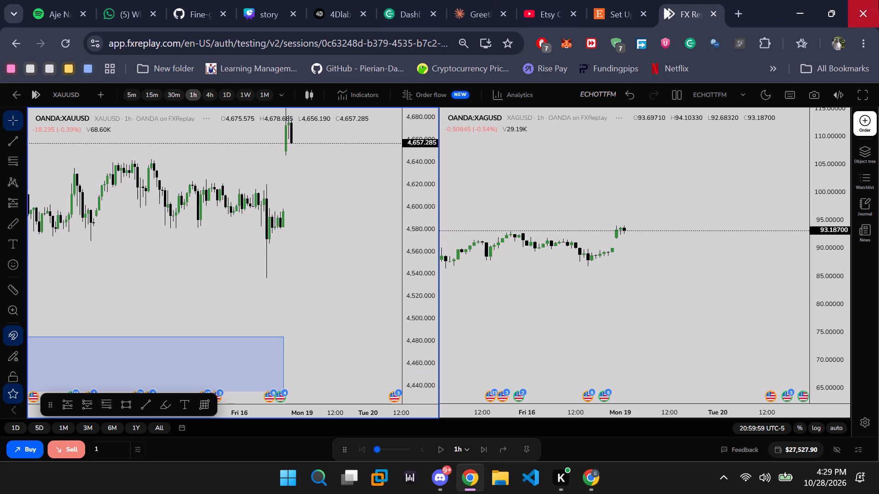
Switch both charts to the 4h timeframe and rescale XAUUSD to fit the blue zone and the latest candle.
{"action": "scroll", "coordinate": [367, 309], "scroll_direction": "up", "scroll_amount": 3}
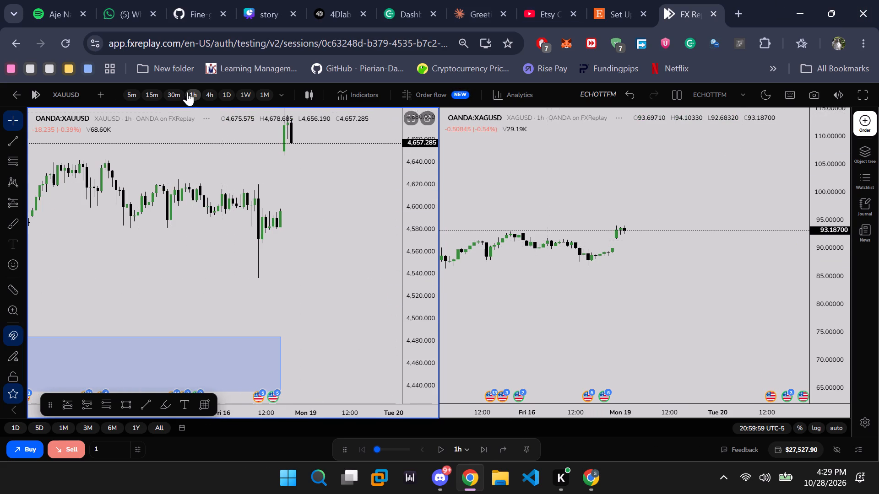
{"action": "left_click", "coordinate": [217, 94]}
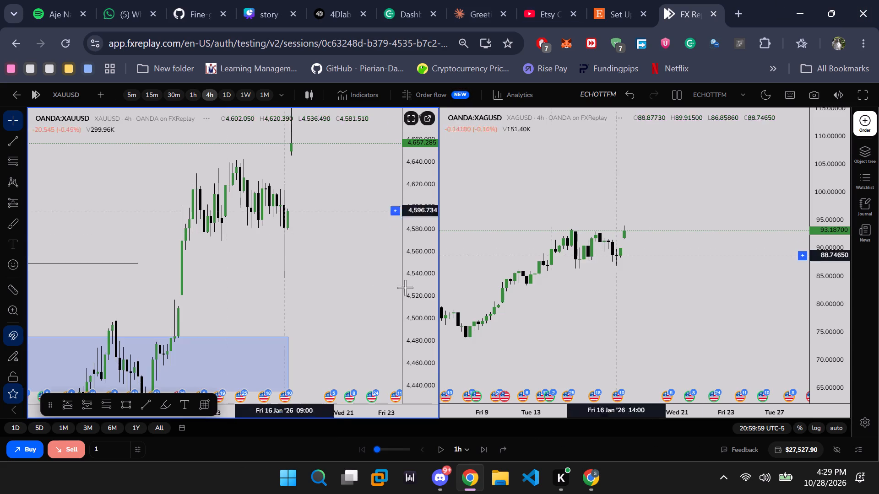
{"action": "scroll", "coordinate": [266, 248], "scroll_direction": "up", "scroll_amount": 1}
{"action": "left_click_drag", "start_coordinate": [422, 165], "coordinate": [437, 294]}
{"action": "scroll", "coordinate": [372, 268], "scroll_direction": "down", "scroll_amount": 8}
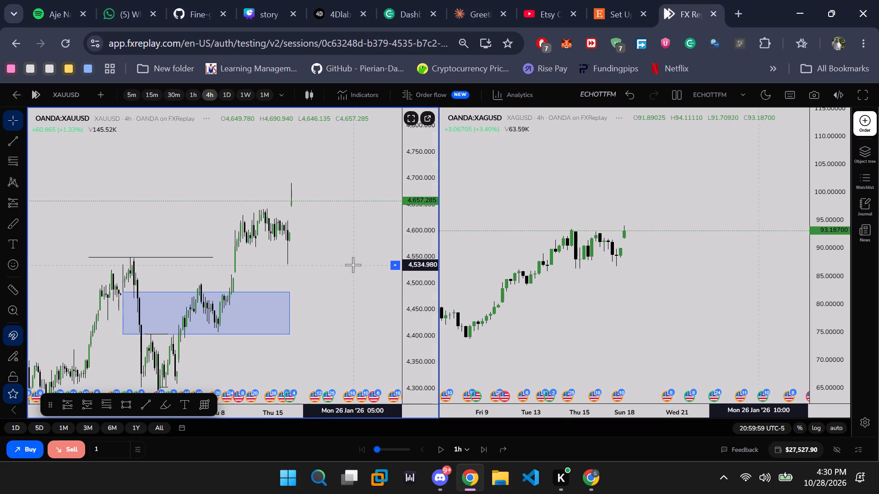
Examine XAUUSD's 4h price structure from the blue zone to the latest candle at several zoom levels.
{"action": "scroll", "coordinate": [353, 265], "scroll_direction": "up", "scroll_amount": 5}
{"action": "scroll", "coordinate": [282, 245], "scroll_direction": "up", "scroll_amount": 4}
{"action": "scroll", "coordinate": [317, 209], "scroll_direction": "down", "scroll_amount": 10}
{"action": "scroll", "coordinate": [335, 233], "scroll_direction": "up", "scroll_amount": 9}
{"action": "scroll", "coordinate": [324, 245], "scroll_direction": "down", "scroll_amount": 8}
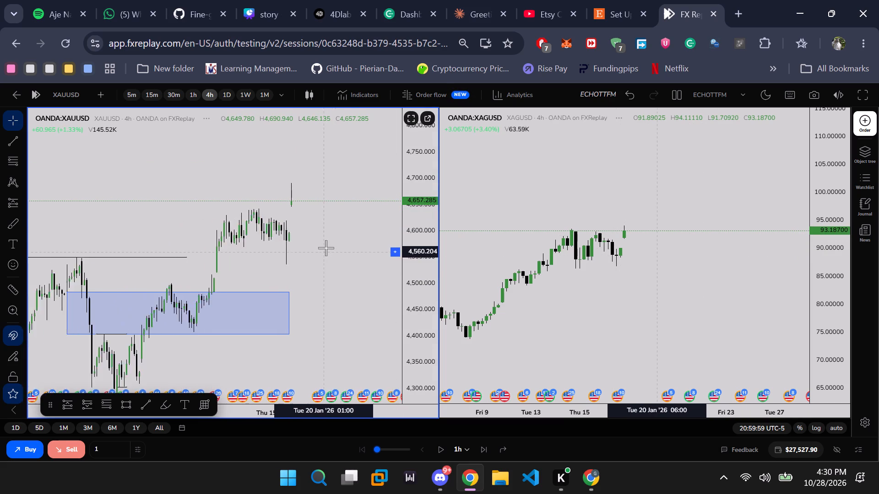
{"action": "scroll", "coordinate": [326, 248], "scroll_direction": "down", "scroll_amount": 8}
{"action": "scroll", "coordinate": [332, 247], "scroll_direction": "up", "scroll_amount": 10}
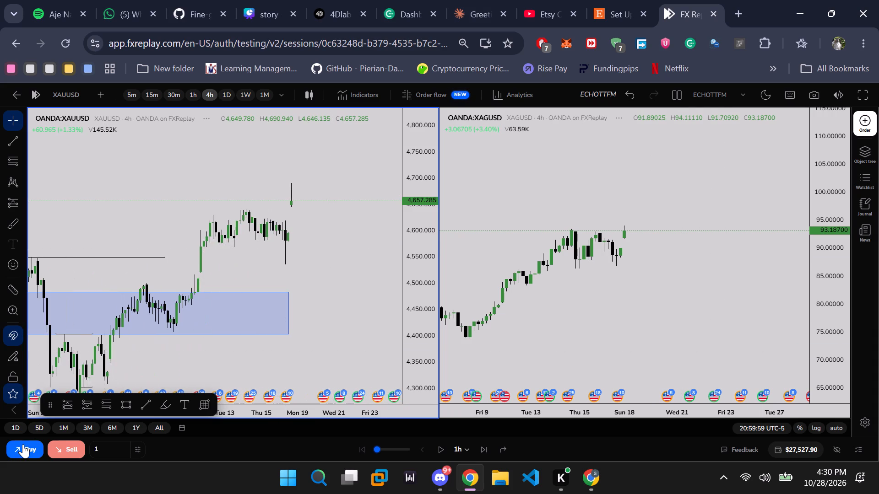
Buy 1 lot of XAUUSD at market and set its take profit at about 5,004.87.
{"action": "left_click", "coordinate": [23, 444]}
{"action": "scroll", "coordinate": [332, 272], "scroll_direction": "down", "scroll_amount": 3}
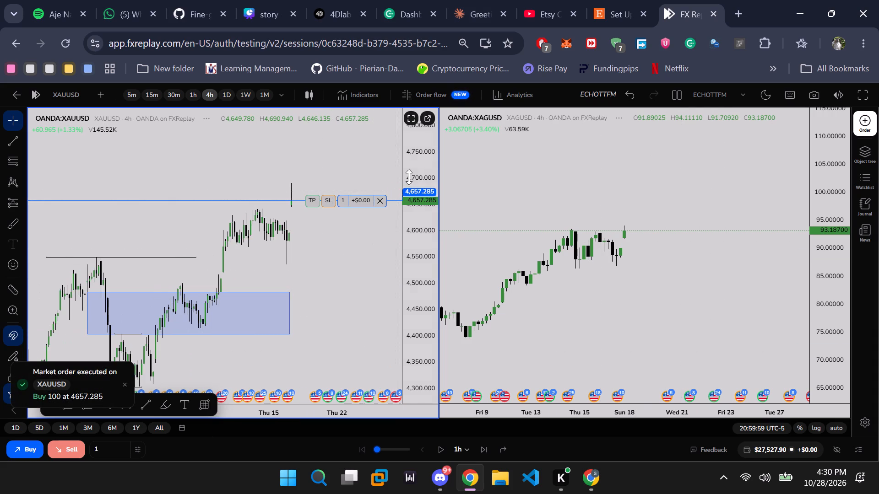
{"action": "left_click_drag", "start_coordinate": [419, 160], "coordinate": [417, 296]}
{"action": "left_click_drag", "start_coordinate": [313, 232], "coordinate": [324, 191]}
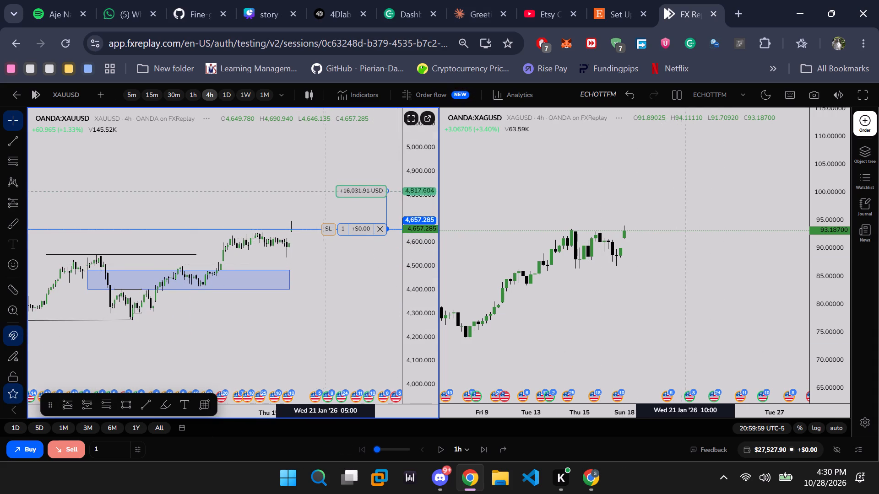
{"action": "left_click_drag", "start_coordinate": [324, 191], "coordinate": [319, 146]}
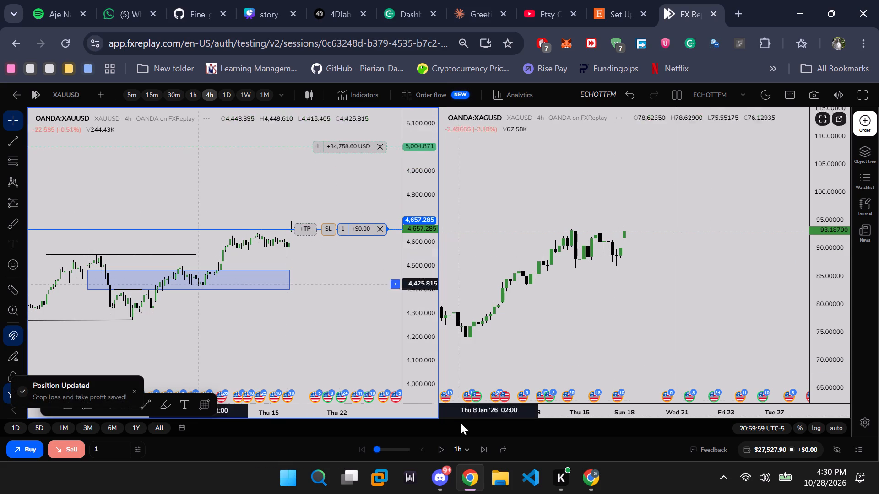
Set the XAUUSD position's stop loss at about 4,541.53, below the recent 4h lows.
{"action": "left_click_drag", "start_coordinate": [326, 226], "coordinate": [334, 260]}
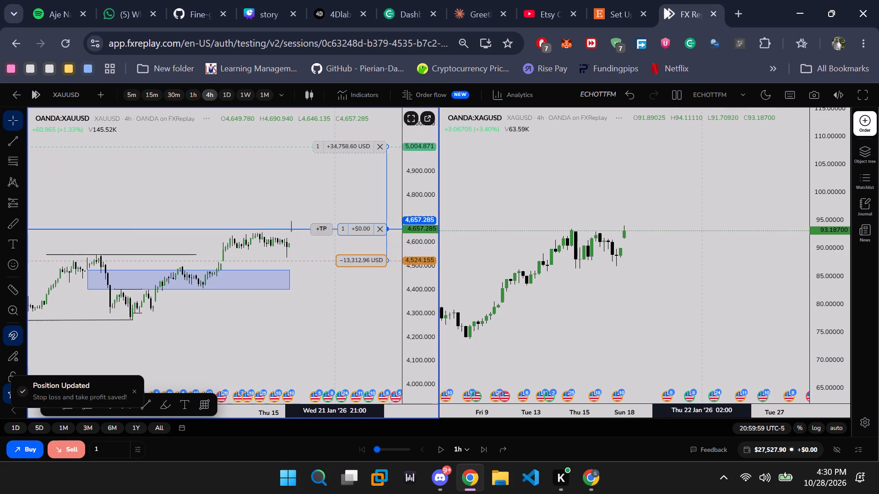
{"action": "left_click_drag", "start_coordinate": [334, 260], "coordinate": [331, 255]}
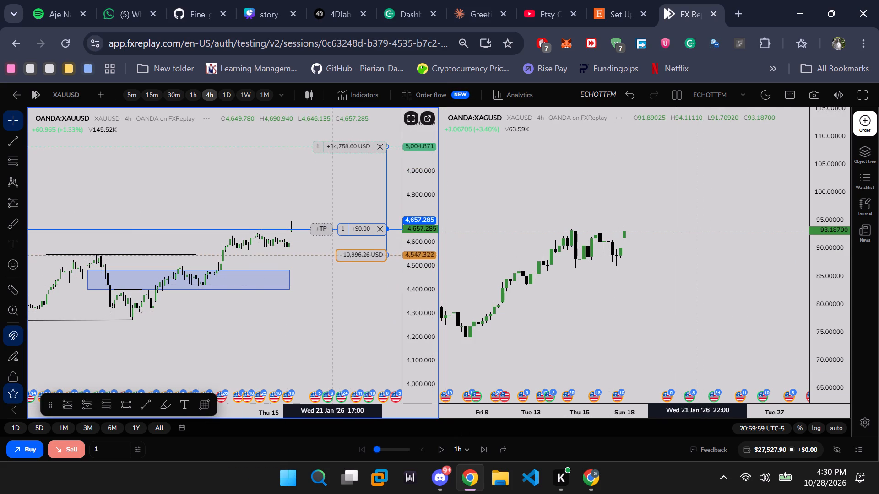
{"action": "left_click_drag", "start_coordinate": [331, 255], "coordinate": [332, 256]}
Set the replay step to 4h and advance both charts over the following days to 04:59:59 UTC-5.
{"action": "left_click", "coordinate": [454, 447]}
{"action": "scroll", "coordinate": [477, 356], "scroll_direction": "down", "scroll_amount": 2}
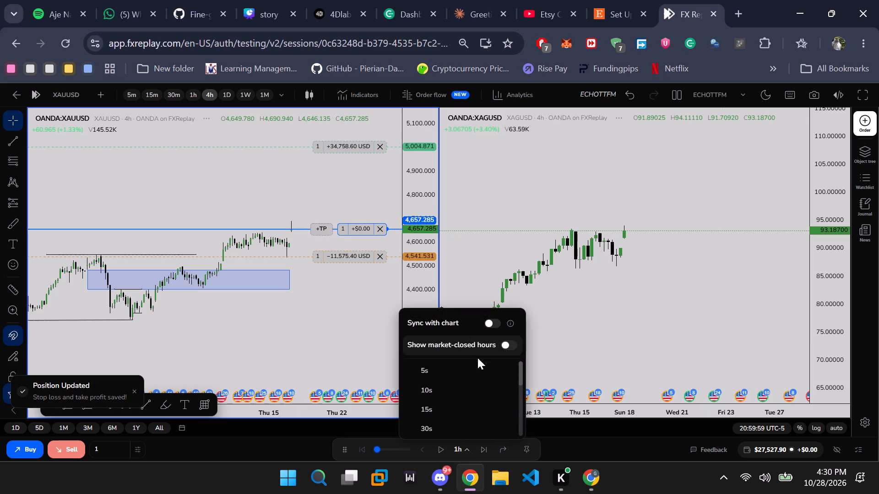
{"action": "scroll", "coordinate": [477, 358], "scroll_direction": "down", "scroll_amount": 11}
{"action": "scroll", "coordinate": [481, 416], "scroll_direction": "down", "scroll_amount": 5}
{"action": "left_click", "coordinate": [478, 423]}
{"action": "left_click_drag", "start_coordinate": [347, 318], "coordinate": [298, 345]}
{"action": "left_click_drag", "start_coordinate": [425, 344], "coordinate": [423, 248]}
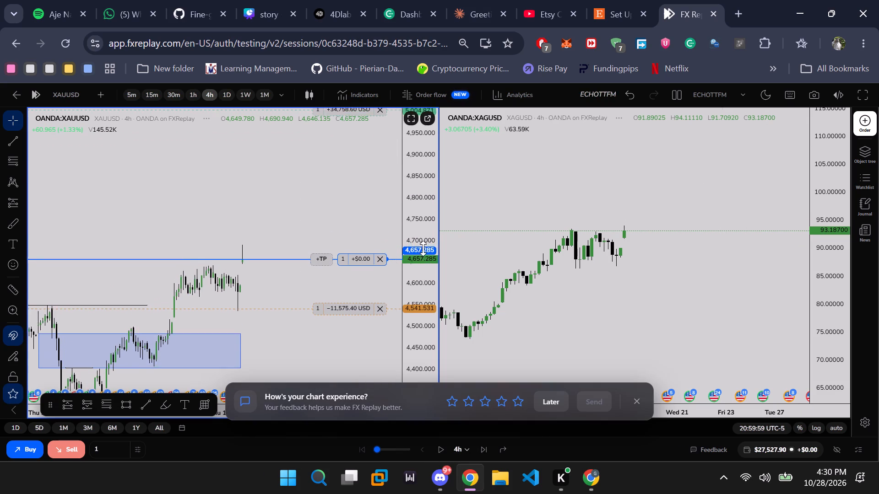
{"action": "left_click_drag", "start_coordinate": [423, 248], "coordinate": [428, 278]}
{"action": "scroll", "coordinate": [312, 232], "scroll_direction": "up", "scroll_amount": 1}
{"action": "left_click_drag", "start_coordinate": [289, 194], "coordinate": [278, 219]}
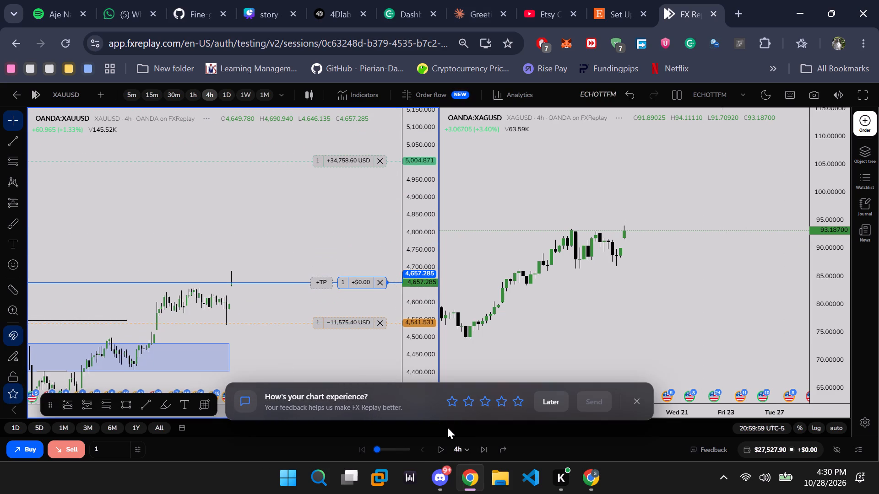
{"action": "triple_click", "coordinate": [485, 447]}
{"action": "triple_click", "coordinate": [485, 447]}
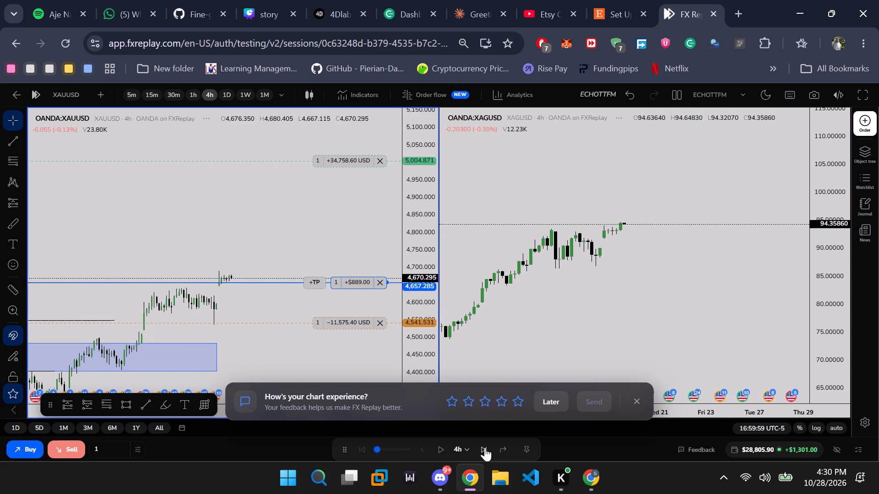
{"action": "triple_click", "coordinate": [485, 447]}
{"action": "double_click", "coordinate": [485, 447]}
{"action": "double_click", "coordinate": [485, 447]}
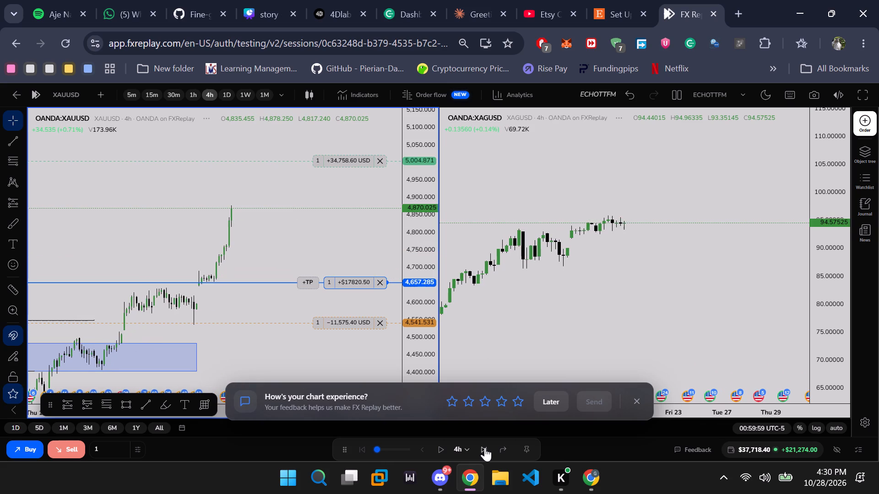
{"action": "left_click", "coordinate": [485, 447]}
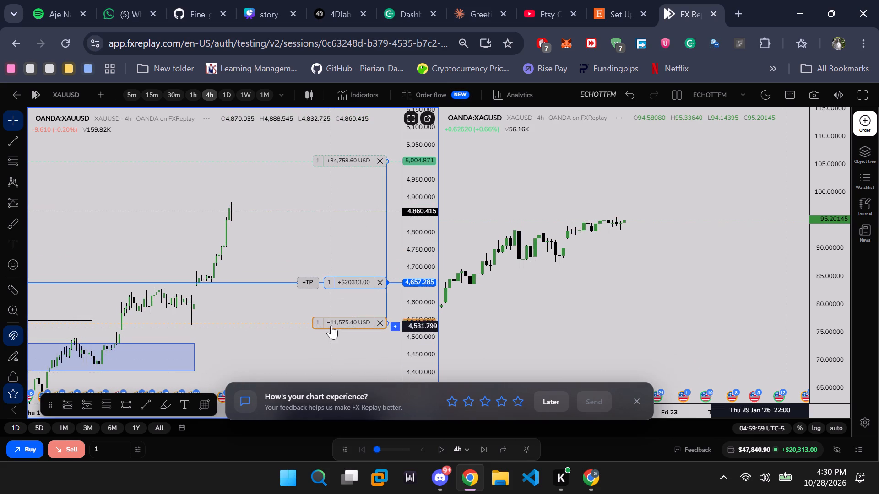
Raise the XAUUSD position's stop loss above the entry price to about 4,743.69.
{"action": "left_click_drag", "start_coordinate": [331, 325], "coordinate": [341, 270]}
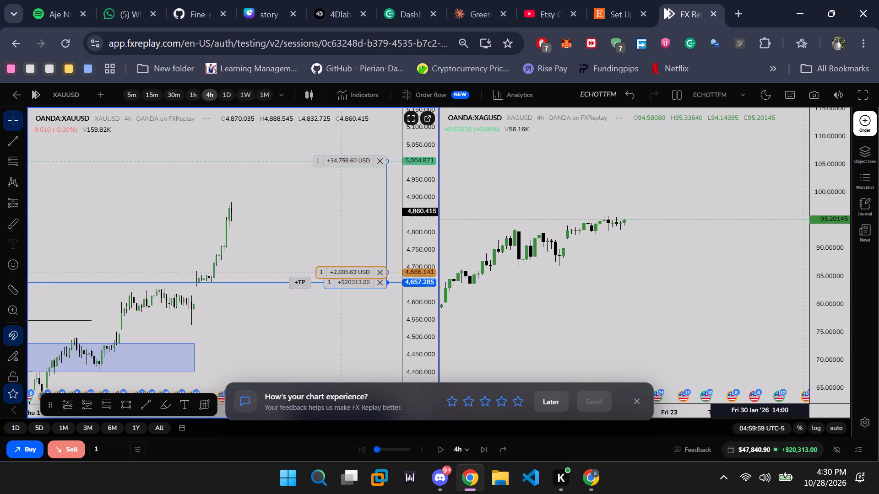
{"action": "left_click_drag", "start_coordinate": [341, 270], "coordinate": [341, 254]}
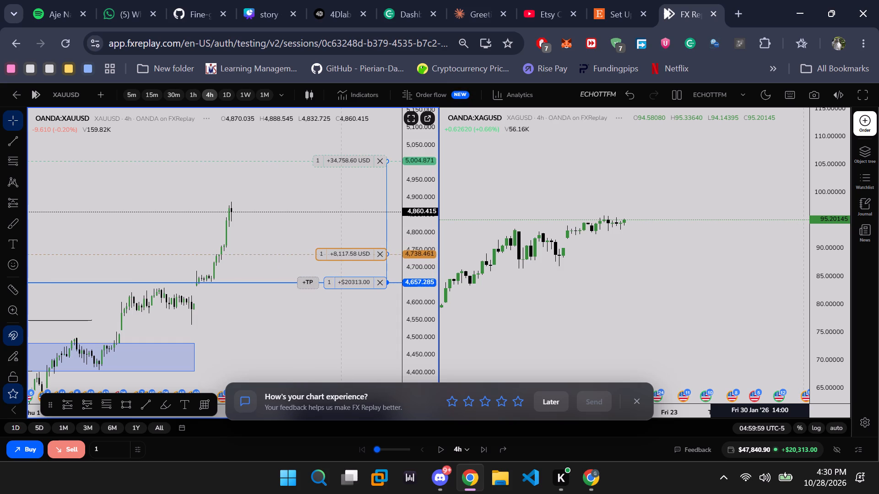
{"action": "left_click_drag", "start_coordinate": [341, 254], "coordinate": [339, 252]}
Advance the replay in 4h steps past the XAUUSD pullback to 12:59:59 UTC-5 the following day.
{"action": "scroll", "coordinate": [256, 256], "scroll_direction": "up", "scroll_amount": 3}
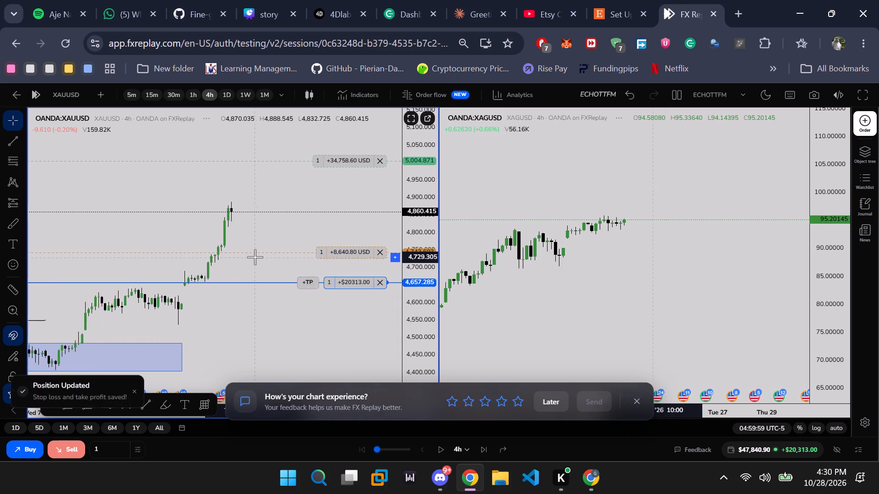
{"action": "scroll", "coordinate": [255, 257], "scroll_direction": "up", "scroll_amount": 3}
{"action": "left_click_drag", "start_coordinate": [287, 229], "coordinate": [282, 286]}
{"action": "left_click_drag", "start_coordinate": [426, 315], "coordinate": [426, 252]}
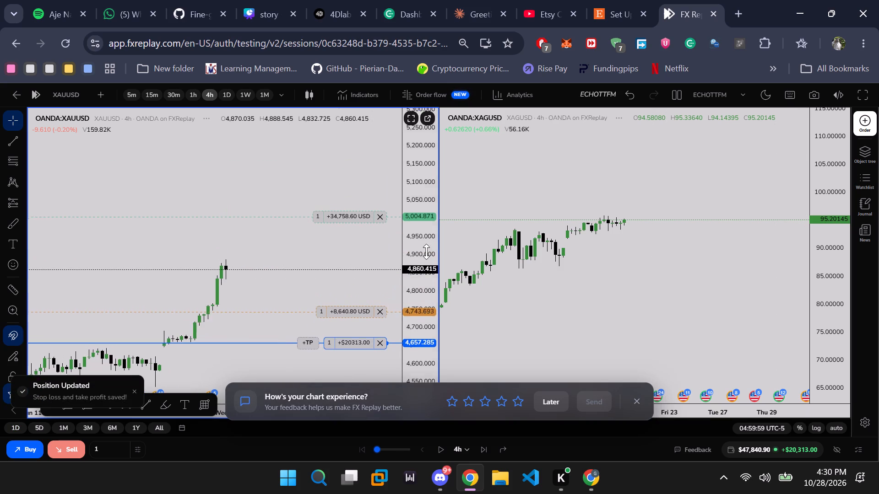
{"action": "left_click_drag", "start_coordinate": [426, 252], "coordinate": [423, 242]}
{"action": "scroll", "coordinate": [322, 247], "scroll_direction": "up", "scroll_amount": 1}
{"action": "left_click_drag", "start_coordinate": [315, 250], "coordinate": [308, 202]}
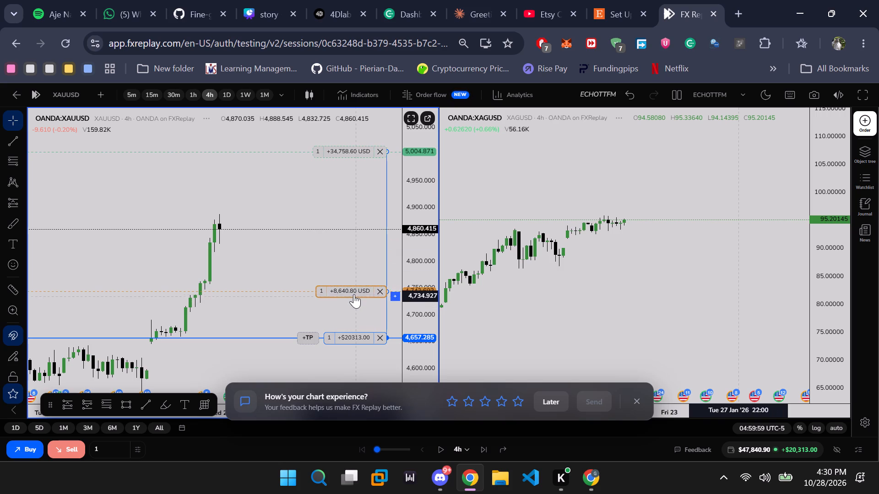
{"action": "double_click", "coordinate": [482, 448]}
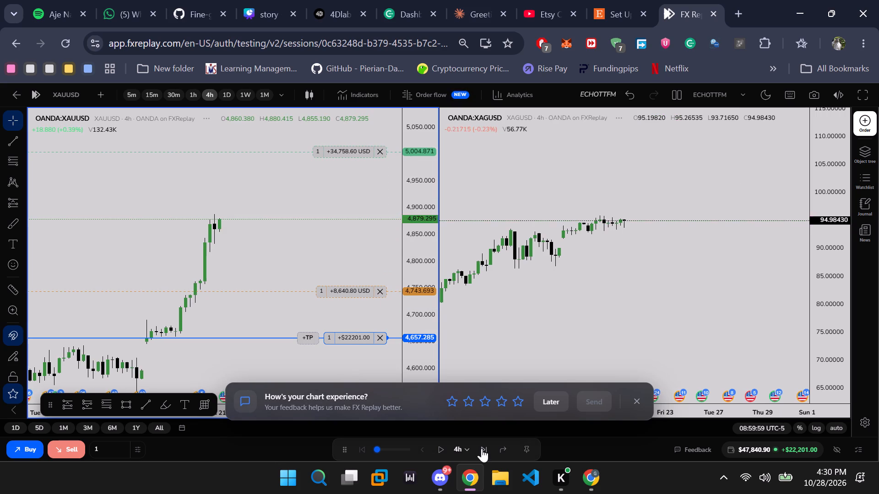
{"action": "left_click", "coordinate": [482, 448]}
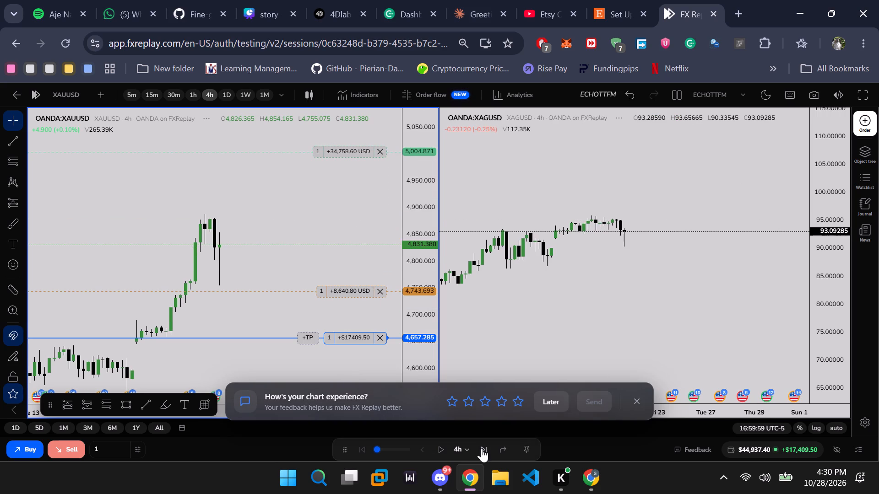
{"action": "left_click", "coordinate": [482, 448]}
{"action": "left_click", "coordinate": [482, 448]}
{"action": "left_click", "coordinate": [482, 448]}
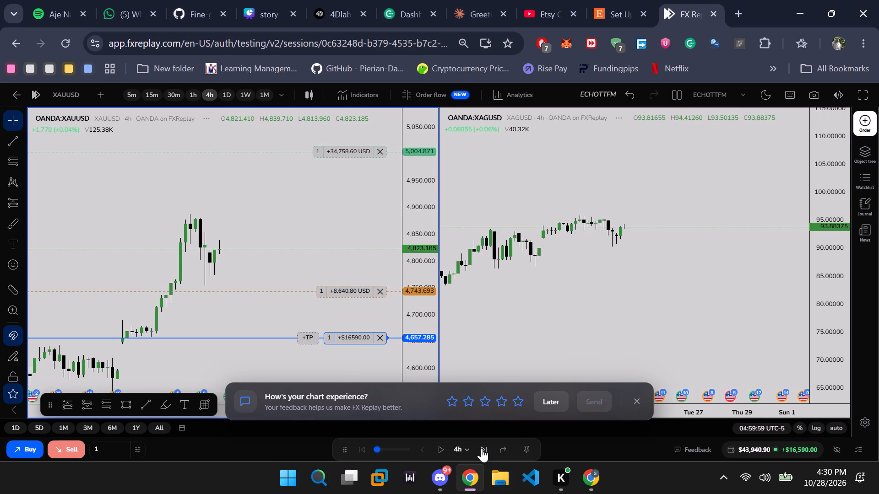
{"action": "left_click", "coordinate": [482, 448]}
{"action": "left_click", "coordinate": [482, 448]}
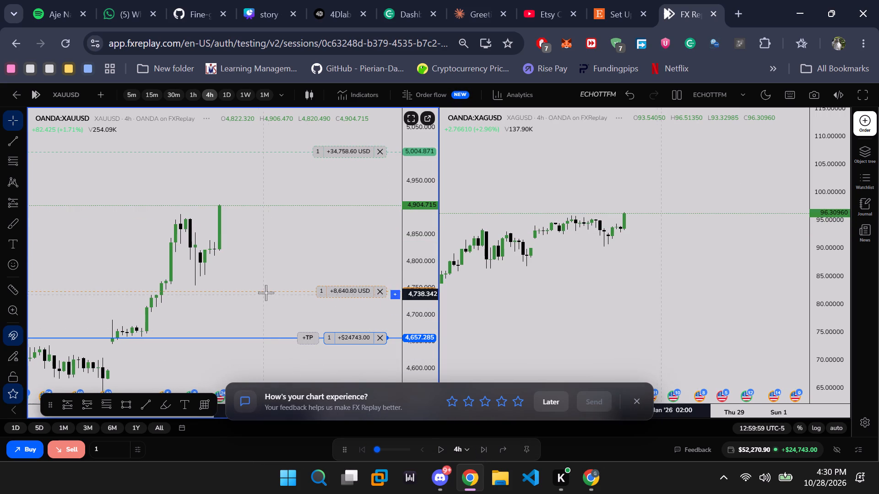
Raise the XAUUSD stop loss to about 4,755.42 and advance the replay in 4h steps to 20:59:59 UTC-5.
{"action": "left_click_drag", "start_coordinate": [319, 295], "coordinate": [322, 285]}
{"action": "scroll", "coordinate": [333, 238], "scroll_direction": "down", "scroll_amount": 1}
{"action": "left_click_drag", "start_coordinate": [333, 238], "coordinate": [319, 249]}
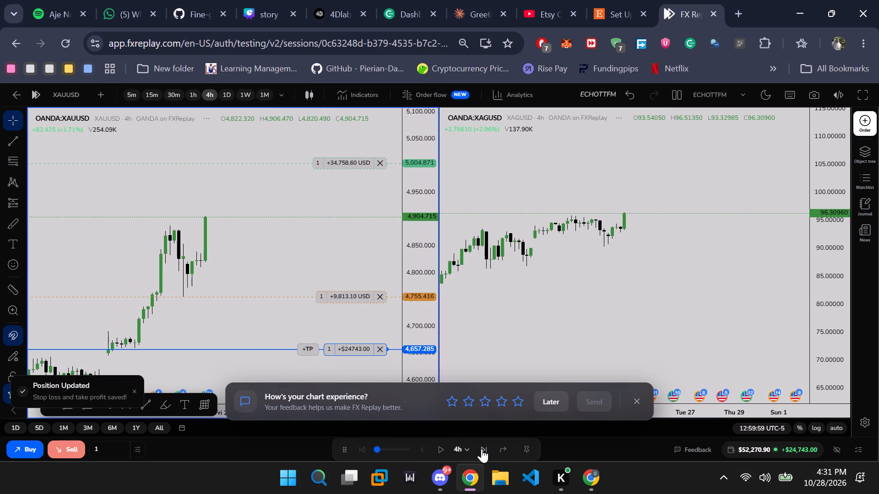
{"action": "left_click", "coordinate": [482, 449]}
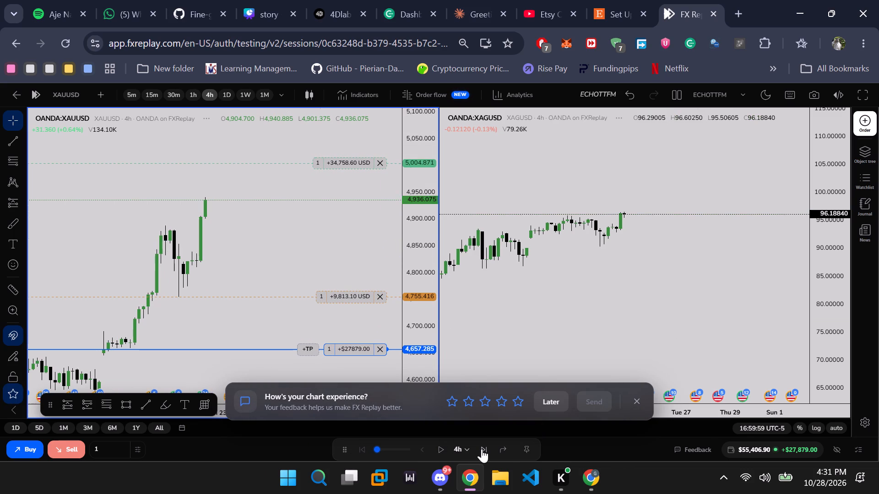
{"action": "left_click", "coordinate": [482, 449]}
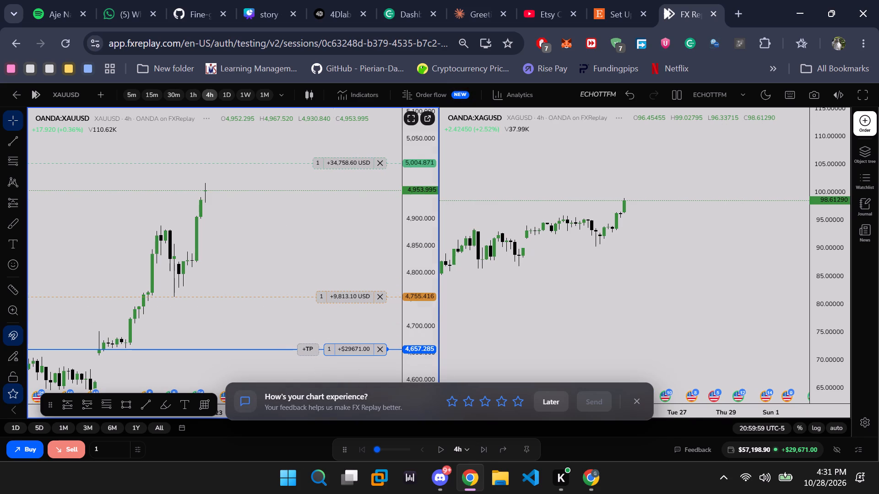
Raise the XAUUSD stop loss to about 4,810.05 and advance in 4h steps through the weekend gap to 20:59:59 UTC-5.
{"action": "left_click_drag", "start_coordinate": [333, 298], "coordinate": [333, 267]}
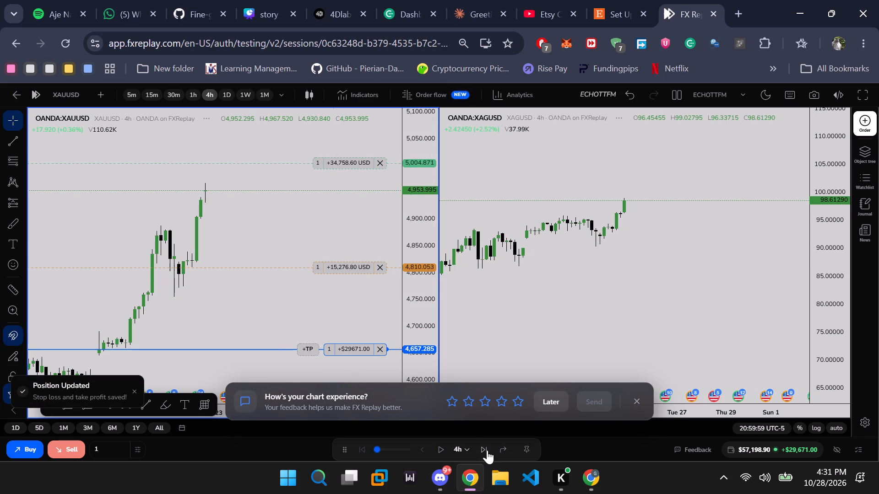
{"action": "left_click", "coordinate": [487, 451]}
{"action": "left_click", "coordinate": [487, 451]}
{"action": "left_click", "coordinate": [487, 451]}
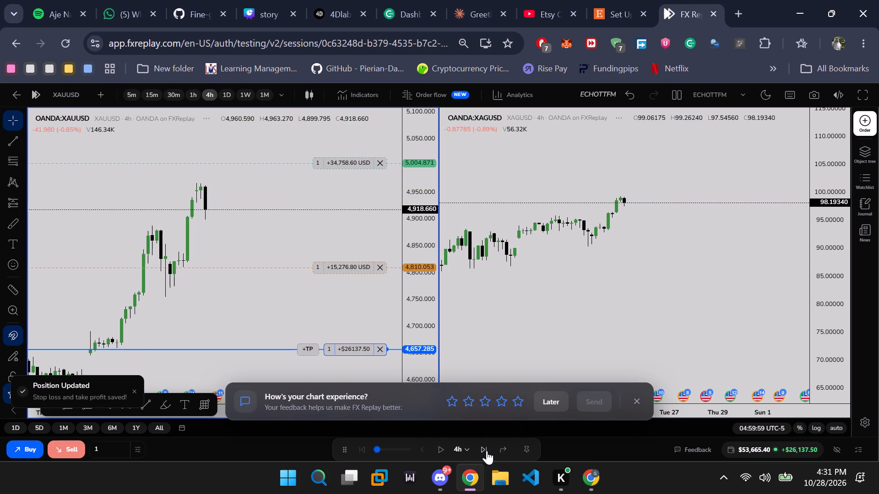
{"action": "left_click", "coordinate": [487, 451]}
{"action": "left_click", "coordinate": [487, 451]}
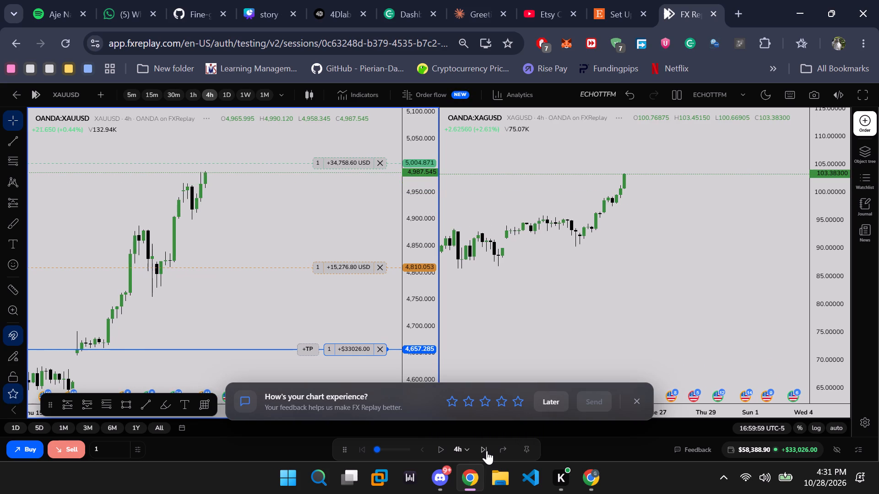
{"action": "left_click", "coordinate": [487, 451]}
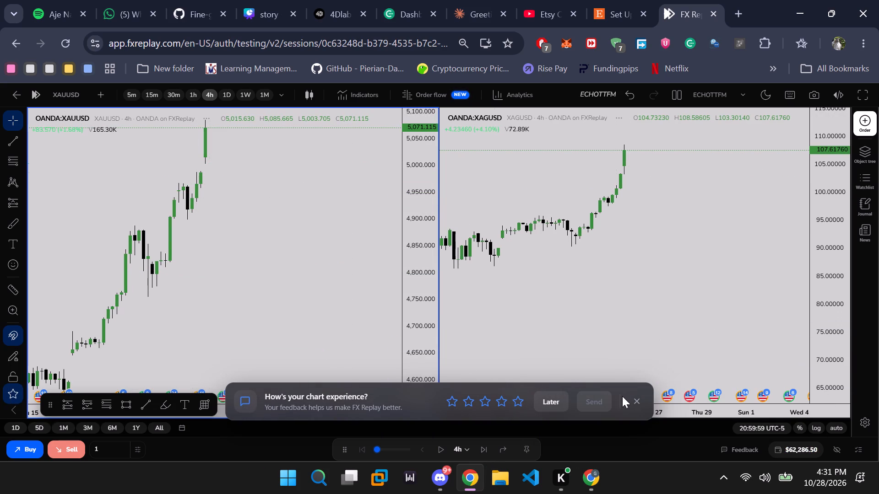
Postpone the chart experience feedback survey.
{"action": "left_click", "coordinate": [561, 403]}
Examine XAUUSD's 4h rally up to the latest candle at several zoom levels and price scales.
{"action": "scroll", "coordinate": [226, 250], "scroll_direction": "up", "scroll_amount": 1}
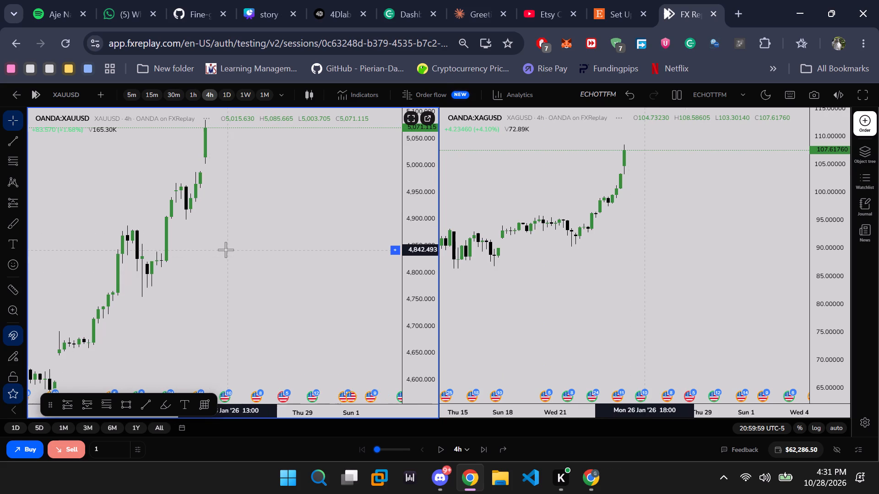
{"action": "left_click_drag", "start_coordinate": [249, 214], "coordinate": [290, 317]}
{"action": "scroll", "coordinate": [279, 255], "scroll_direction": "up", "scroll_amount": 2}
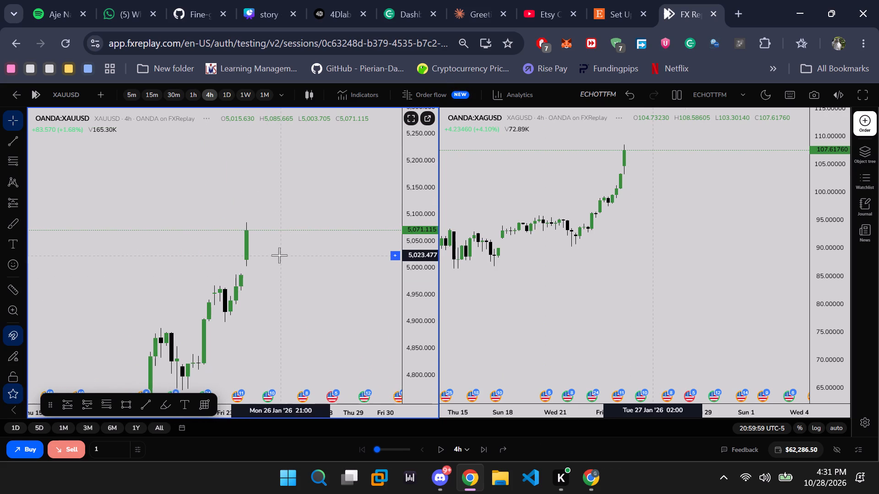
{"action": "left_click_drag", "start_coordinate": [294, 321], "coordinate": [320, 252]}
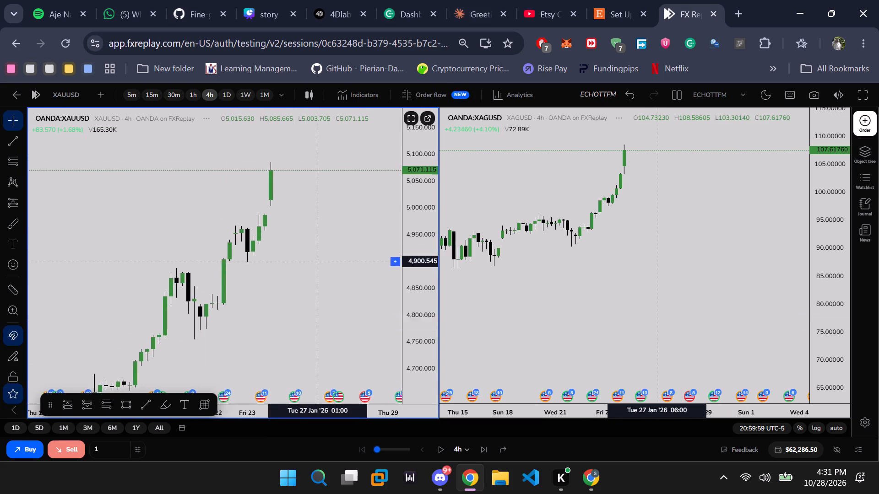
{"action": "left_click_drag", "start_coordinate": [320, 252], "coordinate": [327, 246]}
{"action": "left_click_drag", "start_coordinate": [421, 169], "coordinate": [432, 261]}
{"action": "scroll", "coordinate": [354, 258], "scroll_direction": "down", "scroll_amount": 6}
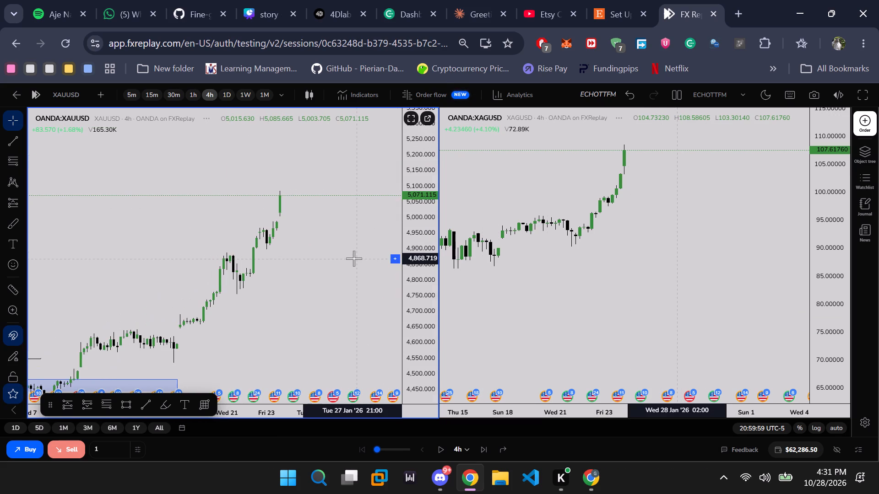
{"action": "scroll", "coordinate": [353, 259], "scroll_direction": "up", "scroll_amount": 5}
{"action": "left_click_drag", "start_coordinate": [353, 245], "coordinate": [340, 285]}
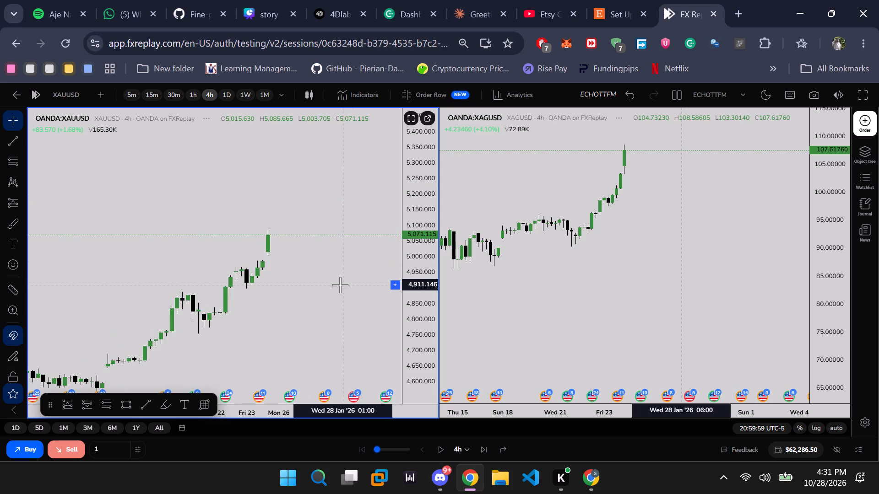
{"action": "left_click_drag", "start_coordinate": [340, 285], "coordinate": [341, 285]}
{"action": "scroll", "coordinate": [339, 285], "scroll_direction": "down", "scroll_amount": 4}
Switch both charts to the 1D timeframe.
{"action": "left_click", "coordinate": [458, 446]}
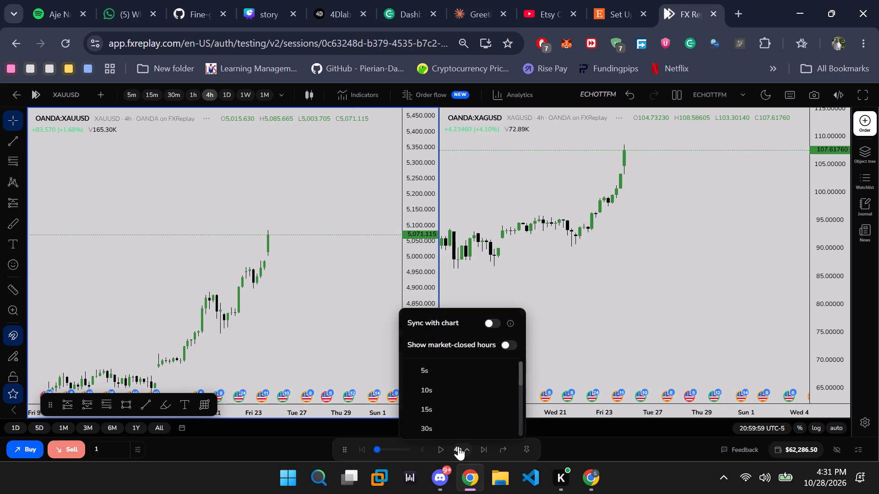
{"action": "left_click", "coordinate": [306, 239]}
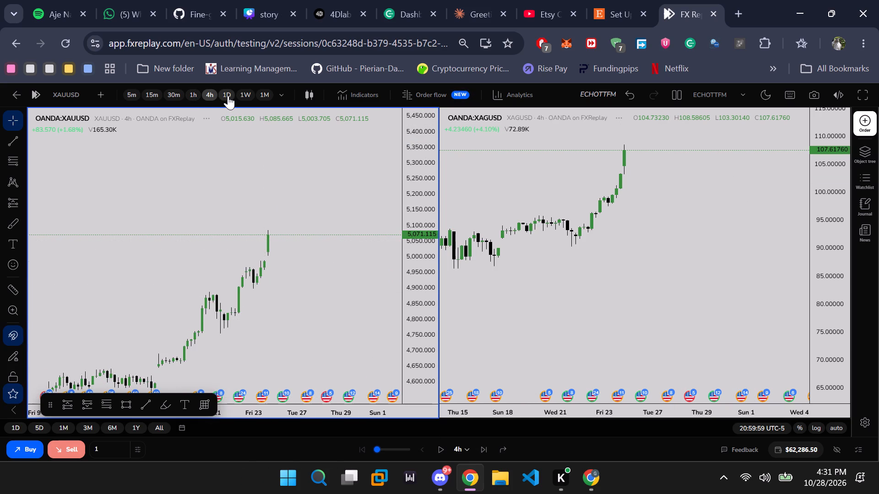
{"action": "left_click", "coordinate": [228, 96]}
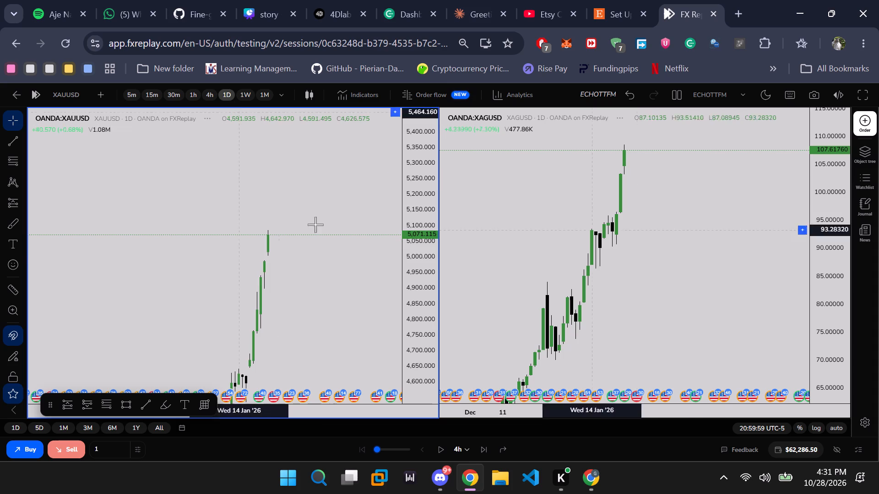
Examine XAUUSD's daily rally, the marked zone and earlier price structure at several zoom levels and price scales.
{"action": "scroll", "coordinate": [315, 248], "scroll_direction": "up", "scroll_amount": 9}
{"action": "left_click_drag", "start_coordinate": [417, 161], "coordinate": [424, 318]}
{"action": "scroll", "coordinate": [281, 268], "scroll_direction": "down", "scroll_amount": 2}
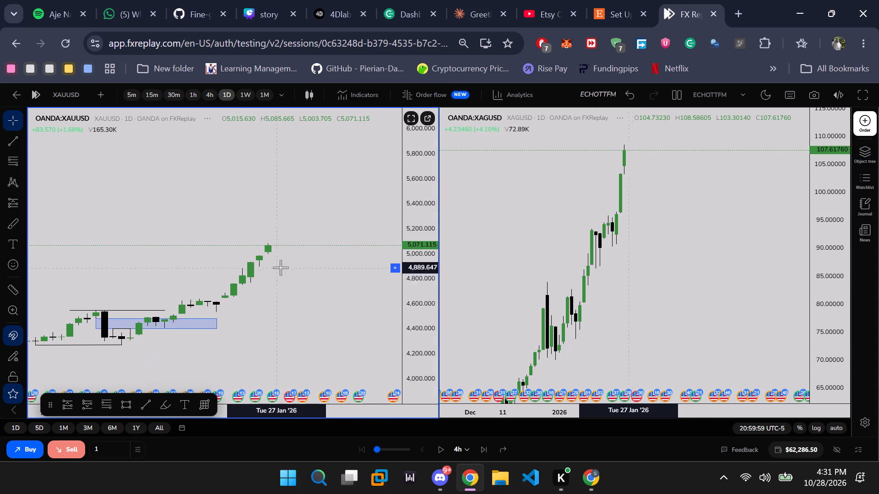
{"action": "scroll", "coordinate": [281, 268], "scroll_direction": "down", "scroll_amount": 9}
{"action": "scroll", "coordinate": [273, 312], "scroll_direction": "down", "scroll_amount": 3}
{"action": "left_click_drag", "start_coordinate": [326, 322], "coordinate": [352, 263]}
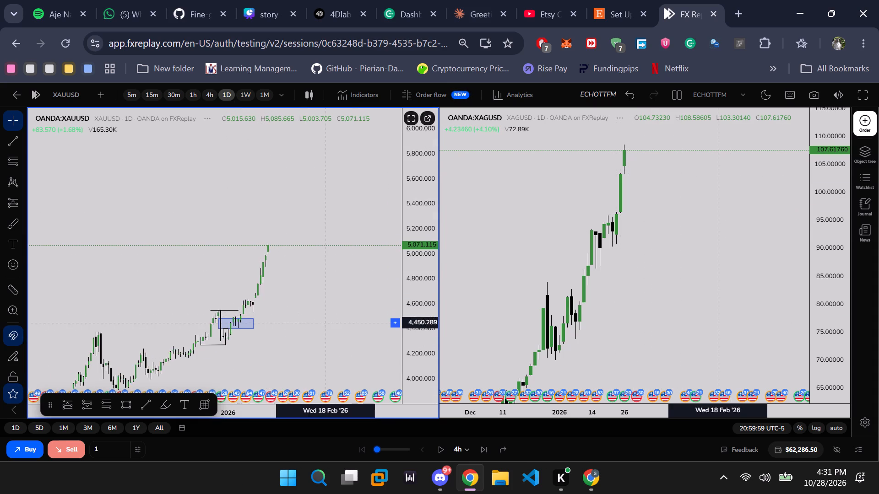
{"action": "left_click_drag", "start_coordinate": [352, 263], "coordinate": [428, 183]}
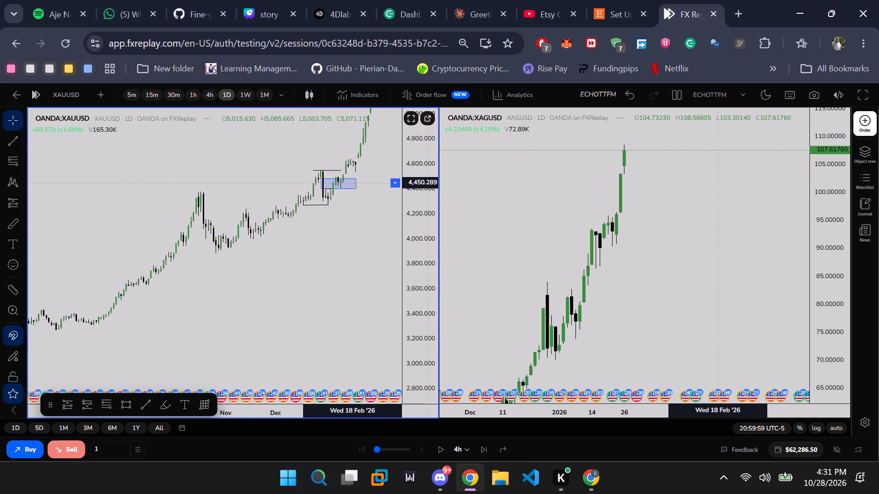
{"action": "left_click_drag", "start_coordinate": [428, 183], "coordinate": [323, 298]}
{"action": "scroll", "coordinate": [319, 293], "scroll_direction": "up", "scroll_amount": 7}
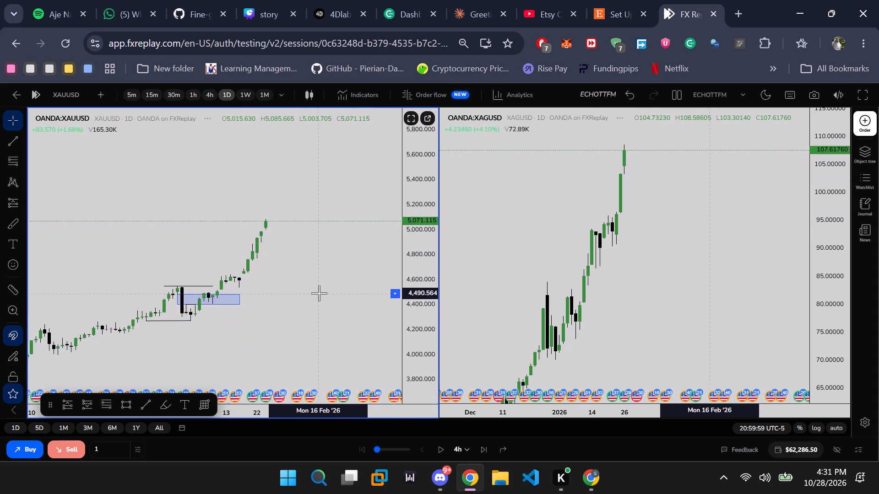
{"action": "scroll", "coordinate": [319, 293], "scroll_direction": "up", "scroll_amount": 1}
{"action": "left_click_drag", "start_coordinate": [322, 263], "coordinate": [327, 303]}
{"action": "scroll", "coordinate": [327, 303], "scroll_direction": "down", "scroll_amount": 1}
{"action": "left_click_drag", "start_coordinate": [424, 332], "coordinate": [424, 252]}
{"action": "scroll", "coordinate": [382, 246], "scroll_direction": "up", "scroll_amount": 1}
{"action": "left_click_drag", "start_coordinate": [360, 209], "coordinate": [332, 171]}
{"action": "scroll", "coordinate": [341, 243], "scroll_direction": "up", "scroll_amount": 2}
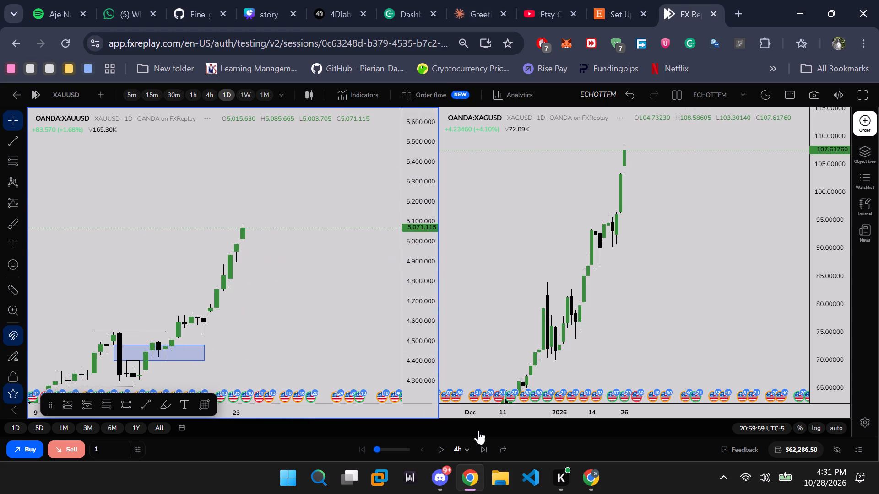
Advance the replay one 4h candle to 00:59:59 UTC-5 and buy 1 lot of XAUUSD at market.
{"action": "left_click", "coordinate": [488, 445]}
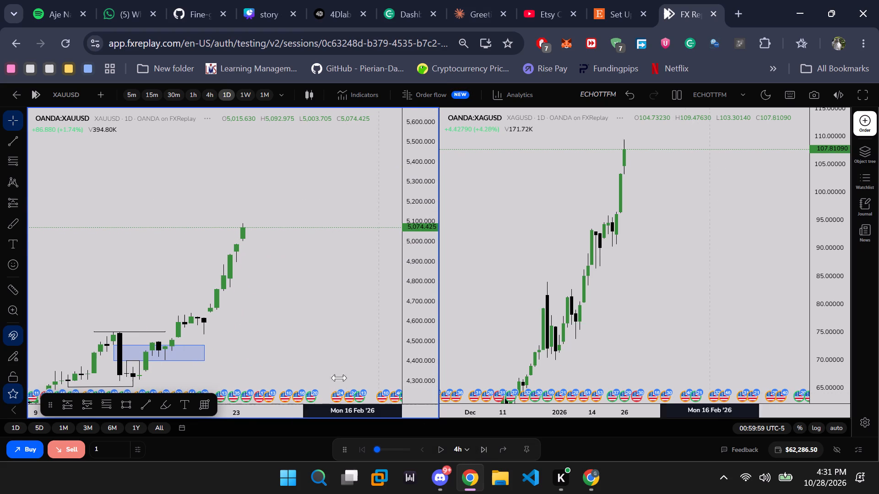
{"action": "left_click", "coordinate": [21, 446]}
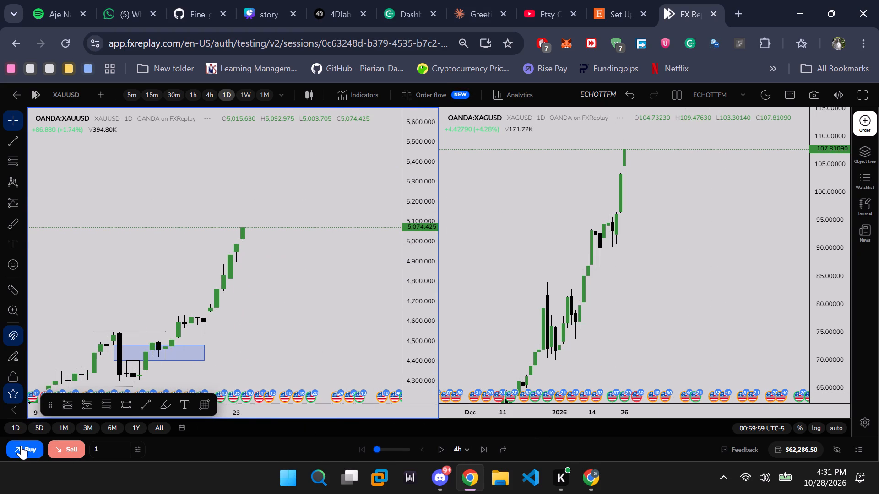
Advance the replay in 4h steps to 08:59:59 UTC-5 on the 27 January daily candle.
{"action": "left_click_drag", "start_coordinate": [418, 171], "coordinate": [419, 263]}
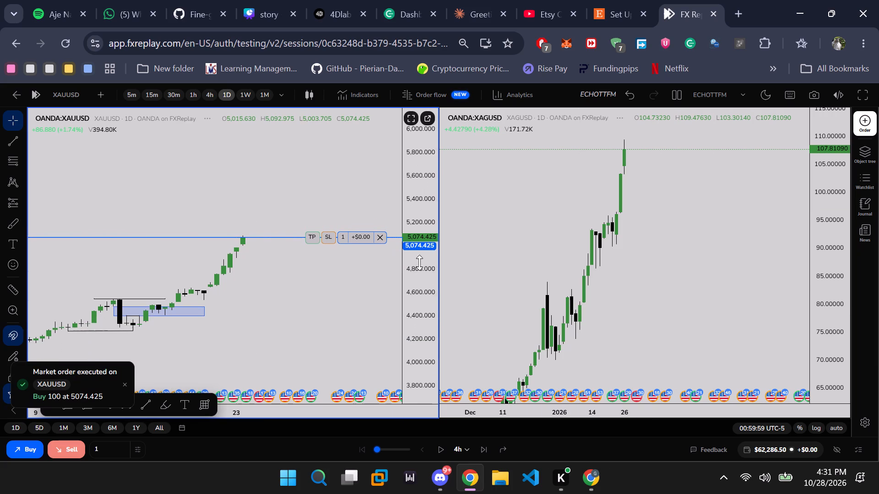
{"action": "left_click_drag", "start_coordinate": [419, 263], "coordinate": [396, 94]}
{"action": "scroll", "coordinate": [310, 153], "scroll_direction": "up", "scroll_amount": 1}
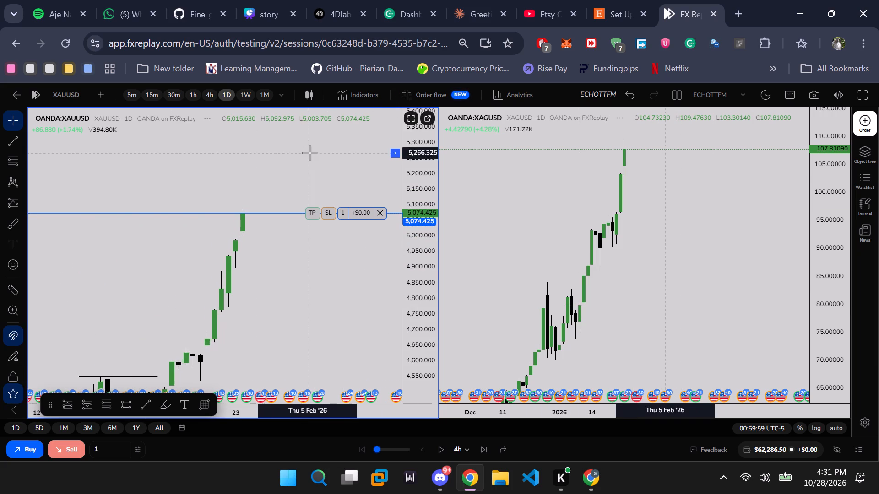
{"action": "left_click_drag", "start_coordinate": [300, 177], "coordinate": [273, 264]}
{"action": "left_click_drag", "start_coordinate": [273, 264], "coordinate": [285, 178]}
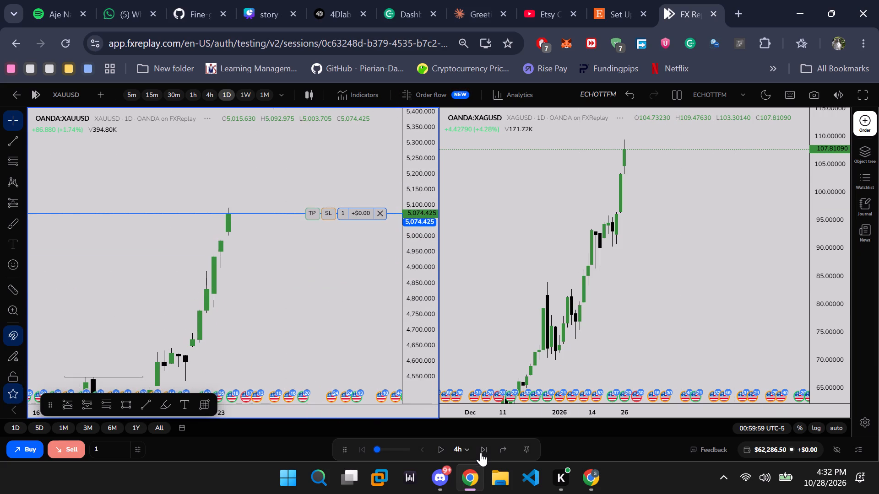
{"action": "triple_click", "coordinate": [481, 451]}
{"action": "left_click", "coordinate": [481, 451]}
{"action": "left_click", "coordinate": [481, 451]}
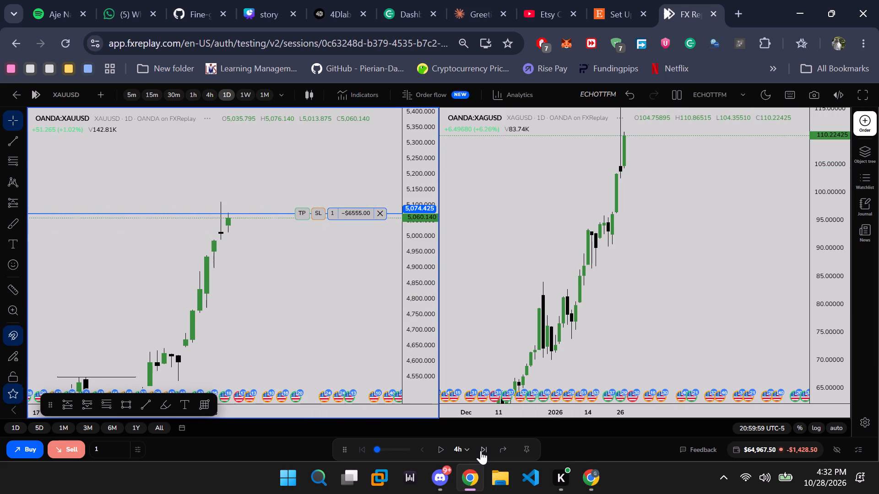
{"action": "left_click", "coordinate": [481, 451]}
{"action": "left_click", "coordinate": [481, 451]}
{"action": "left_click", "coordinate": [481, 451]}
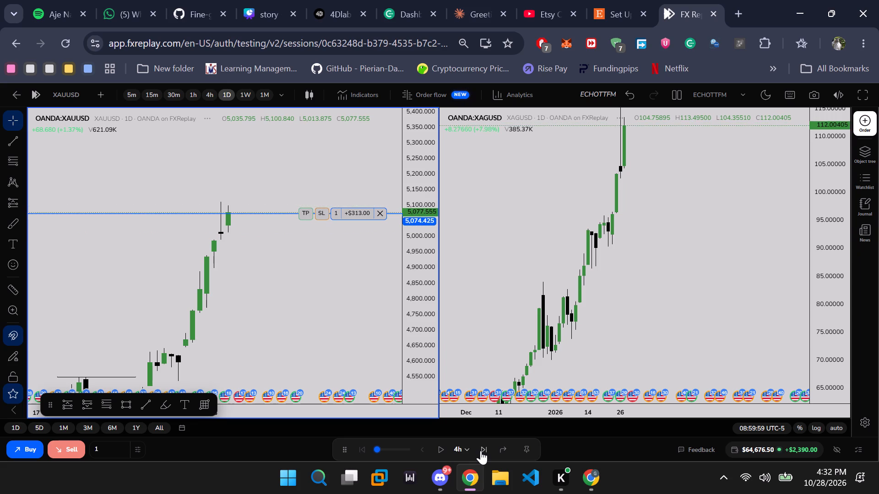
Advance the replay in 4h steps to 16:59:59 UTC-5 on the 28 January daily candle.
{"action": "left_click", "coordinate": [481, 451]}
{"action": "left_click", "coordinate": [481, 451]}
{"action": "left_click", "coordinate": [481, 451]}
{"action": "left_click", "coordinate": [481, 451]}
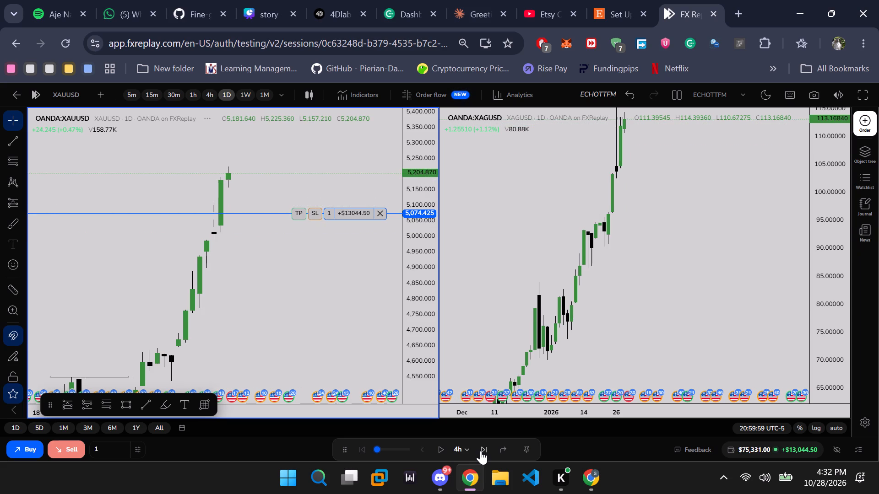
{"action": "left_click", "coordinate": [481, 451]}
{"action": "left_click", "coordinate": [481, 451]}
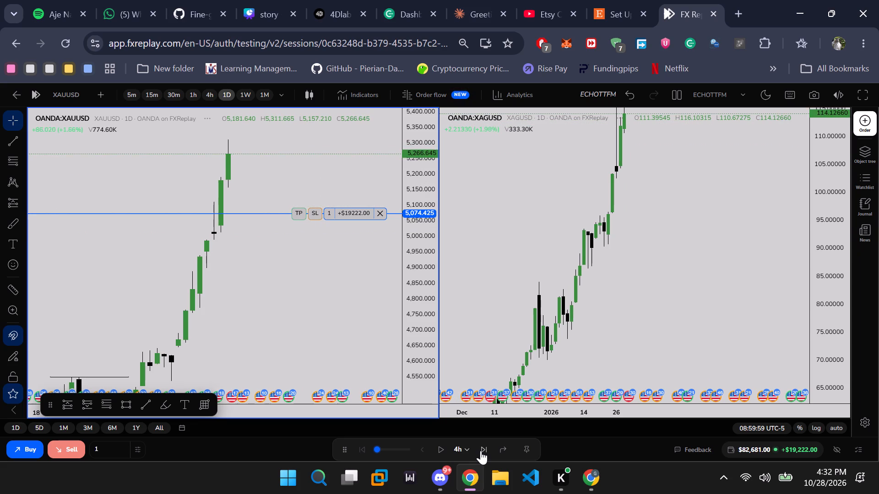
{"action": "left_click", "coordinate": [481, 451]}
{"action": "left_click", "coordinate": [481, 451]}
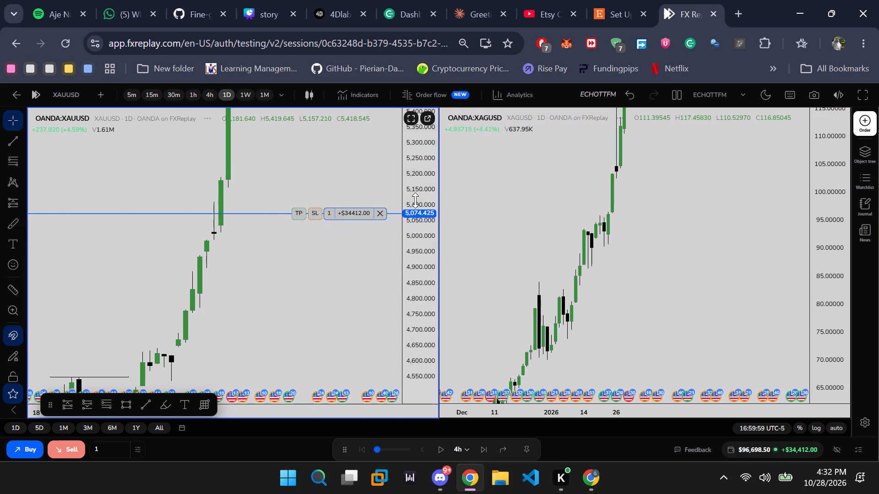
Rescale XAUUSD to fit its rally and advance in 4h steps to 00:59:59 UTC-5 on the 30 January daily candle.
{"action": "left_click_drag", "start_coordinate": [417, 170], "coordinate": [417, 229]}
{"action": "scroll", "coordinate": [358, 173], "scroll_direction": "down", "scroll_amount": 1}
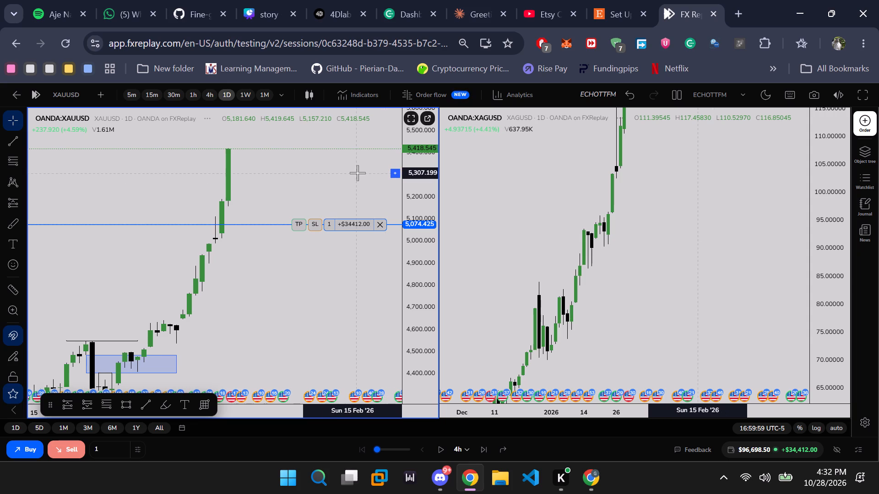
{"action": "left_click_drag", "start_coordinate": [358, 173], "coordinate": [352, 215]}
{"action": "scroll", "coordinate": [344, 214], "scroll_direction": "up", "scroll_amount": 5}
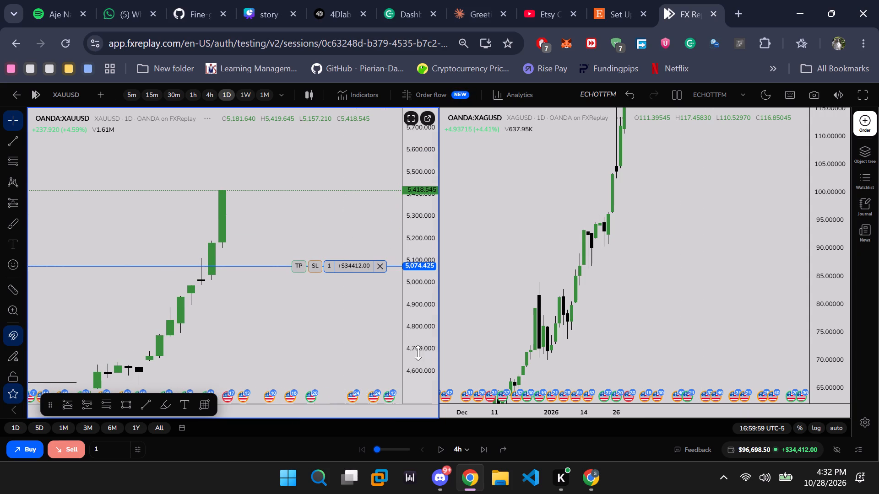
{"action": "scroll", "coordinate": [317, 227], "scroll_direction": "down", "scroll_amount": 1}
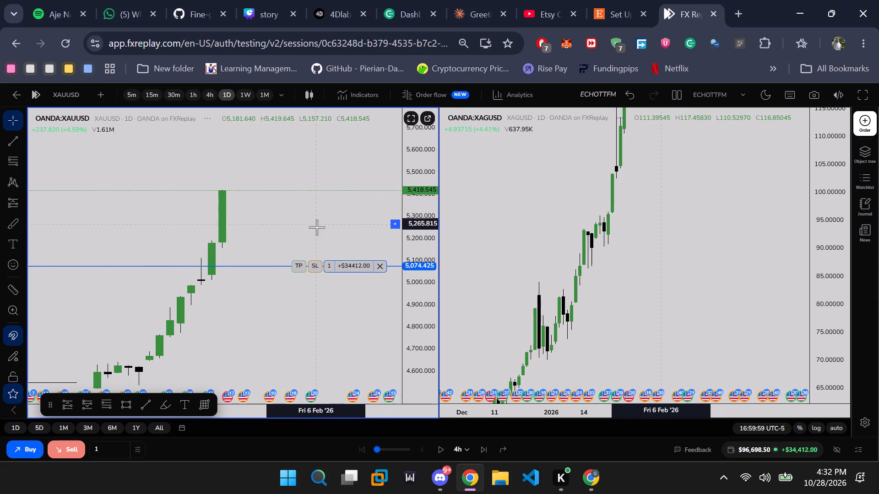
{"action": "scroll", "coordinate": [317, 227], "scroll_direction": "down", "scroll_amount": 2}
{"action": "left_click_drag", "start_coordinate": [416, 166], "coordinate": [421, 253]}
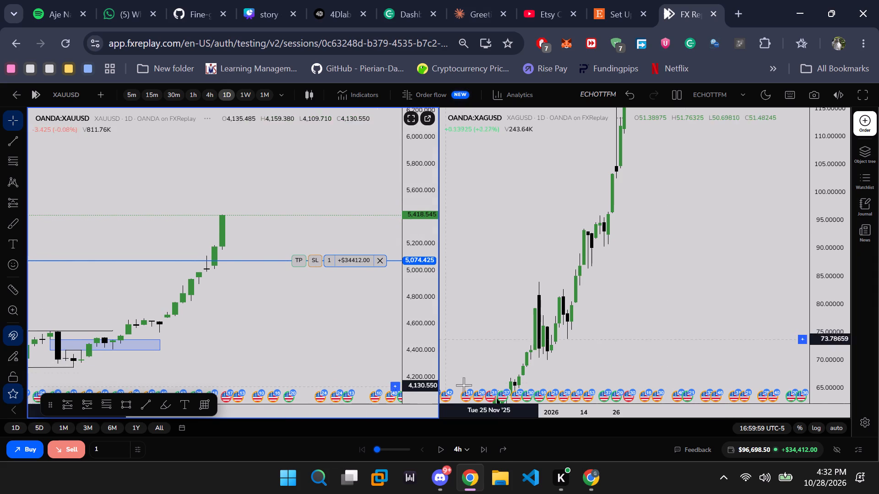
{"action": "left_click", "coordinate": [485, 451]}
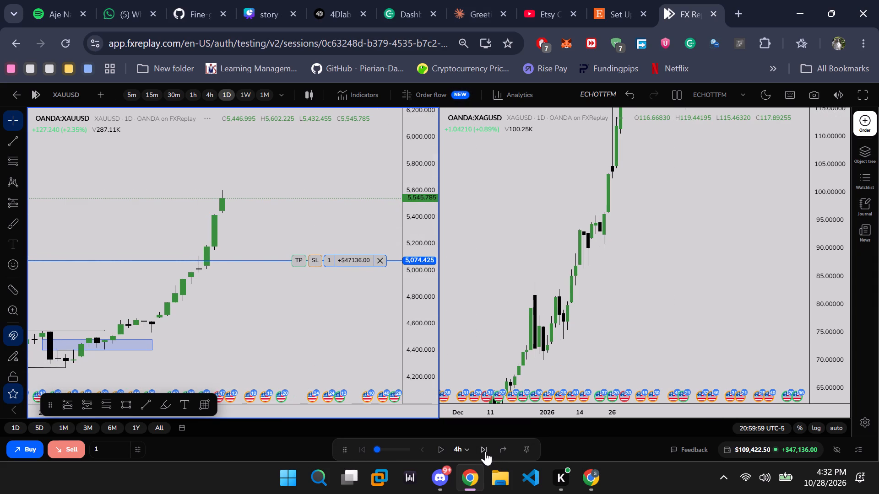
{"action": "left_click", "coordinate": [485, 451]}
{"action": "left_click", "coordinate": [485, 451]}
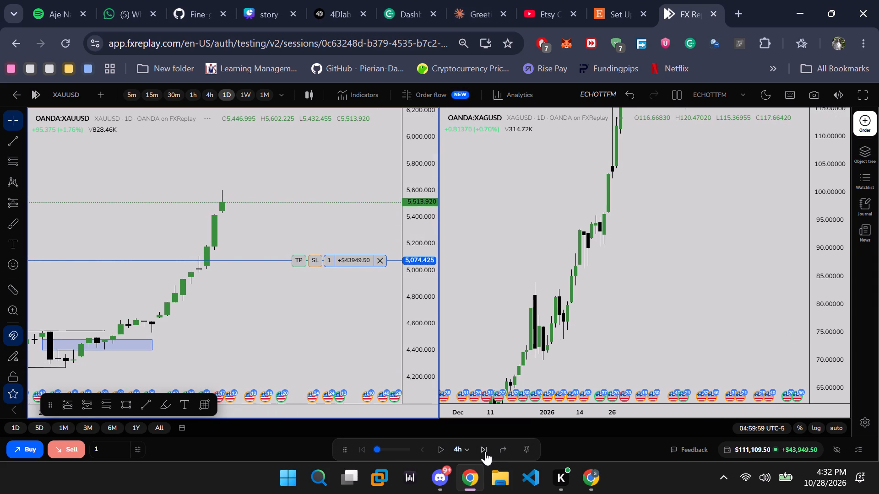
{"action": "left_click", "coordinate": [485, 451]}
{"action": "left_click", "coordinate": [485, 451]}
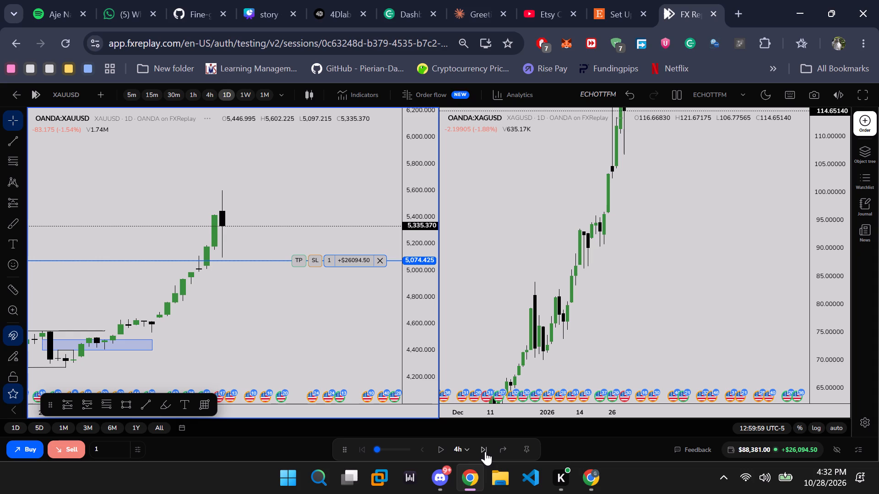
{"action": "left_click", "coordinate": [485, 451]}
{"action": "left_click", "coordinate": [485, 451]}
{"action": "left_click", "coordinate": [485, 451]}
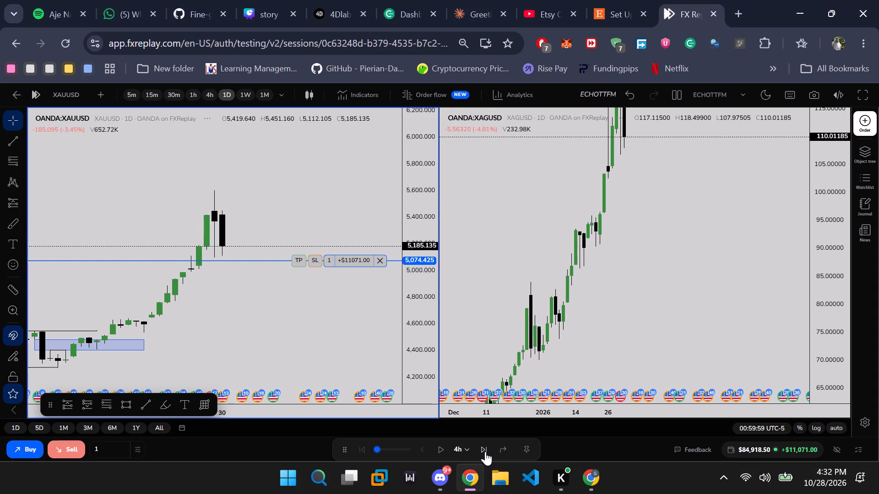
Advance the replay in 4h steps over the weekend gap to 00:59:59 UTC-5 on the first February daily candle.
{"action": "left_click", "coordinate": [485, 451]}
{"action": "left_click", "coordinate": [485, 451]}
{"action": "left_click", "coordinate": [485, 451]}
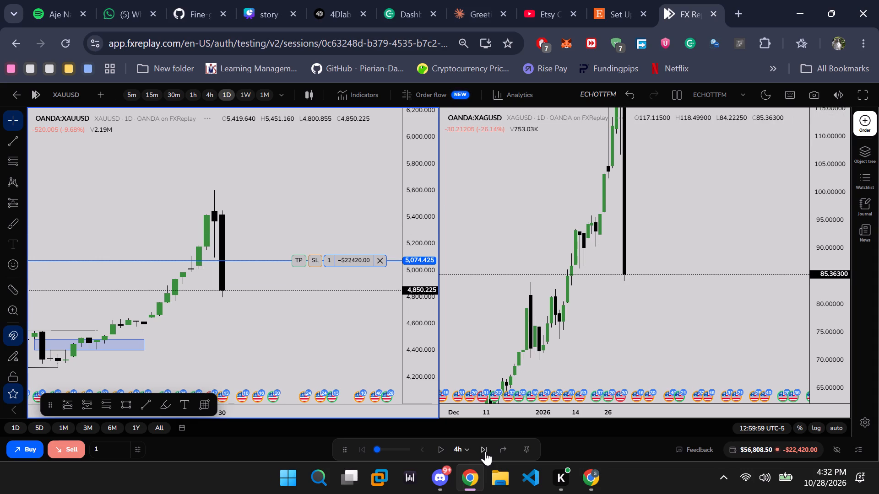
{"action": "left_click", "coordinate": [485, 451]}
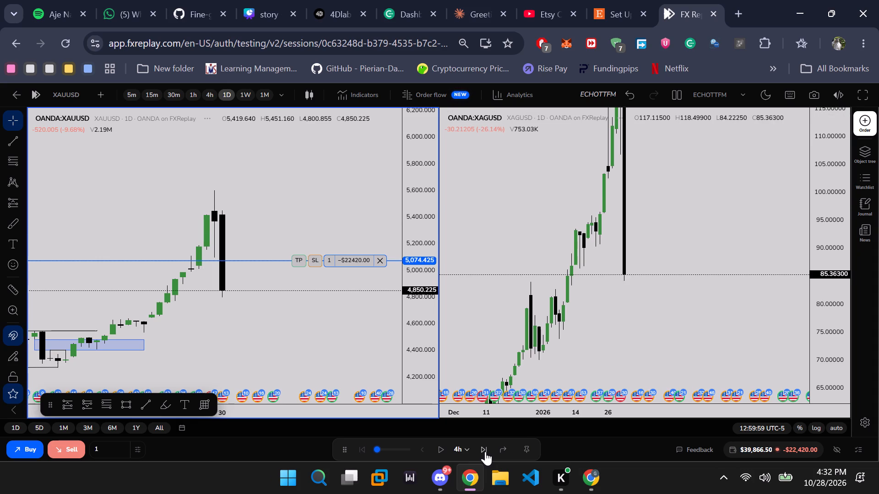
{"action": "left_click", "coordinate": [485, 451]}
{"action": "left_click", "coordinate": [485, 451]}
{"action": "left_click", "coordinate": [485, 451]}
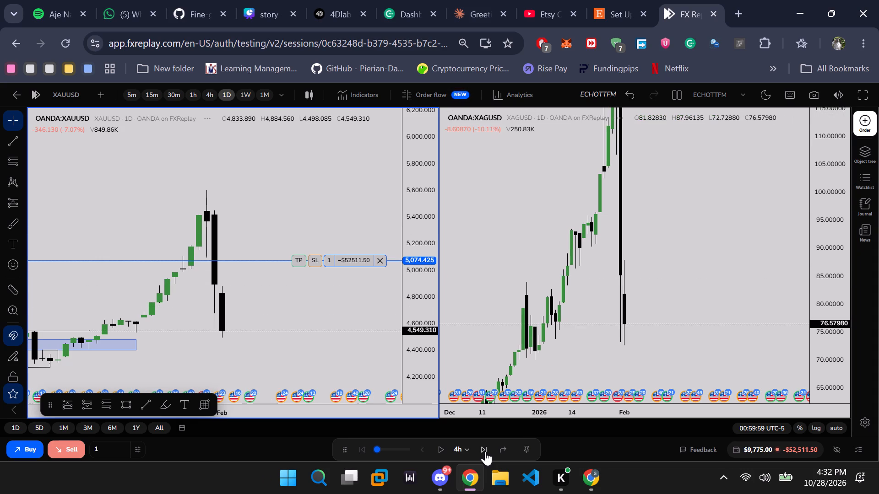
Advance the replay in 4h steps to 16:59:59 UTC-5 on the fourth February daily candle, keeping the XAUUSD buy open.
{"action": "left_click", "coordinate": [485, 451]}
{"action": "left_click", "coordinate": [485, 451]}
{"action": "triple_click", "coordinate": [485, 451]}
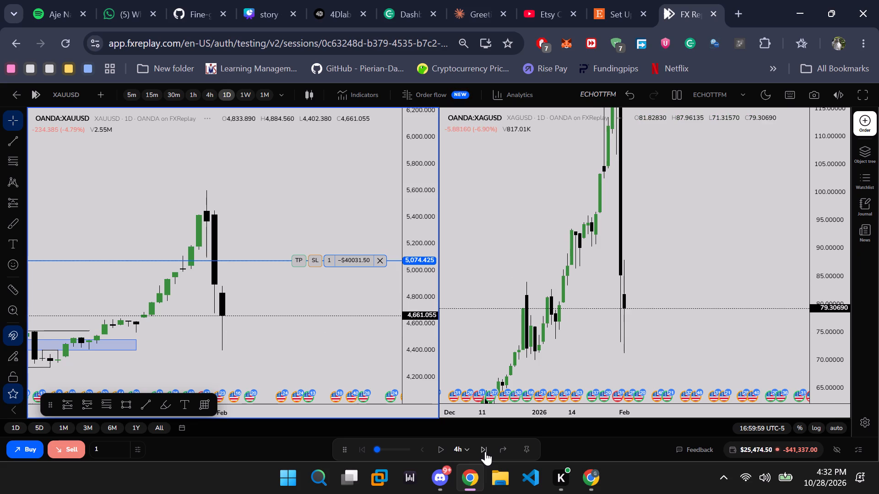
{"action": "double_click", "coordinate": [485, 451]}
{"action": "triple_click", "coordinate": [485, 451]}
{"action": "left_click", "coordinate": [485, 451]}
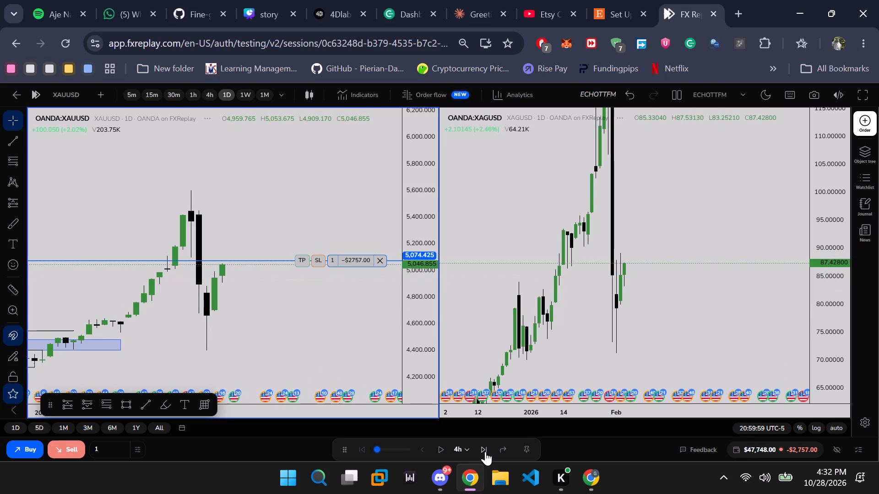
{"action": "left_click", "coordinate": [485, 451]}
{"action": "triple_click", "coordinate": [485, 451]}
{"action": "triple_click", "coordinate": [485, 451]}
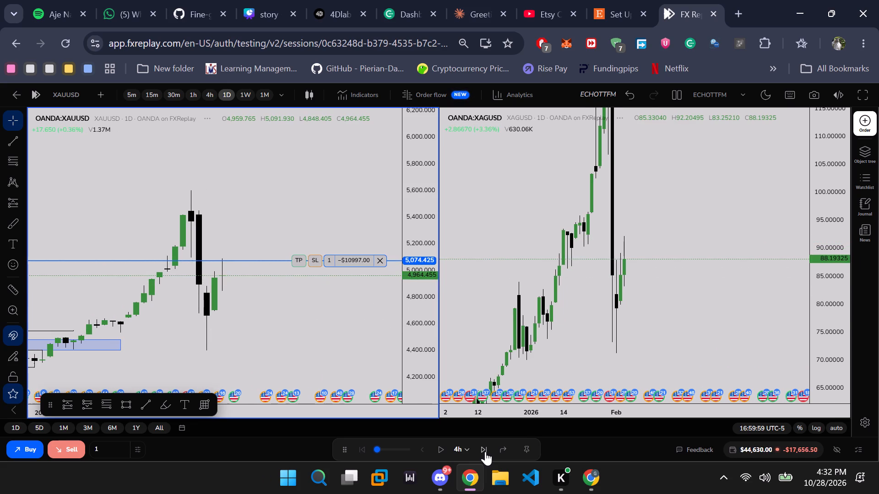
{"action": "triple_click", "coordinate": [485, 451]}
{"action": "triple_click", "coordinate": [485, 451]}
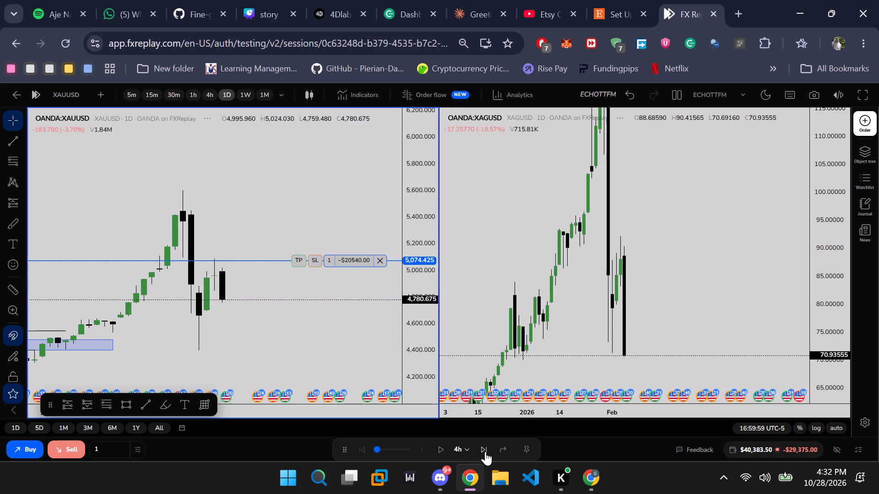
Advance the replay in 4h steps to 16:59:59 UTC-5 on the 12 February daily candle.
{"action": "triple_click", "coordinate": [485, 451]}
{"action": "triple_click", "coordinate": [485, 451]}
{"action": "triple_click", "coordinate": [485, 451]}
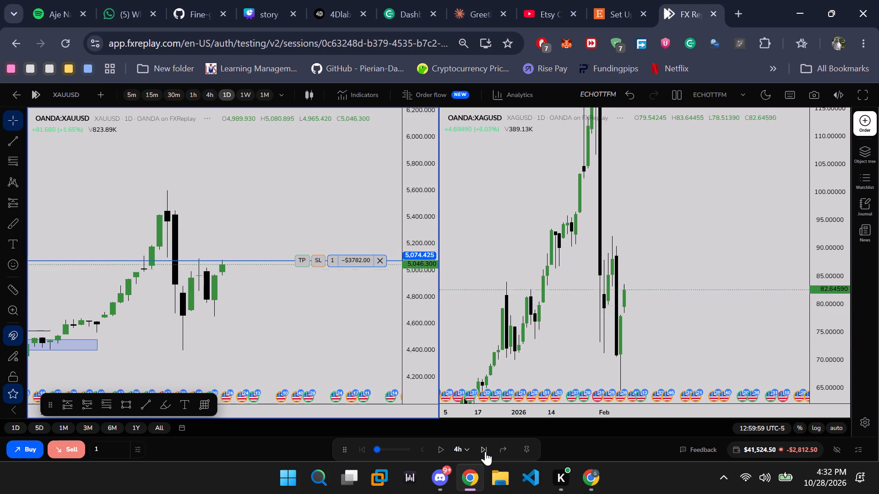
{"action": "triple_click", "coordinate": [485, 451]}
{"action": "triple_click", "coordinate": [485, 451]}
{"action": "triple_click", "coordinate": [485, 451]}
{"action": "triple_click", "coordinate": [485, 451]}
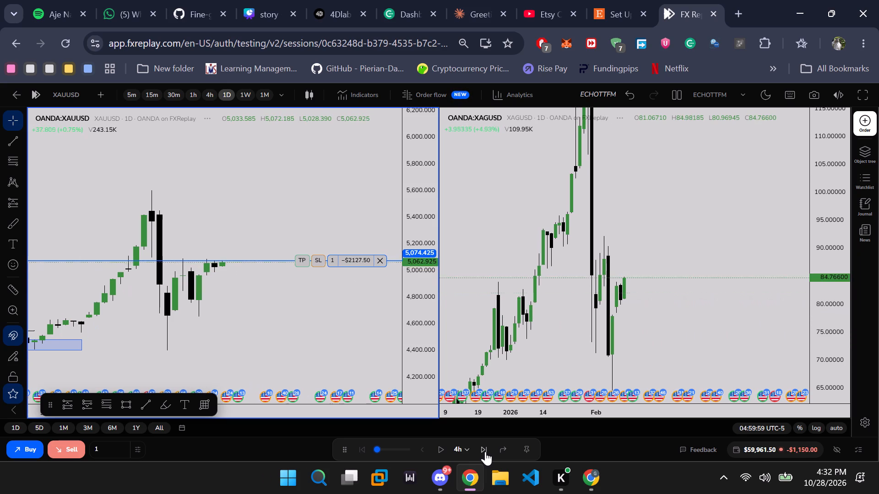
{"action": "triple_click", "coordinate": [485, 451]}
{"action": "triple_click", "coordinate": [485, 451]}
{"action": "triple_click", "coordinate": [485, 451]}
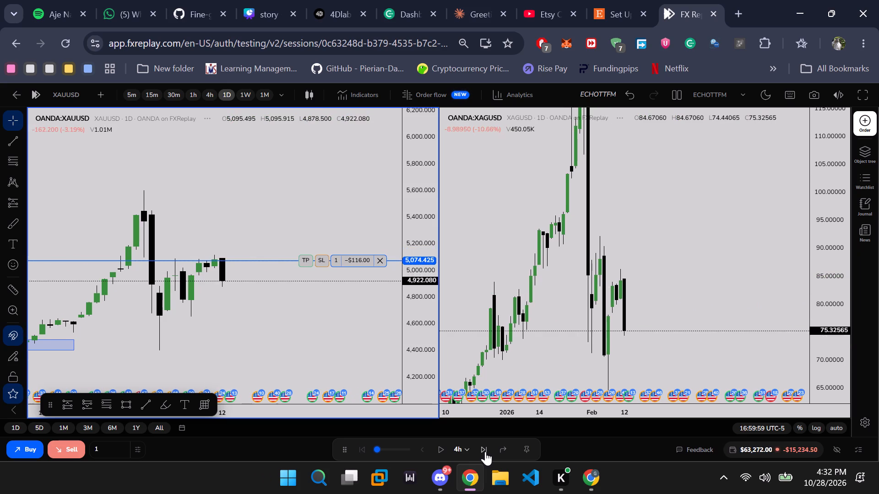
Advance the replay in 4h steps to 04:59:59 UTC-5 on the 18 February daily candle.
{"action": "triple_click", "coordinate": [485, 451]}
{"action": "triple_click", "coordinate": [485, 451]}
{"action": "triple_click", "coordinate": [485, 451]}
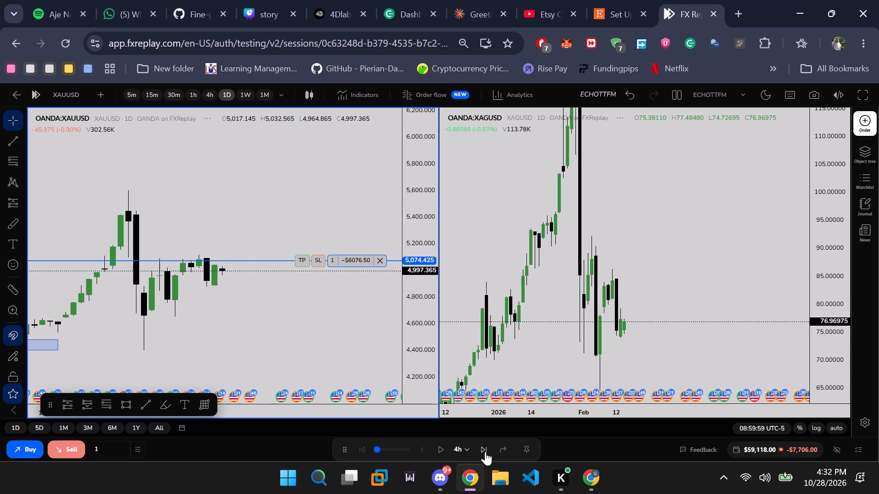
{"action": "triple_click", "coordinate": [485, 451]}
{"action": "triple_click", "coordinate": [485, 451]}
{"action": "triple_click", "coordinate": [485, 451]}
{"action": "triple_click", "coordinate": [485, 451]}
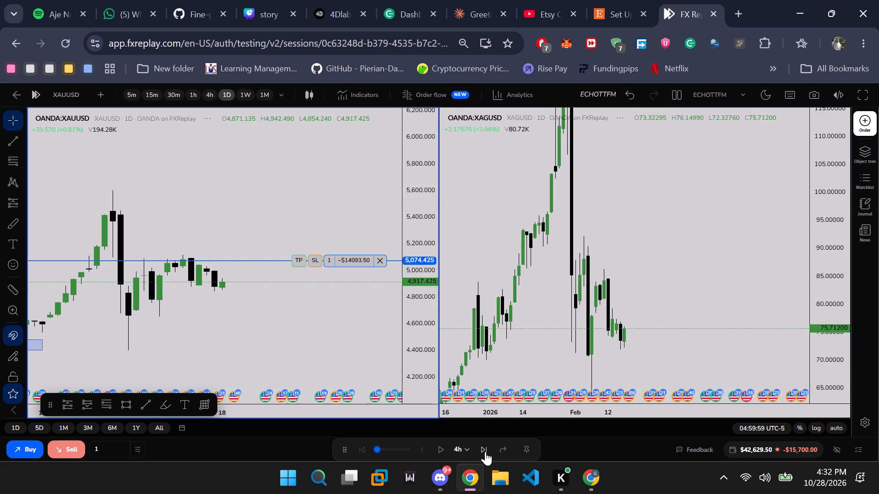
Advance the replay in 4h steps to 04:59:59 UTC-5 on the third daily candle after 18 February.
{"action": "triple_click", "coordinate": [485, 451]}
{"action": "double_click", "coordinate": [485, 451]}
{"action": "left_click", "coordinate": [485, 451]}
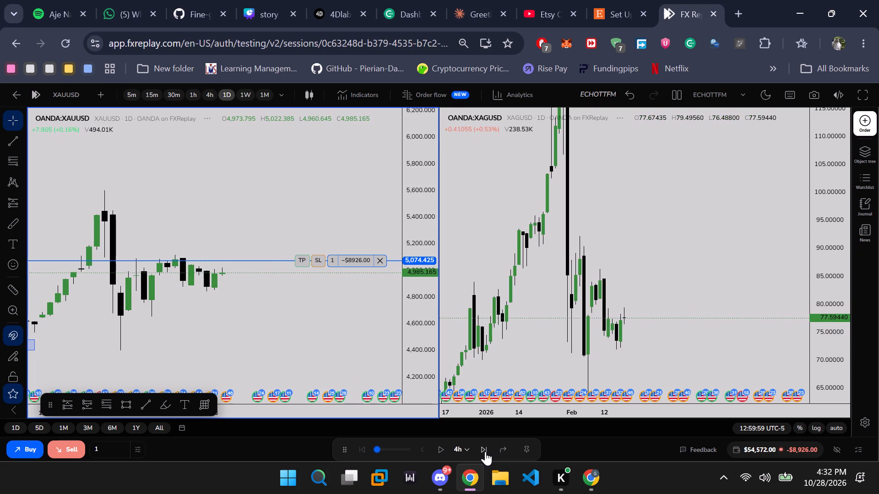
{"action": "triple_click", "coordinate": [485, 451]}
{"action": "left_click", "coordinate": [485, 451]}
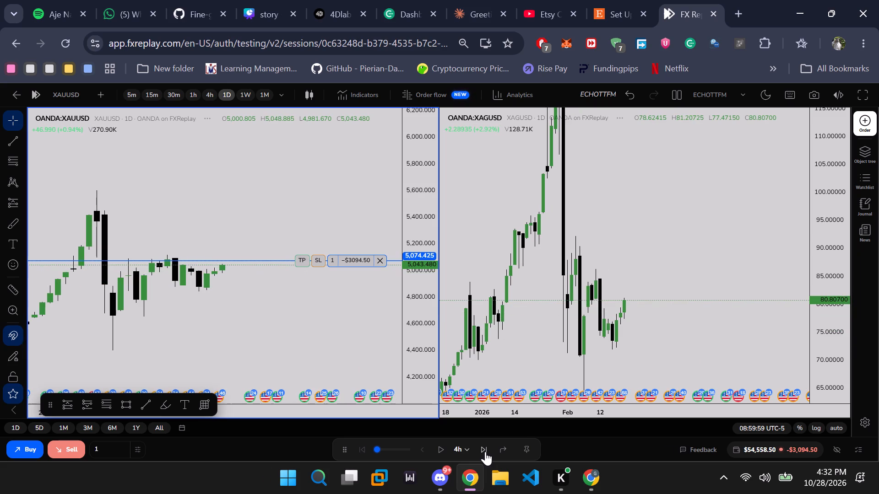
{"action": "left_click", "coordinate": [485, 451]}
{"action": "left_click", "coordinate": [485, 451]}
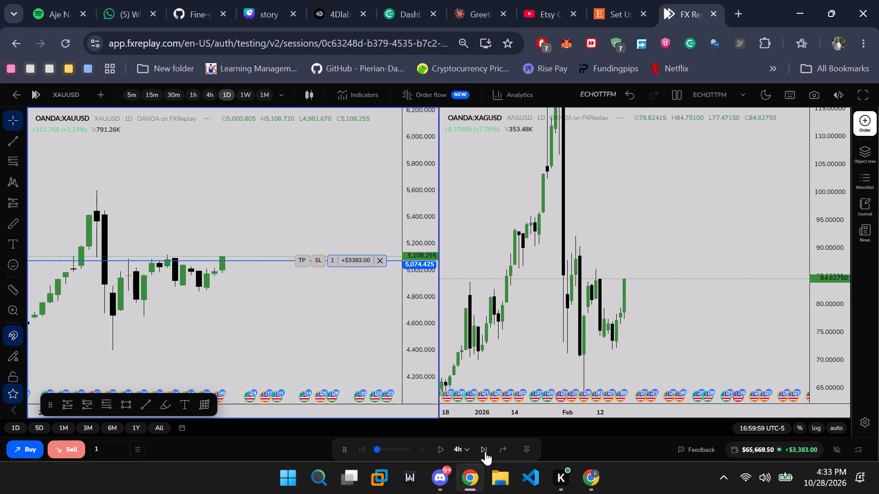
{"action": "left_click", "coordinate": [485, 451]}
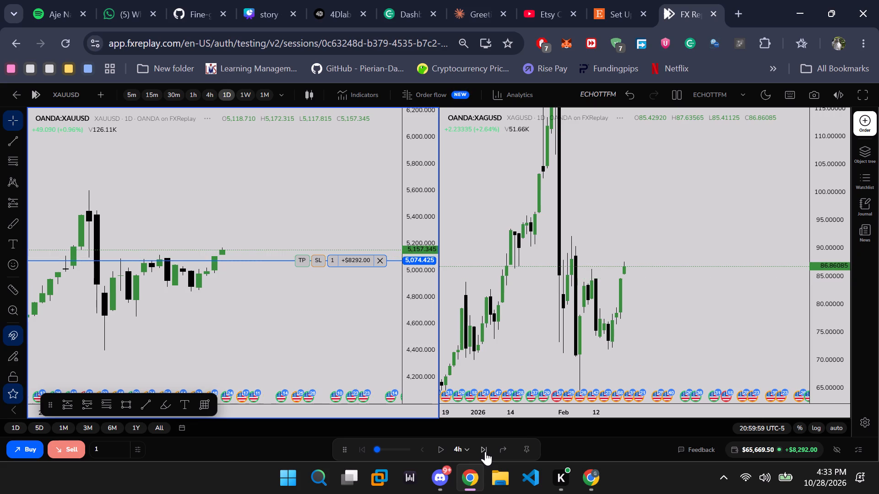
{"action": "left_click", "coordinate": [485, 451]}
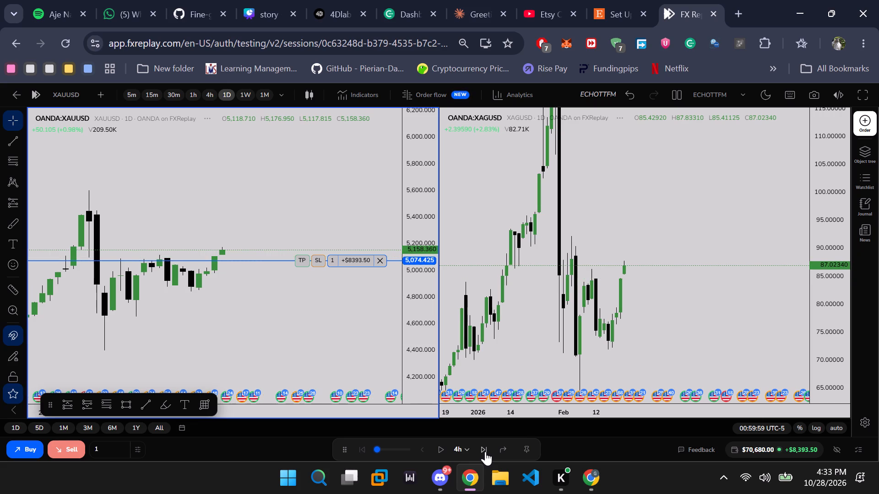
{"action": "left_click", "coordinate": [485, 451]}
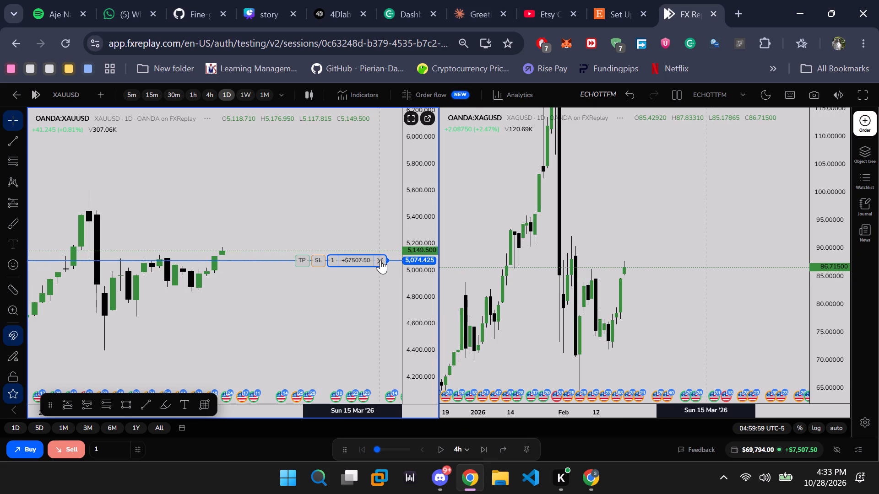
Close the open XAUUSD buy position from its entry line at 5,074.425.
{"action": "left_click", "coordinate": [380, 260]}
{"action": "left_click", "coordinate": [793, 398]}
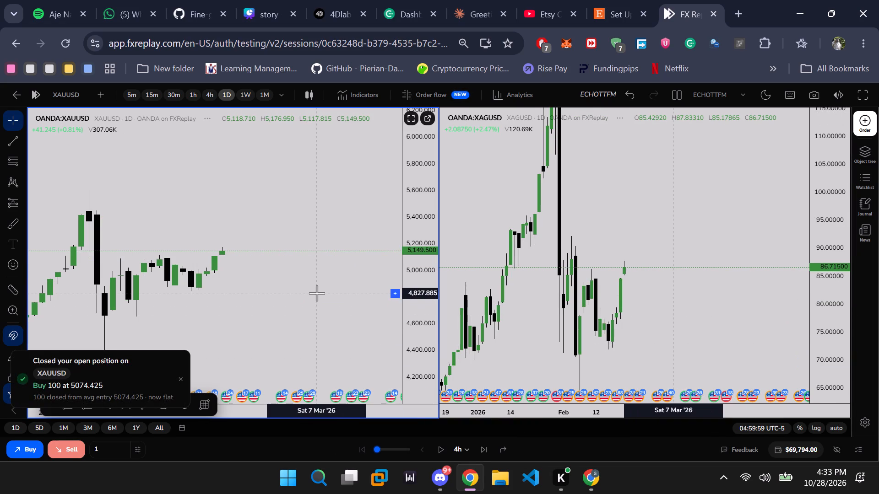
Capture a rectangular screen snip of the area showing the replay time and the account balance.
{"action": "key", "text": "shift+super+s"}
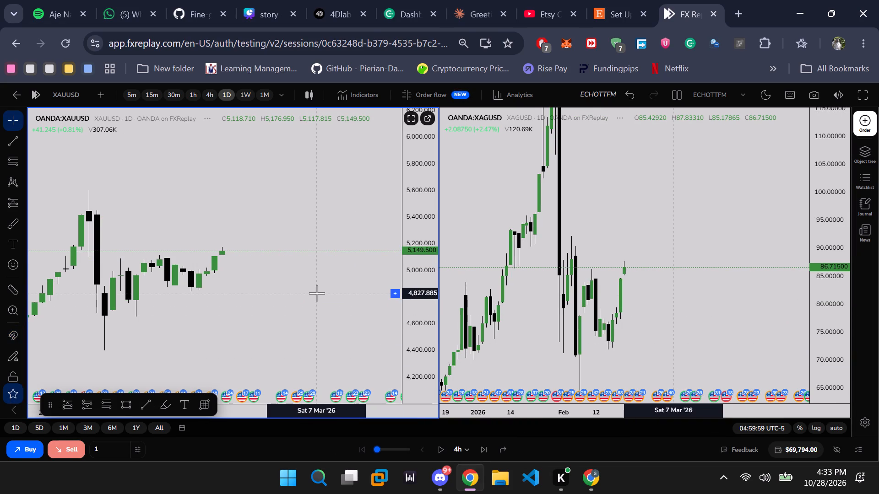
{"action": "left_click_drag", "start_coordinate": [692, 416], "coordinate": [836, 469]}
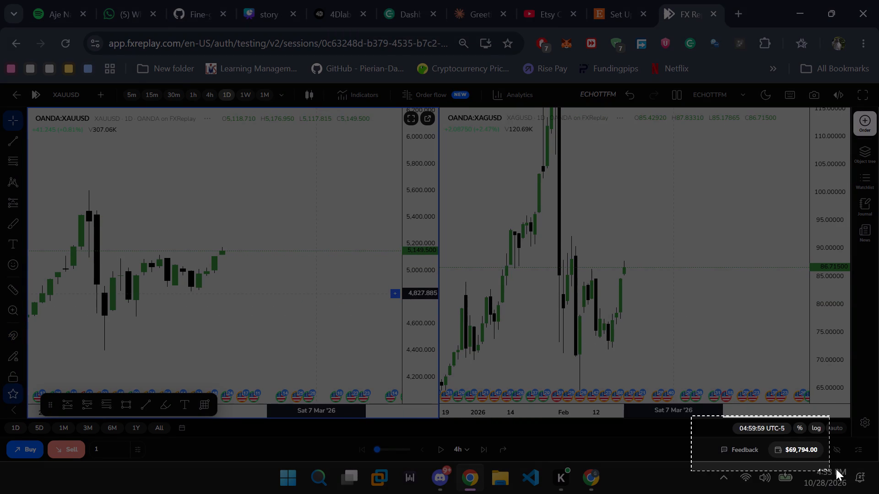
{"action": "left_click_drag", "start_coordinate": [836, 469], "coordinate": [877, 462]}
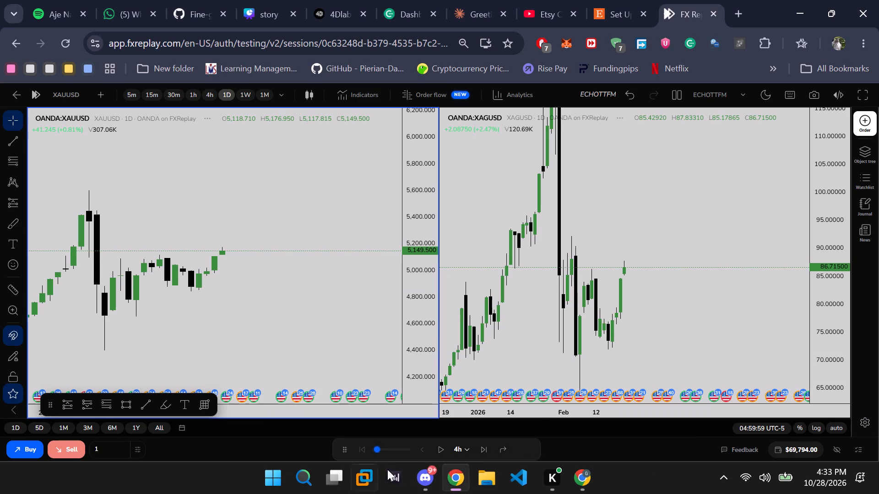
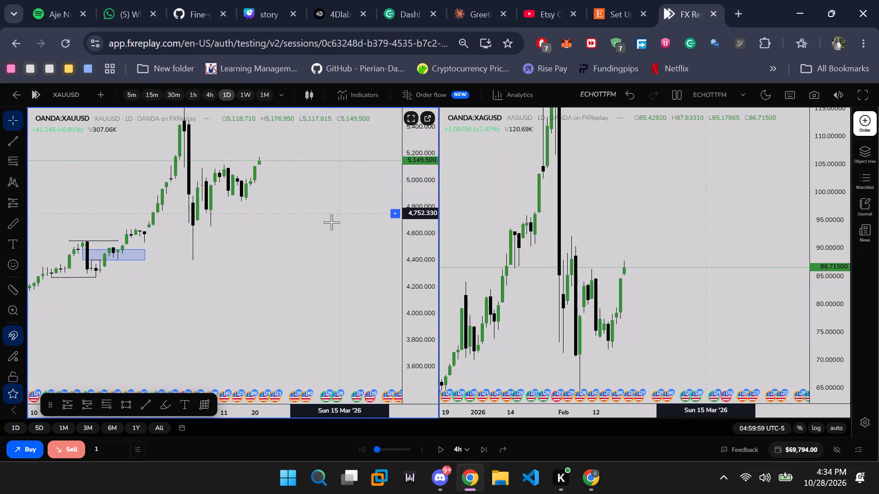
Advance the replay in 4h steps to 08:59:59 UTC-5 on the daily candle after 26 February.
{"action": "left_click_drag", "start_coordinate": [324, 223], "coordinate": [384, 292]}
{"action": "scroll", "coordinate": [327, 295], "scroll_direction": "up", "scroll_amount": 2}
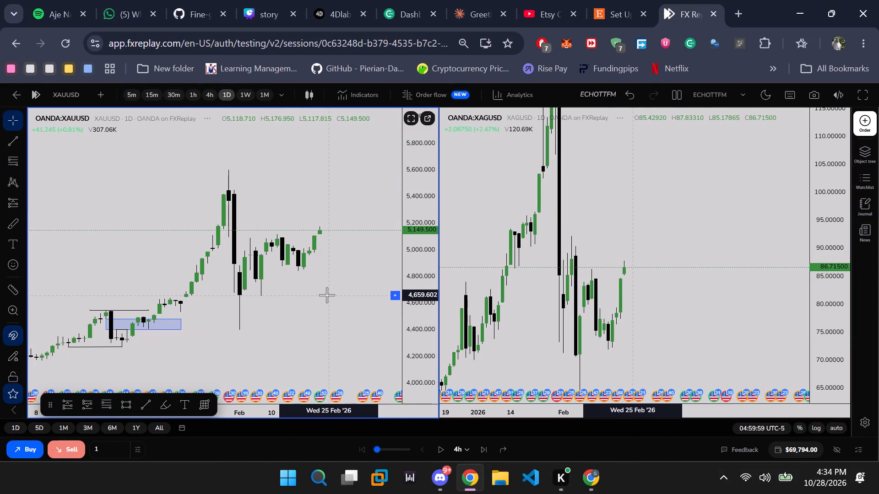
{"action": "scroll", "coordinate": [327, 295], "scroll_direction": "up", "scroll_amount": 1}
{"action": "triple_click", "coordinate": [483, 445]}
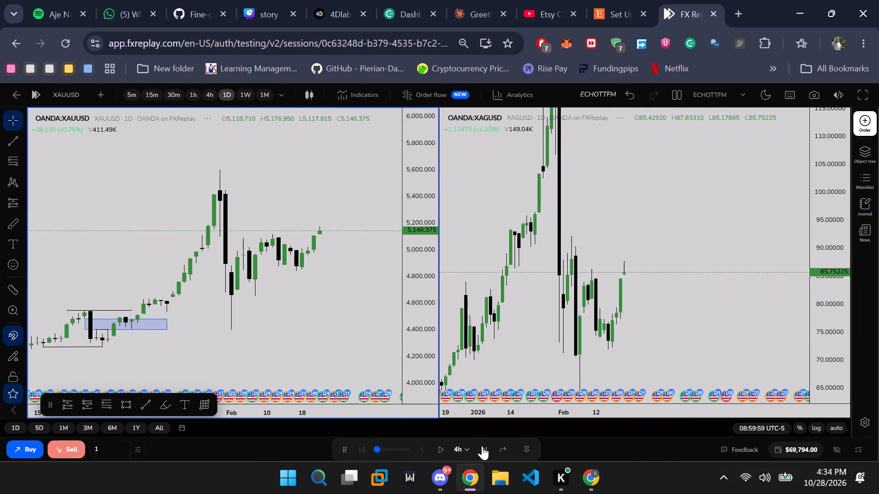
{"action": "left_click", "coordinate": [482, 446]}
{"action": "left_click", "coordinate": [482, 446]}
{"action": "triple_click", "coordinate": [482, 446]}
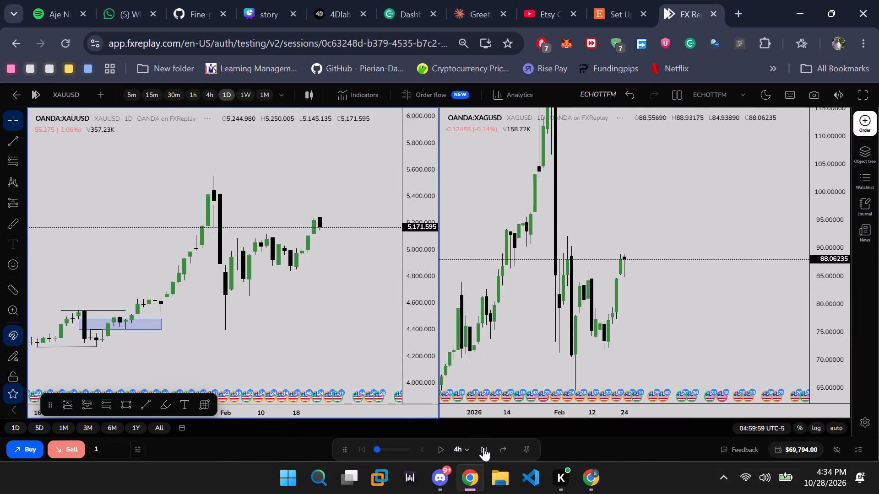
{"action": "double_click", "coordinate": [483, 447]}
{"action": "left_click", "coordinate": [483, 447]}
{"action": "triple_click", "coordinate": [483, 447]}
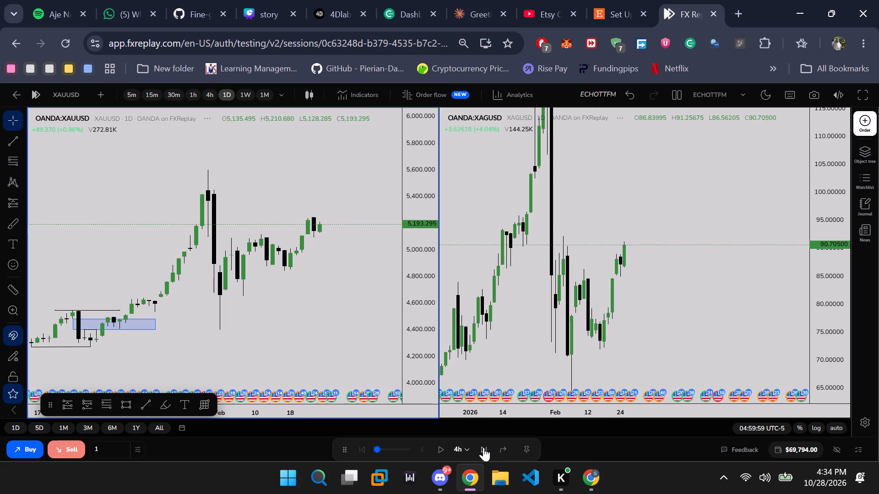
{"action": "triple_click", "coordinate": [483, 448]}
{"action": "triple_click", "coordinate": [483, 448]}
{"action": "triple_click", "coordinate": [483, 448]}
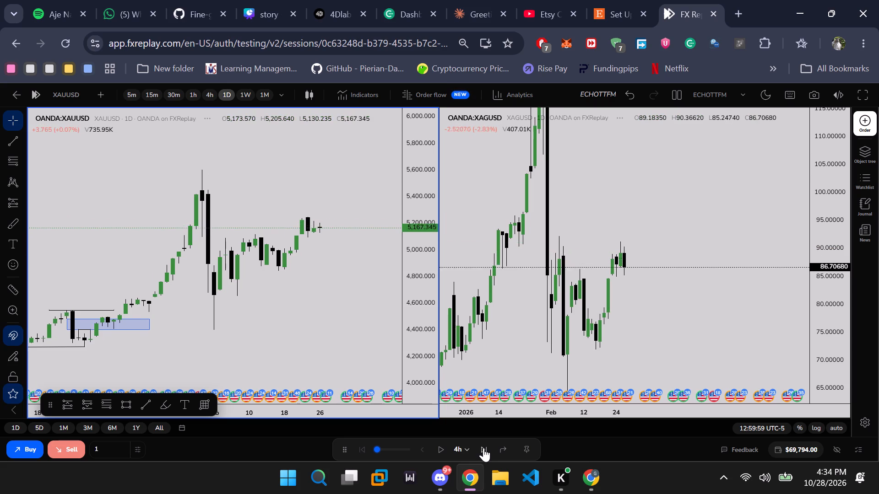
{"action": "double_click", "coordinate": [483, 448]}
Switch the XAUUSD and XAGUSD charts to the 1W timeframe.
{"action": "left_click", "coordinate": [250, 94]}
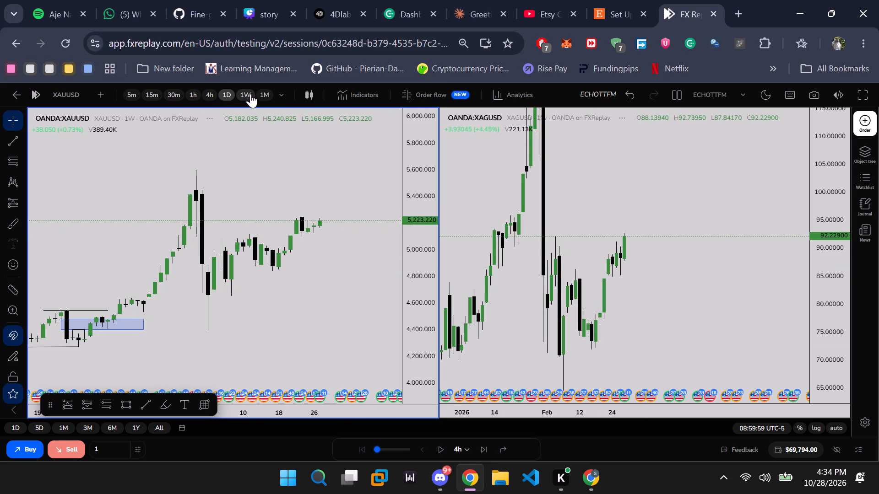
{"action": "scroll", "coordinate": [274, 257], "scroll_direction": "up", "scroll_amount": 4}
{"action": "scroll", "coordinate": [355, 269], "scroll_direction": "down", "scroll_amount": 5}
{"action": "left_click_drag", "start_coordinate": [413, 174], "coordinate": [434, 275]}
{"action": "scroll", "coordinate": [378, 267], "scroll_direction": "down", "scroll_amount": 1}
{"action": "scroll", "coordinate": [372, 279], "scroll_direction": "up", "scroll_amount": 3}
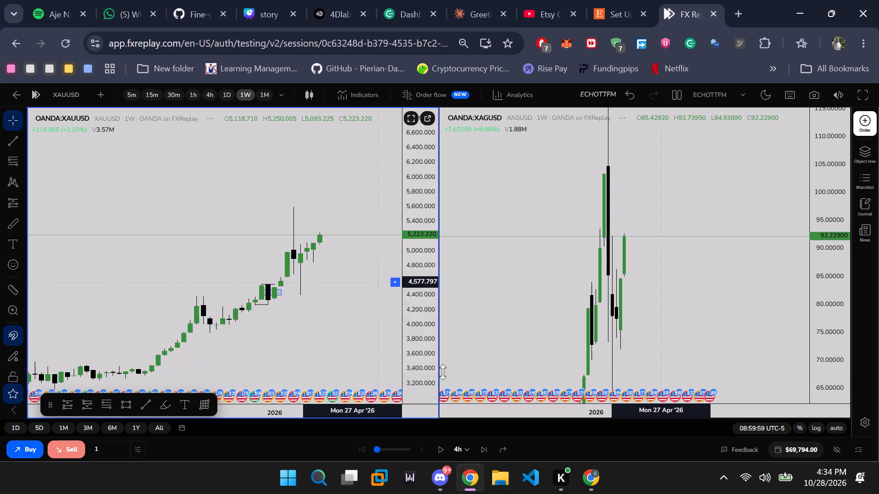
Advance the replay in 4h steps to 00:59:59 UTC-5 at the start of the next weekly candle.
{"action": "triple_click", "coordinate": [483, 448]}
{"action": "triple_click", "coordinate": [483, 448]}
{"action": "triple_click", "coordinate": [483, 448]}
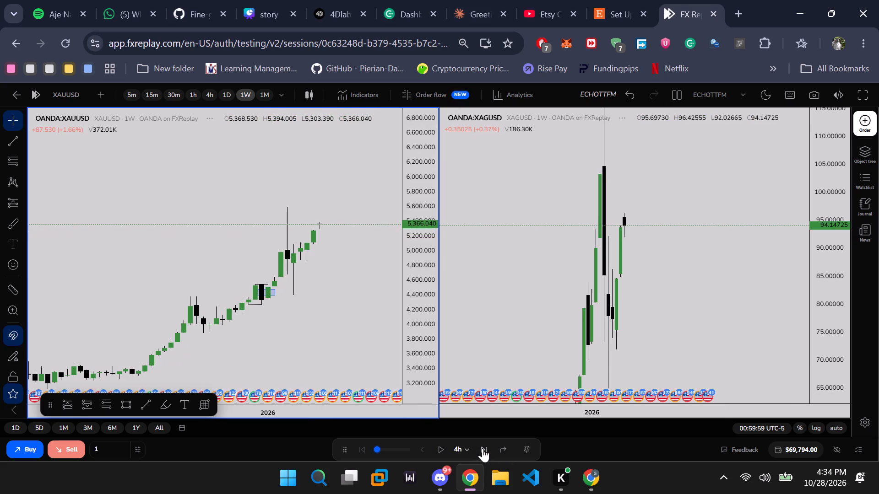
Advance the replay in 4h steps through the current weekly candle to 00:59:59 UTC-4 on the following one.
{"action": "triple_click", "coordinate": [483, 448]}
{"action": "triple_click", "coordinate": [484, 448]}
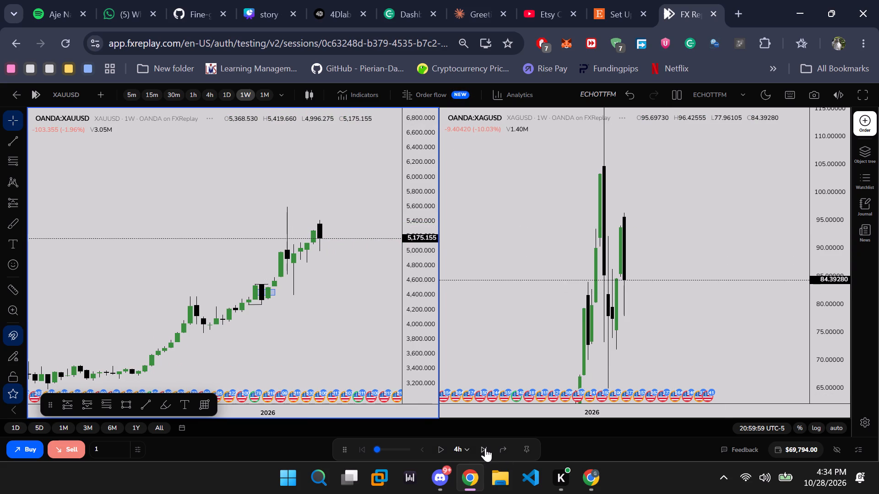
{"action": "left_click", "coordinate": [485, 448]}
{"action": "left_click", "coordinate": [485, 448]}
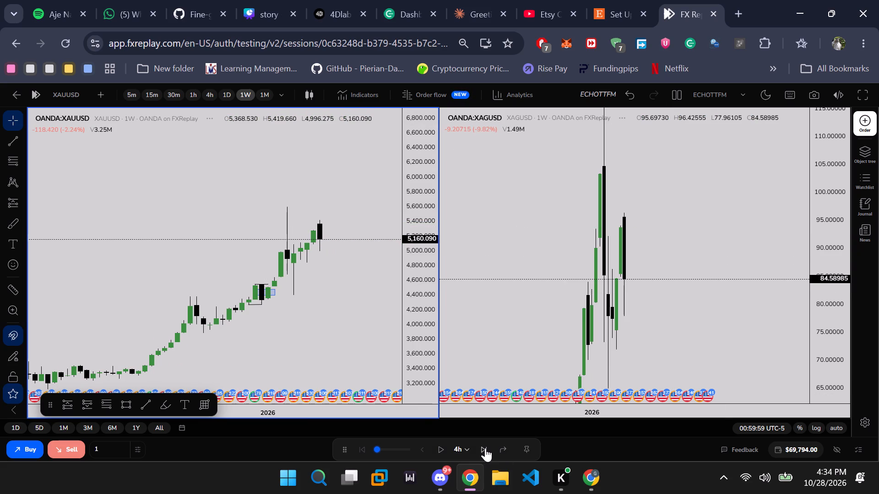
{"action": "left_click", "coordinate": [485, 448]}
{"action": "left_click", "coordinate": [486, 448]}
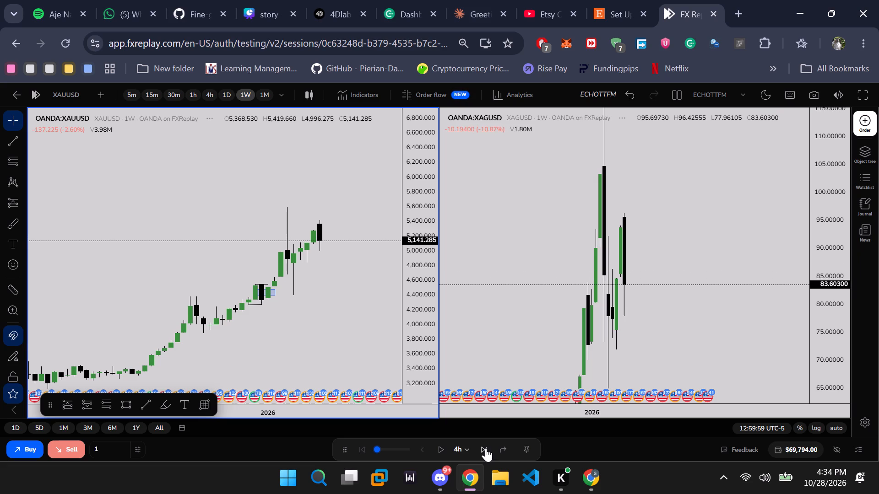
{"action": "left_click", "coordinate": [486, 448]}
{"action": "left_click", "coordinate": [488, 448]}
{"action": "double_click", "coordinate": [488, 448]}
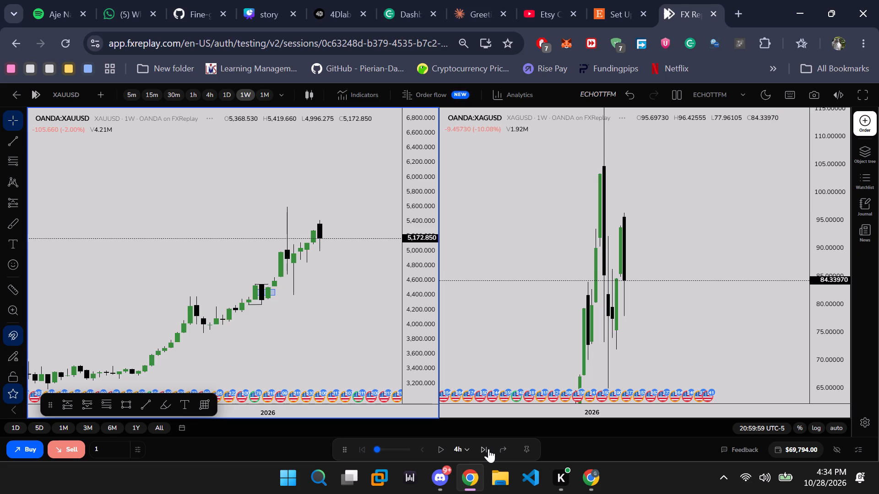
{"action": "left_click", "coordinate": [488, 449]}
{"action": "left_click", "coordinate": [488, 449]}
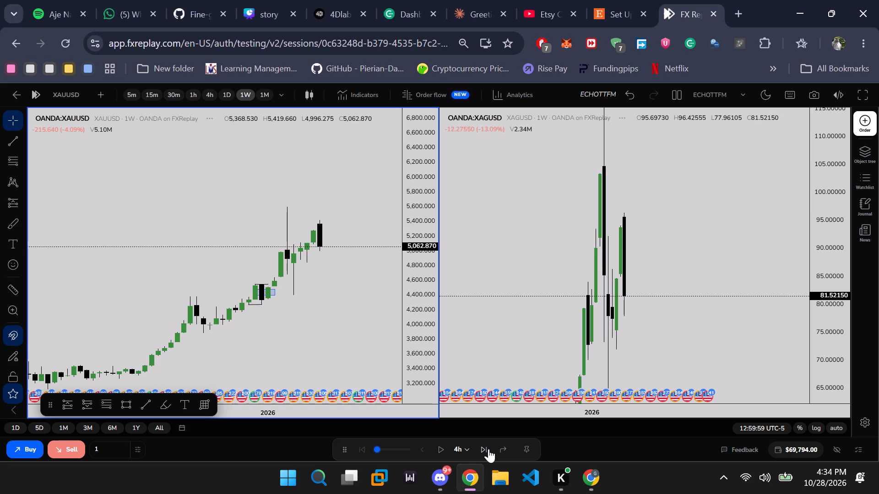
{"action": "left_click", "coordinate": [488, 449]}
{"action": "left_click", "coordinate": [488, 449]}
{"action": "left_click", "coordinate": [488, 449]}
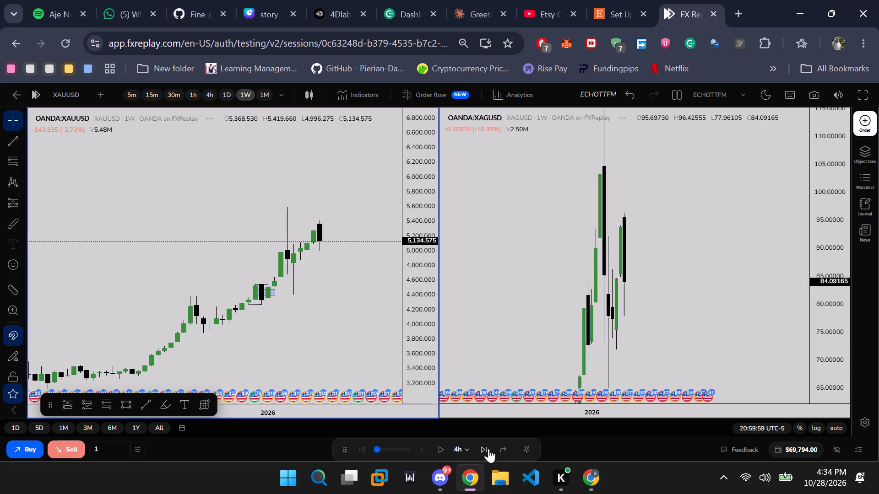
{"action": "triple_click", "coordinate": [488, 449]}
{"action": "triple_click", "coordinate": [488, 449]}
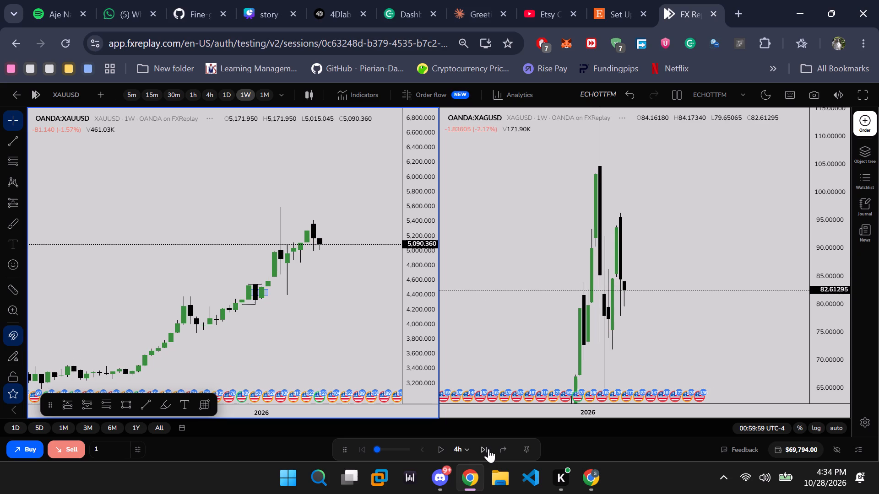
{"action": "scroll", "coordinate": [350, 213], "scroll_direction": "down", "scroll_amount": 1}
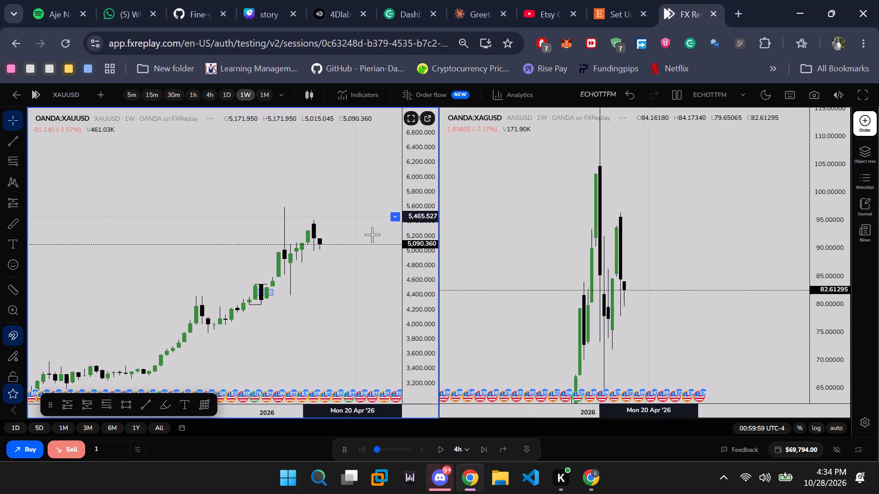
Check the recent system notifications.
{"action": "left_click", "coordinate": [851, 476]}
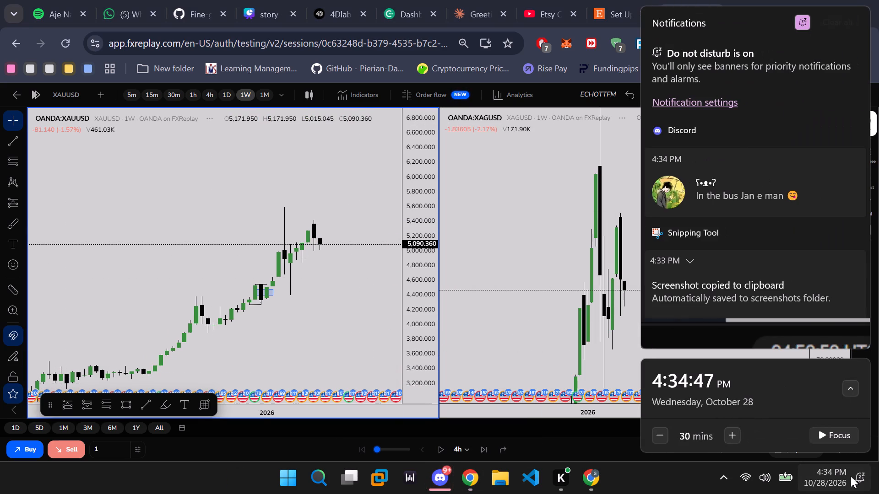
{"action": "left_click", "coordinate": [850, 476]}
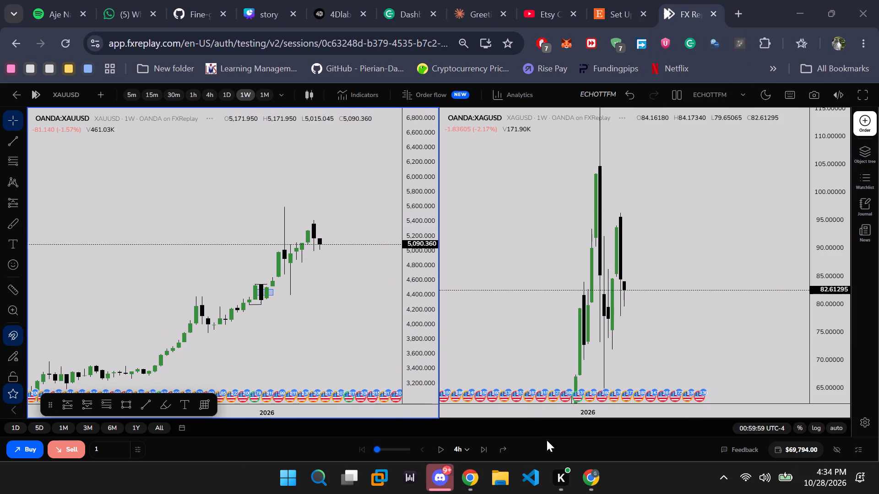
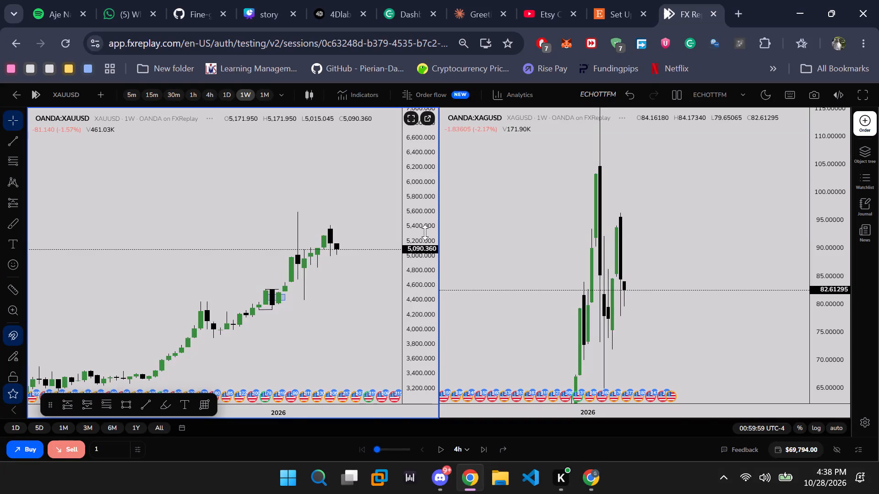
Check Claude's latest progress in the PR #23 agent-version binding fix chat in Notion.
{"action": "scroll", "coordinate": [320, 204], "scroll_direction": "up", "scroll_amount": 4}
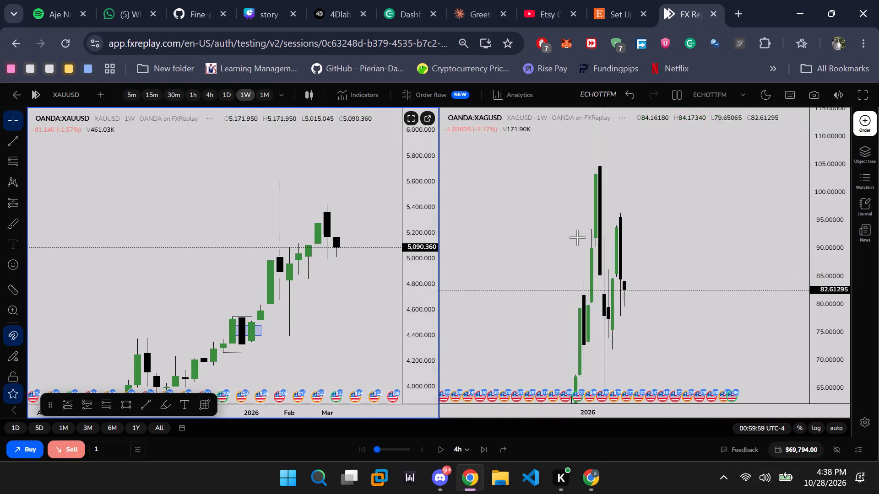
{"action": "scroll", "coordinate": [578, 237], "scroll_direction": "up", "scroll_amount": 8}
{"action": "left_click", "coordinate": [598, 479]}
{"action": "scroll", "coordinate": [603, 305], "scroll_direction": "down", "scroll_amount": 4}
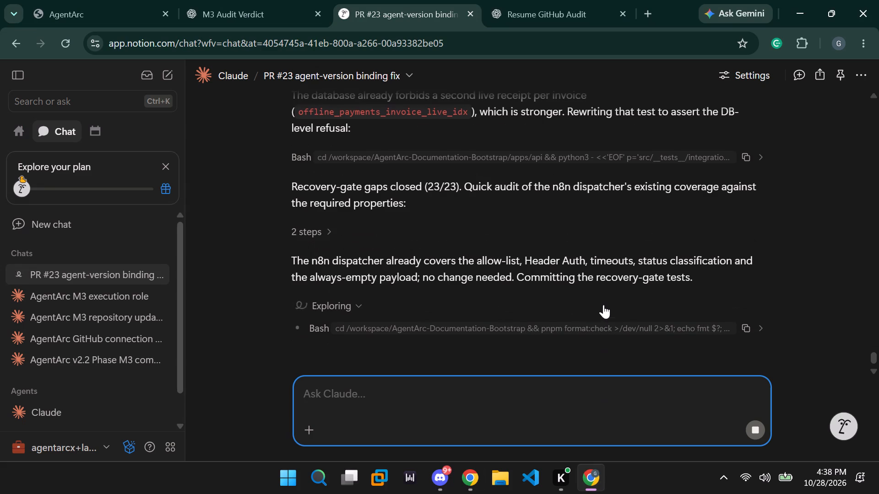
{"action": "scroll", "coordinate": [603, 305], "scroll_direction": "down", "scroll_amount": 3}
Return to FX Replay and advance the replay in 4h steps to 04:59:59 UTC-4 on 12 March.
{"action": "left_click", "coordinate": [472, 482]}
{"action": "scroll", "coordinate": [361, 240], "scroll_direction": "down", "scroll_amount": 4}
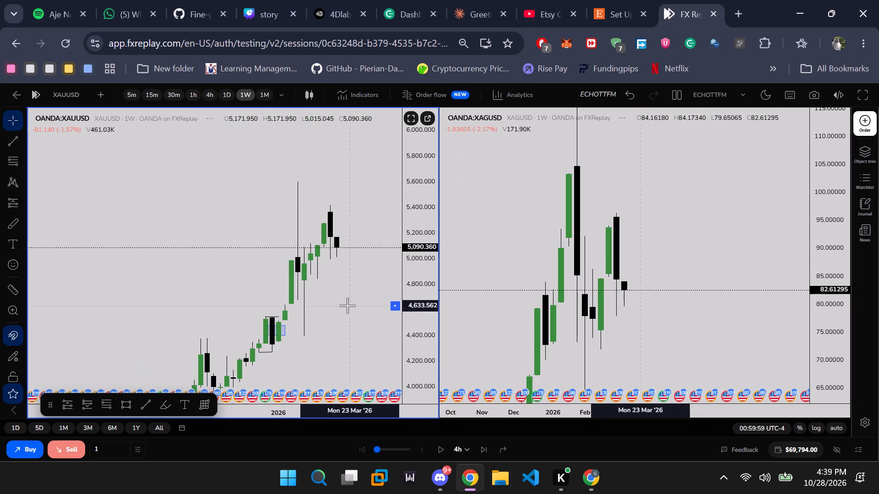
{"action": "scroll", "coordinate": [347, 306], "scroll_direction": "up", "scroll_amount": 5}
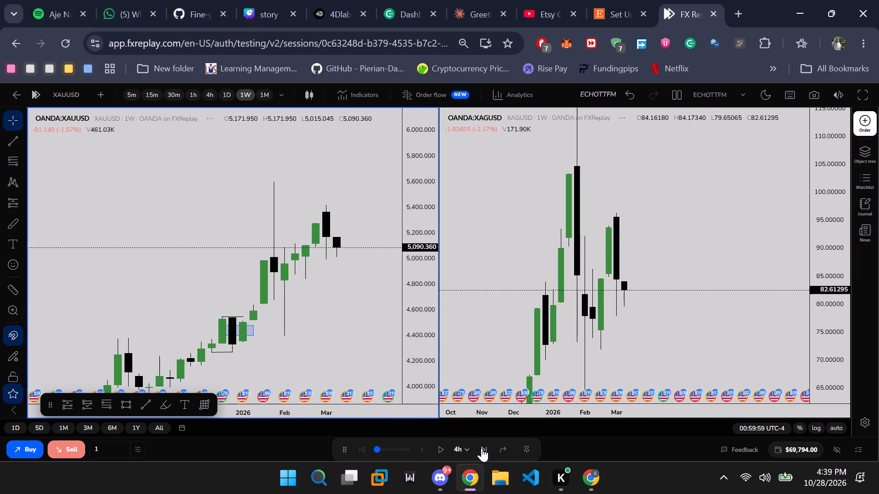
{"action": "left_click", "coordinate": [482, 448]}
{"action": "triple_click", "coordinate": [482, 448]}
{"action": "triple_click", "coordinate": [482, 448]}
{"action": "triple_click", "coordinate": [482, 448]}
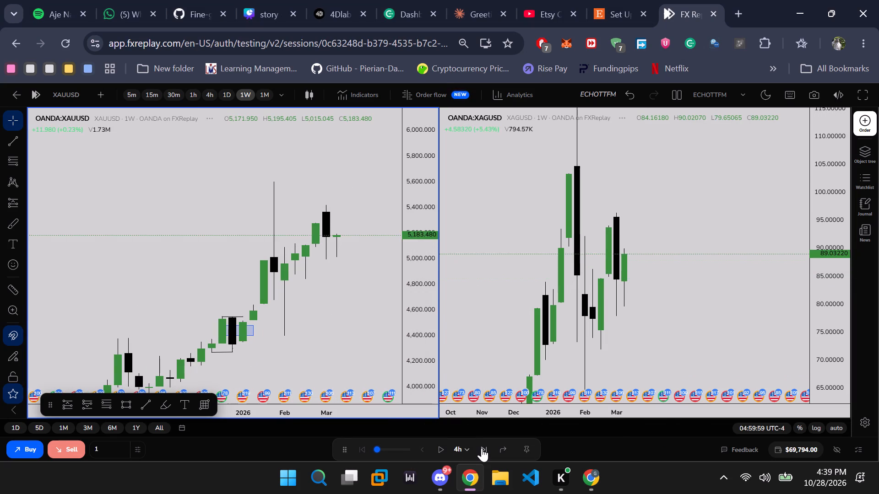
{"action": "triple_click", "coordinate": [482, 448]}
{"action": "triple_click", "coordinate": [482, 448]}
{"action": "triple_click", "coordinate": [482, 448]}
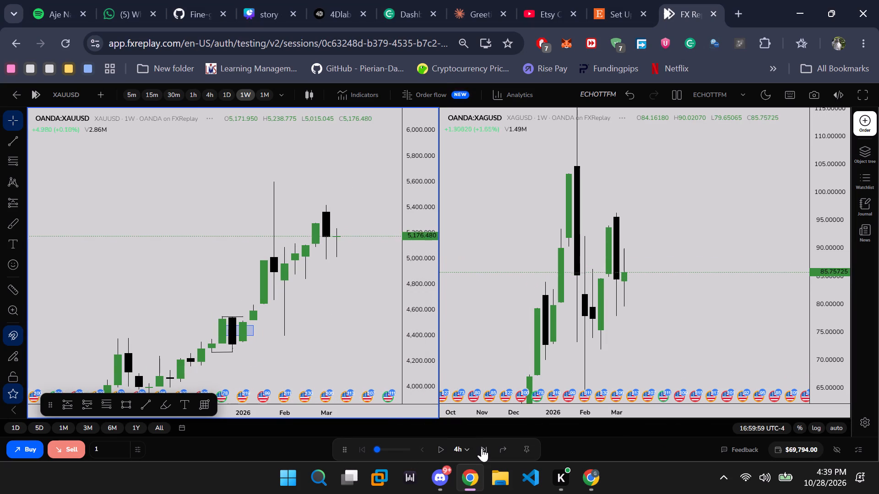
Switch the XAUUSD and XAGUSD charts to the 1h timeframe and reset both chart views.
{"action": "scroll", "coordinate": [654, 267], "scroll_direction": "up", "scroll_amount": 2}
{"action": "scroll", "coordinate": [654, 267], "scroll_direction": "down", "scroll_amount": 3}
{"action": "left_click_drag", "start_coordinate": [830, 156], "coordinate": [809, 325]}
{"action": "scroll", "coordinate": [712, 266], "scroll_direction": "down", "scroll_amount": 2}
{"action": "left_click_drag", "start_coordinate": [637, 296], "coordinate": [685, 283]}
{"action": "scroll", "coordinate": [358, 291], "scroll_direction": "down", "scroll_amount": 1}
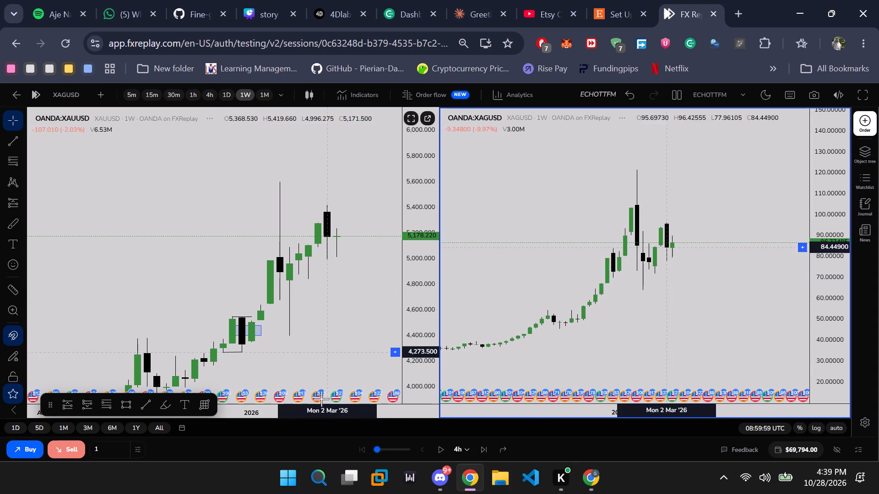
{"action": "left_click", "coordinate": [190, 93]}
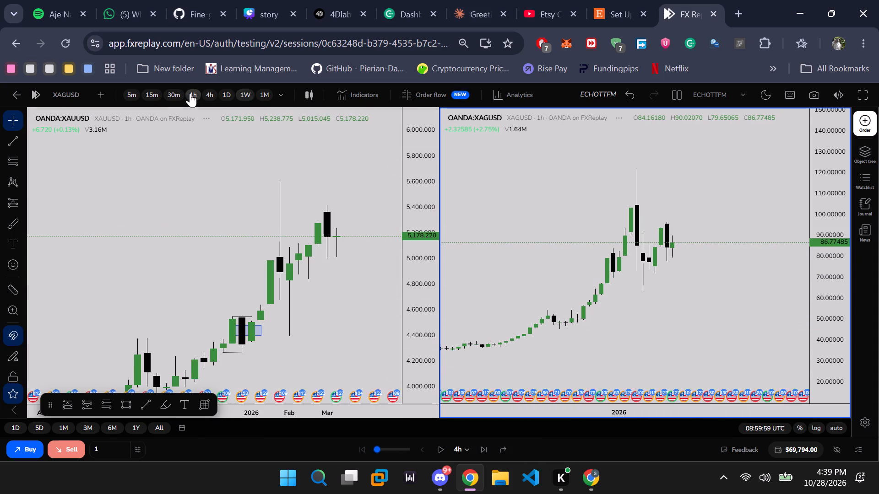
{"action": "scroll", "coordinate": [362, 295], "scroll_direction": "down", "scroll_amount": 6}
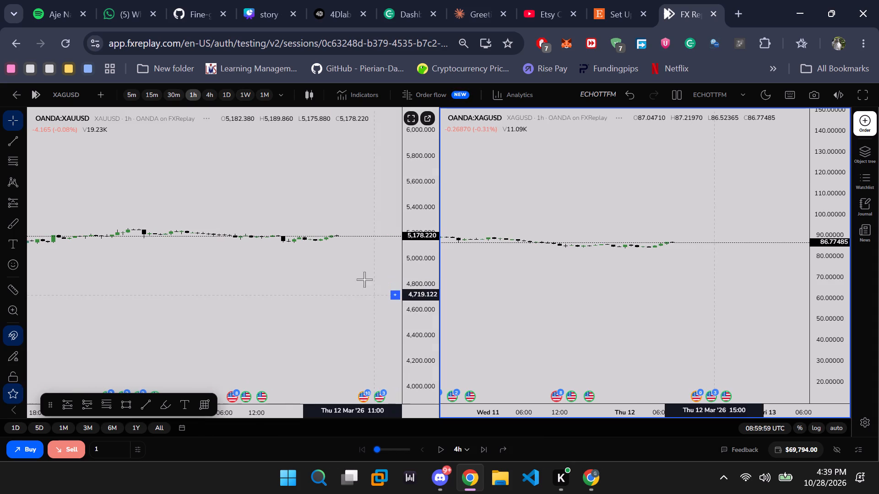
{"action": "right_click", "coordinate": [348, 247]}
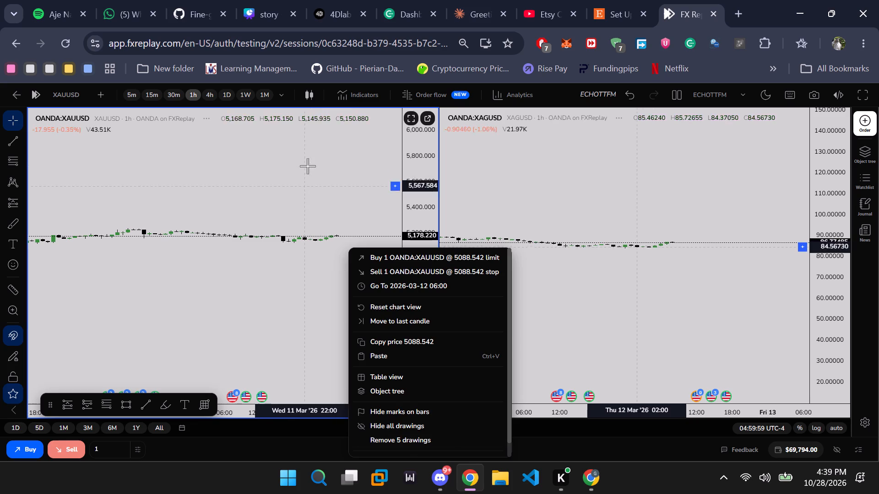
{"action": "right_click", "coordinate": [308, 165]}
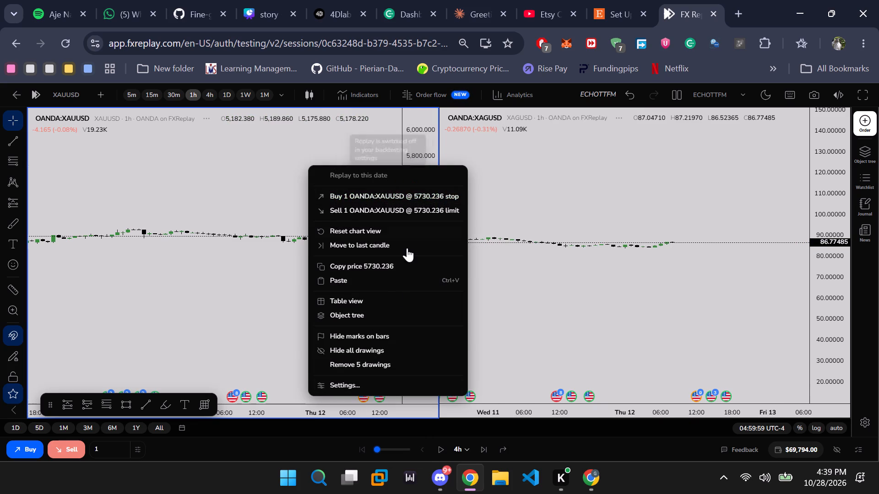
{"action": "left_click", "coordinate": [414, 228]}
{"action": "right_click", "coordinate": [649, 242]}
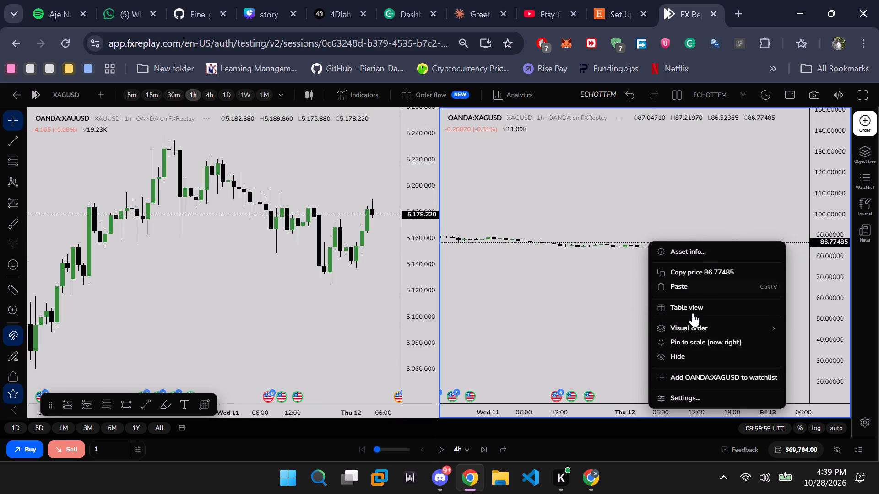
{"action": "right_click", "coordinate": [601, 156]}
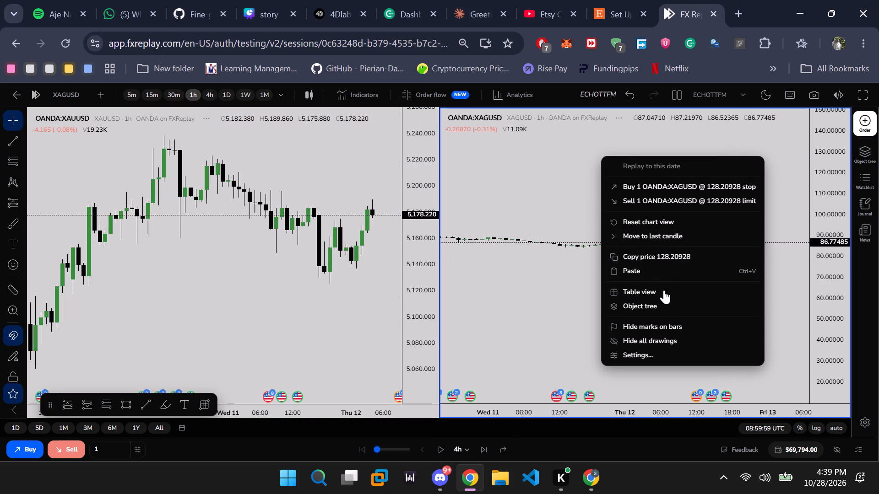
{"action": "left_click", "coordinate": [671, 223]}
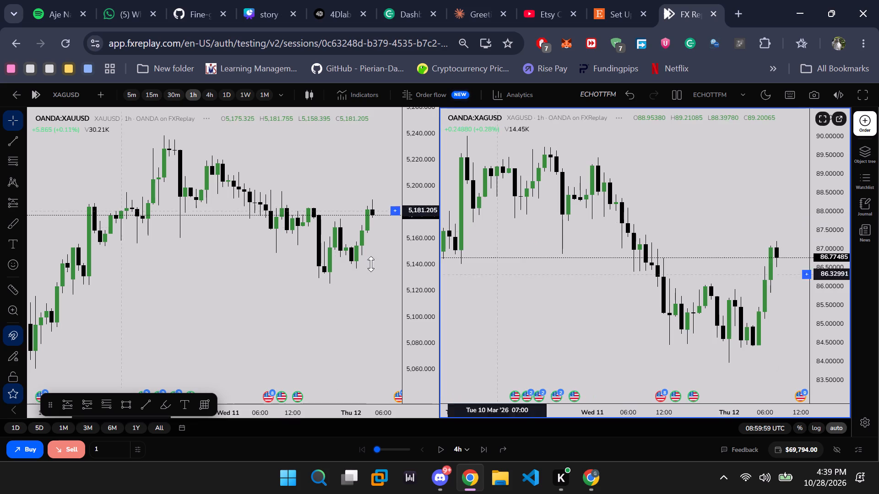
Examine the XAUUSD price action on the 1h chart around the recent swing highs and lows.
{"action": "scroll", "coordinate": [376, 289], "scroll_direction": "down", "scroll_amount": 1}
{"action": "left_click_drag", "start_coordinate": [371, 290], "coordinate": [334, 326]}
{"action": "scroll", "coordinate": [329, 316], "scroll_direction": "up", "scroll_amount": 1}
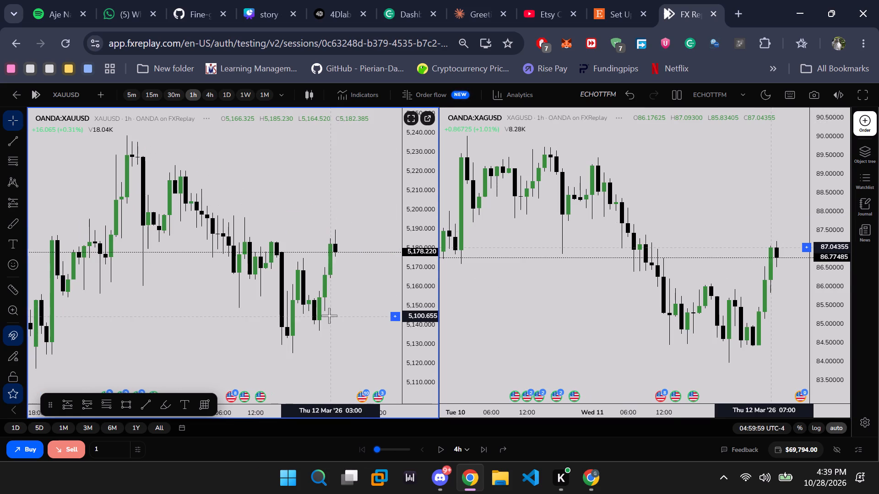
{"action": "scroll", "coordinate": [289, 213], "scroll_direction": "down", "scroll_amount": 5}
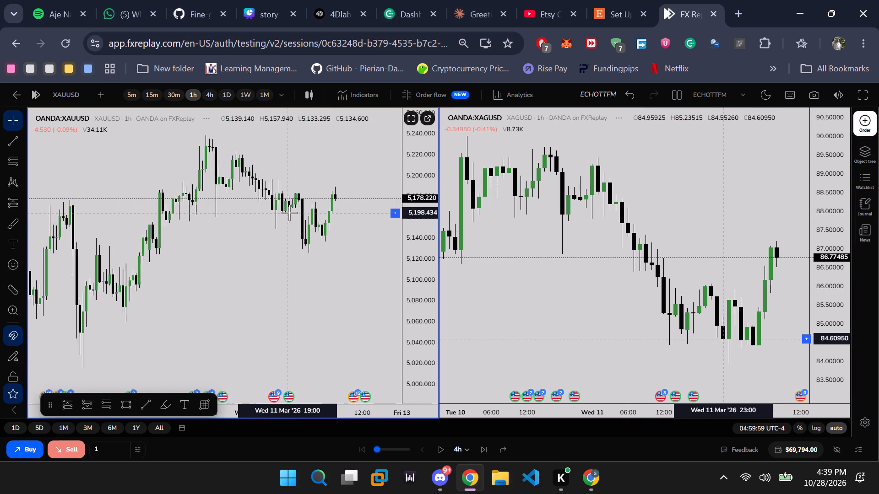
{"action": "scroll", "coordinate": [289, 213], "scroll_direction": "down", "scroll_amount": 5}
{"action": "scroll", "coordinate": [306, 259], "scroll_direction": "up", "scroll_amount": 2}
{"action": "scroll", "coordinate": [306, 264], "scroll_direction": "down", "scroll_amount": 8}
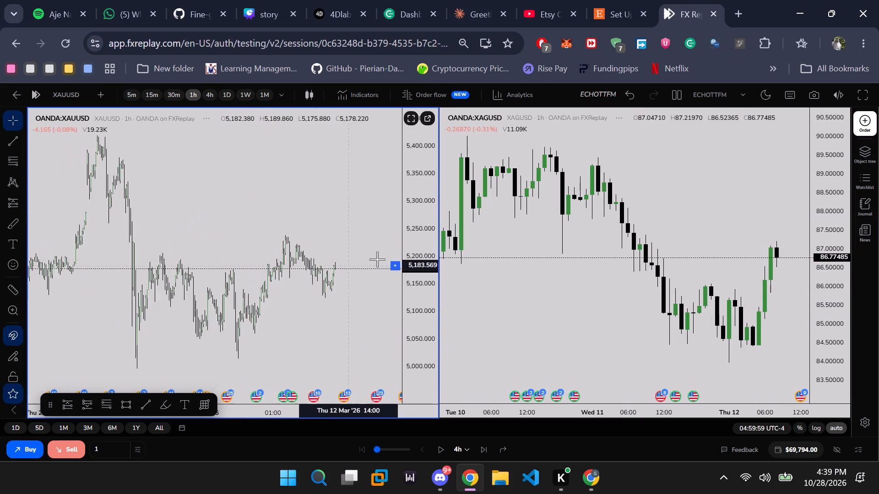
{"action": "scroll", "coordinate": [344, 202], "scroll_direction": "up", "scroll_amount": 2}
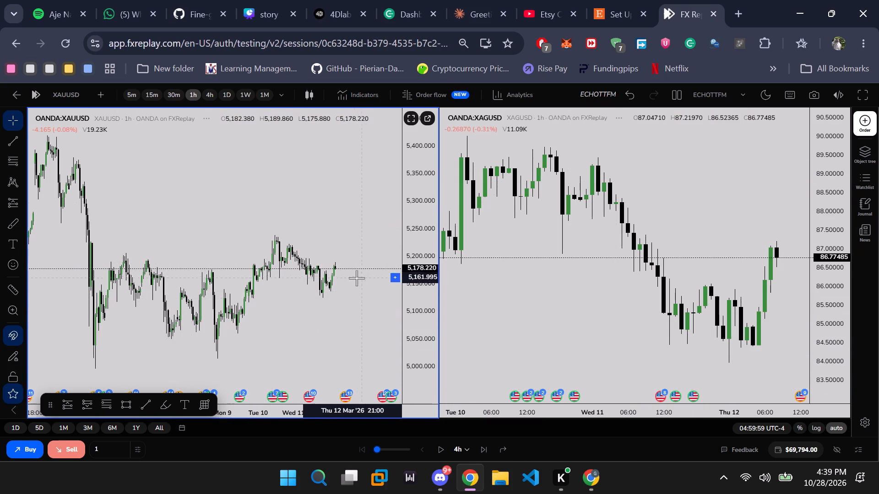
{"action": "scroll", "coordinate": [358, 277], "scroll_direction": "up", "scroll_amount": 8}
{"action": "left_click_drag", "start_coordinate": [353, 239], "coordinate": [331, 319]}
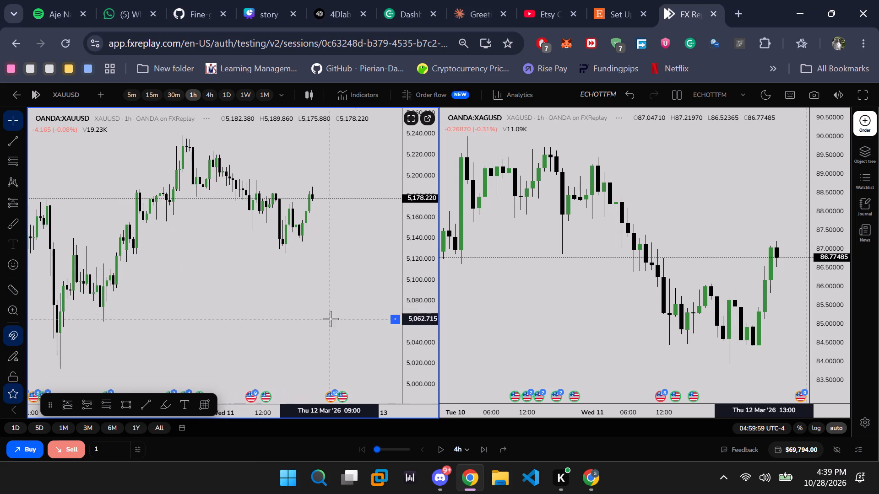
Buy 1 XAUUSD at market and set its take profit at about 5,240.8, near the recent swing high.
{"action": "left_click", "coordinate": [28, 443]}
{"action": "scroll", "coordinate": [379, 268], "scroll_direction": "down", "scroll_amount": 4}
{"action": "scroll", "coordinate": [342, 247], "scroll_direction": "down", "scroll_amount": 4}
{"action": "left_click_drag", "start_coordinate": [341, 248], "coordinate": [346, 281]}
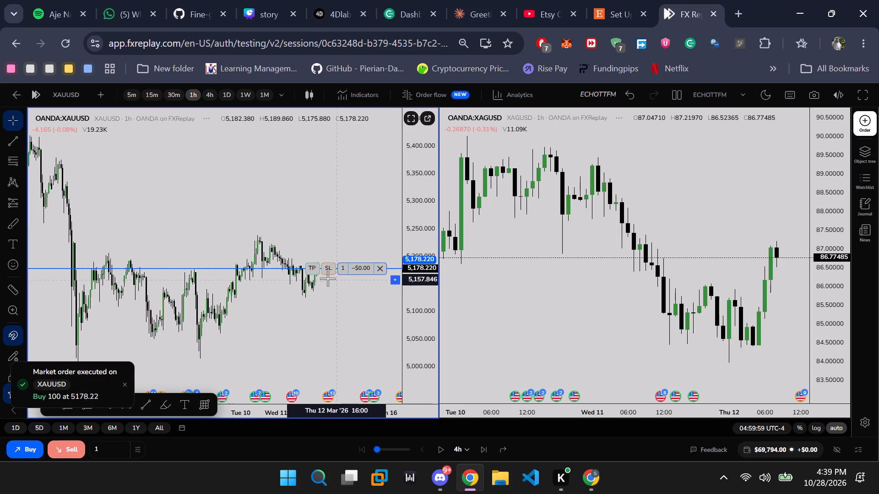
{"action": "left_click_drag", "start_coordinate": [306, 267], "coordinate": [315, 234]}
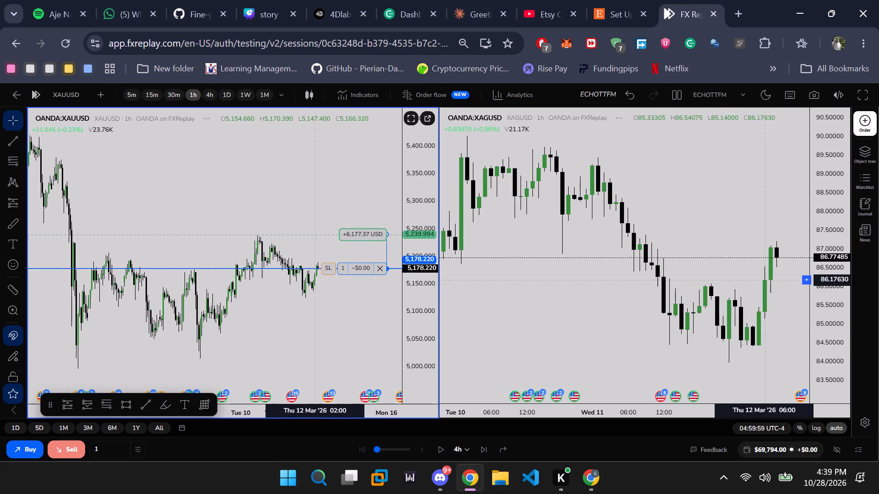
{"action": "left_click_drag", "start_coordinate": [315, 234], "coordinate": [315, 234]}
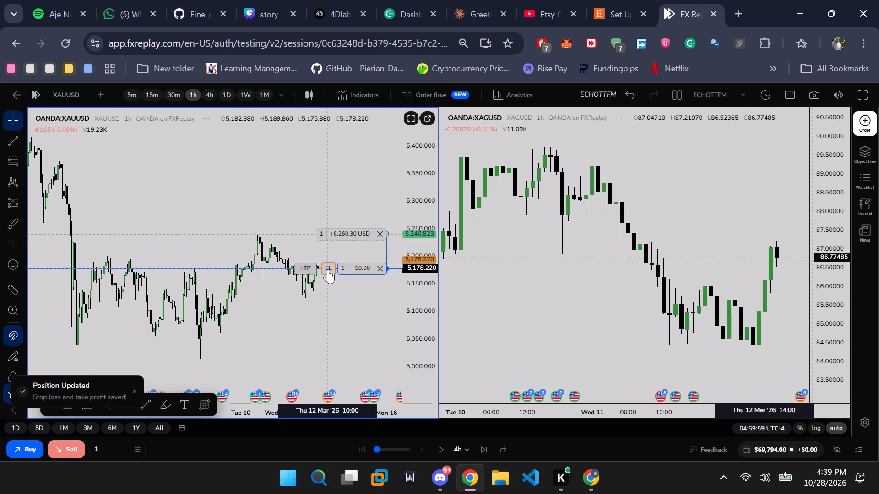
Set the XAUUSD long's stop loss at about 5,137.5, near the recent swing low.
{"action": "left_click_drag", "start_coordinate": [328, 269], "coordinate": [331, 296]}
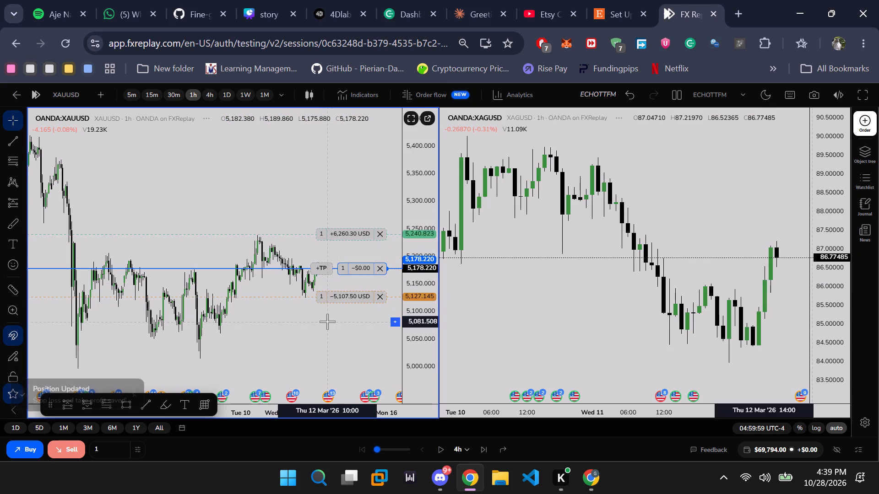
{"action": "scroll", "coordinate": [422, 327], "scroll_direction": "up", "scroll_amount": 3}
{"action": "left_click_drag", "start_coordinate": [422, 327], "coordinate": [420, 269]}
{"action": "scroll", "coordinate": [328, 273], "scroll_direction": "up", "scroll_amount": 8}
{"action": "left_click_drag", "start_coordinate": [324, 329], "coordinate": [331, 320]}
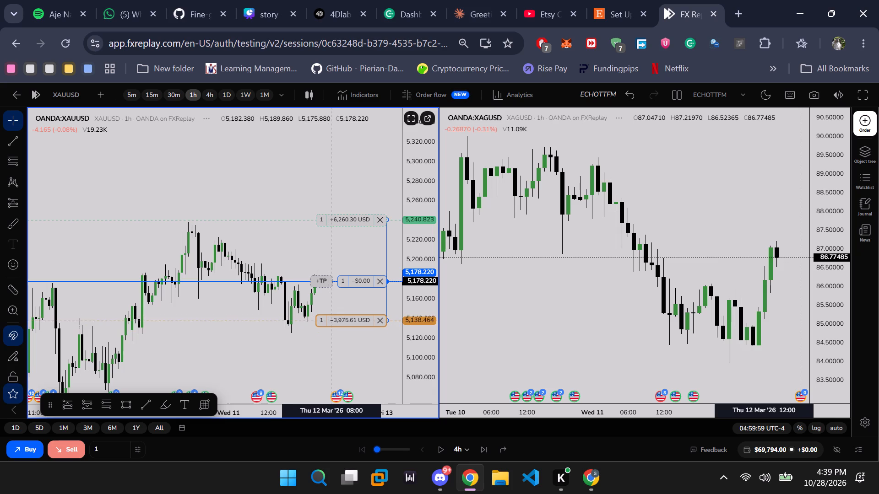
{"action": "left_click_drag", "start_coordinate": [331, 320], "coordinate": [336, 321]}
{"action": "left_click", "coordinate": [353, 303]}
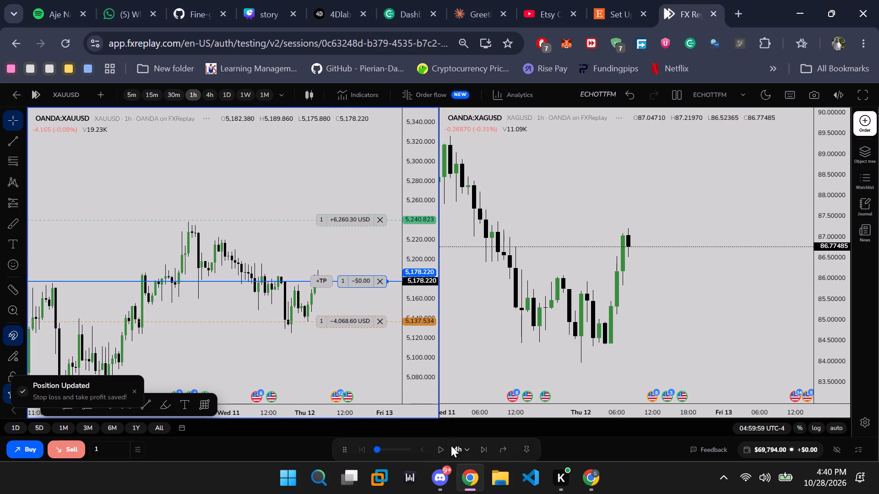
Advance the replay by two 4h steps to 12:59:59 UTC-4.
{"action": "left_click", "coordinate": [486, 450]}
{"action": "left_click", "coordinate": [486, 450]}
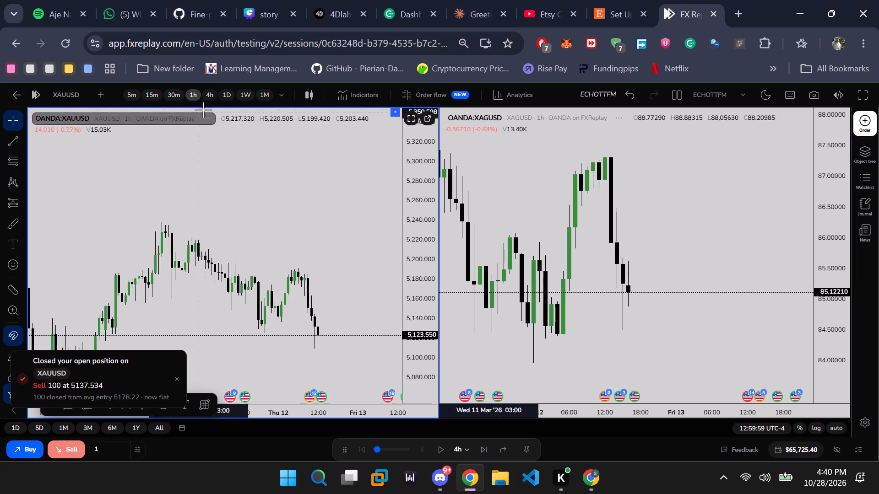
Switch the XAUUSD and XAGUSD charts to the 1D timeframe and reset the XAUUSD chart view.
{"action": "left_click", "coordinate": [230, 92]}
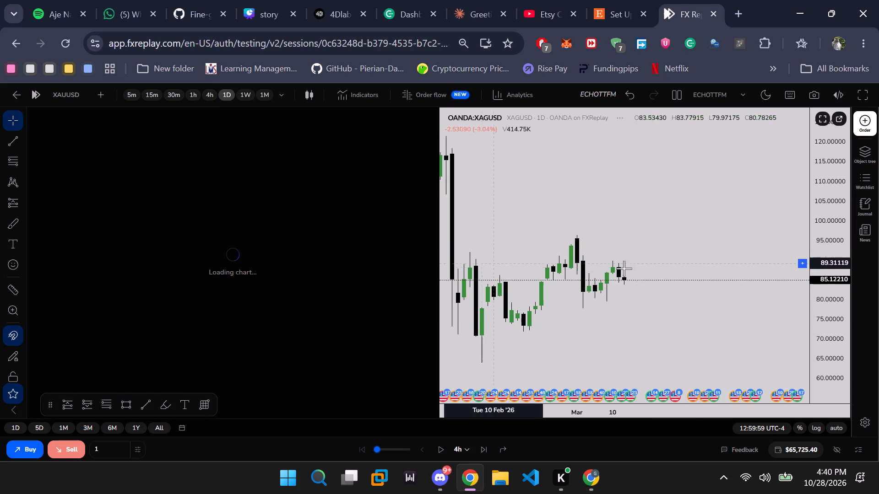
{"action": "scroll", "coordinate": [646, 253], "scroll_direction": "down", "scroll_amount": 11}
{"action": "scroll", "coordinate": [646, 253], "scroll_direction": "up", "scroll_amount": 13}
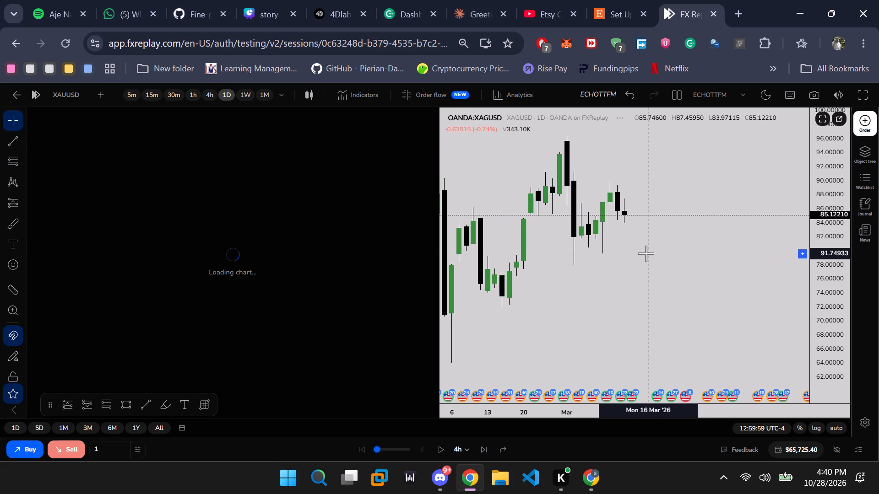
{"action": "left_click", "coordinate": [216, 280]}
{"action": "scroll", "coordinate": [622, 241], "scroll_direction": "down", "scroll_amount": 12}
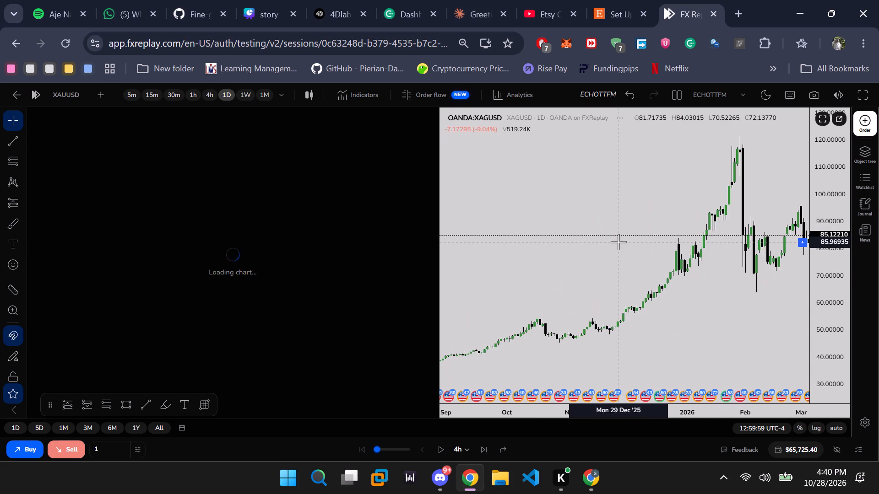
{"action": "scroll", "coordinate": [618, 242], "scroll_direction": "down", "scroll_amount": 14}
{"action": "scroll", "coordinate": [616, 242], "scroll_direction": "down", "scroll_amount": 7}
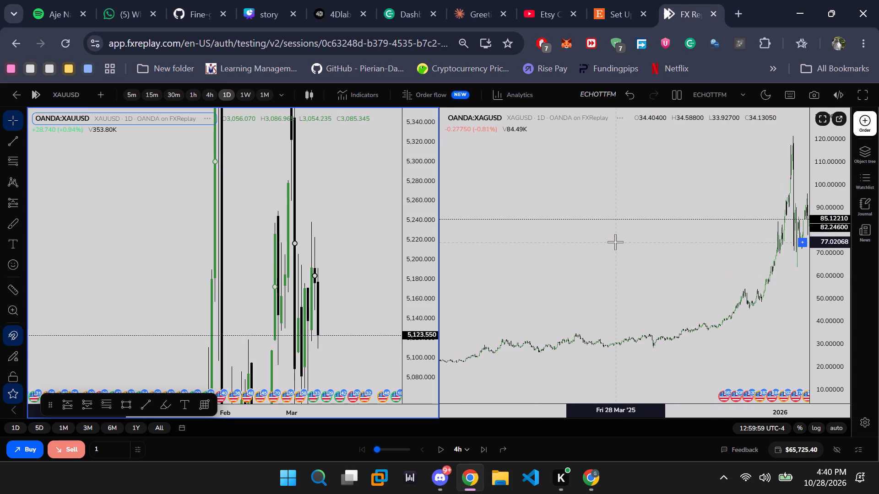
{"action": "scroll", "coordinate": [615, 242], "scroll_direction": "down", "scroll_amount": 7}
{"action": "scroll", "coordinate": [615, 242], "scroll_direction": "up", "scroll_amount": 7}
{"action": "right_click", "coordinate": [344, 172]}
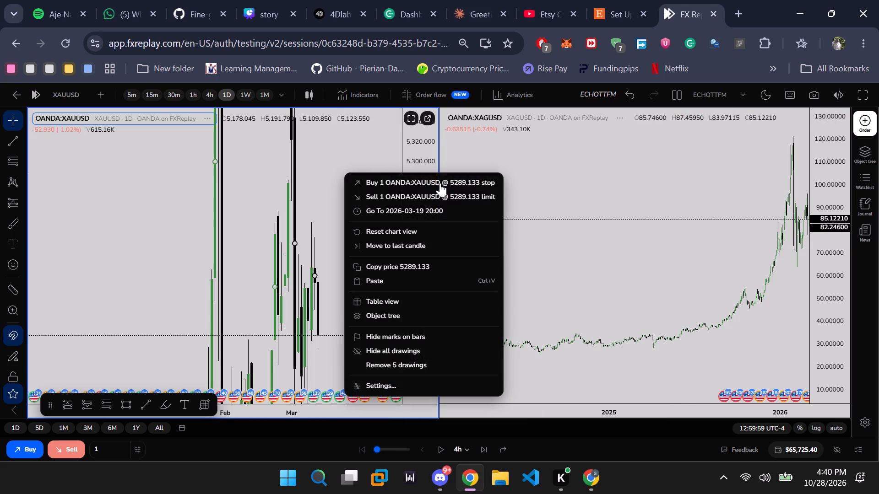
{"action": "left_click", "coordinate": [413, 228]}
Compare the daily XAUUSD and XAGUSD price action from late January to mid-March.
{"action": "scroll", "coordinate": [312, 244], "scroll_direction": "up", "scroll_amount": 7}
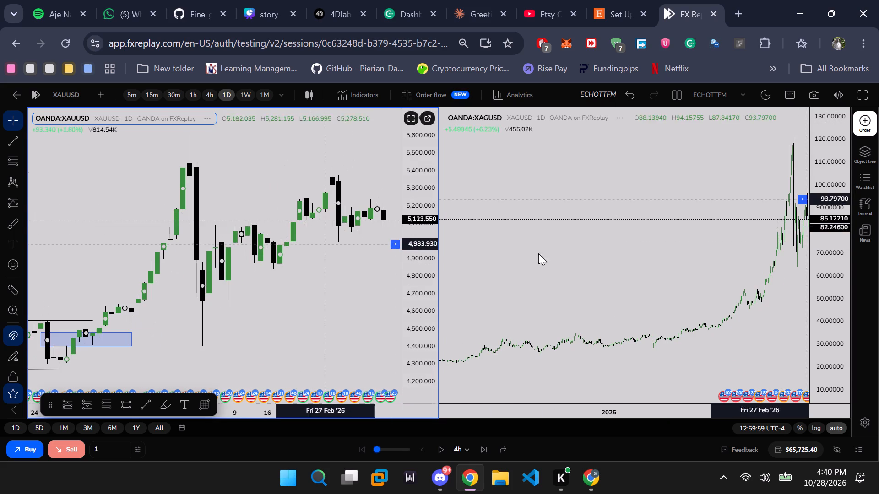
{"action": "left_click", "coordinate": [255, 240]}
{"action": "left_click", "coordinate": [349, 274]}
{"action": "scroll", "coordinate": [607, 211], "scroll_direction": "up", "scroll_amount": 11}
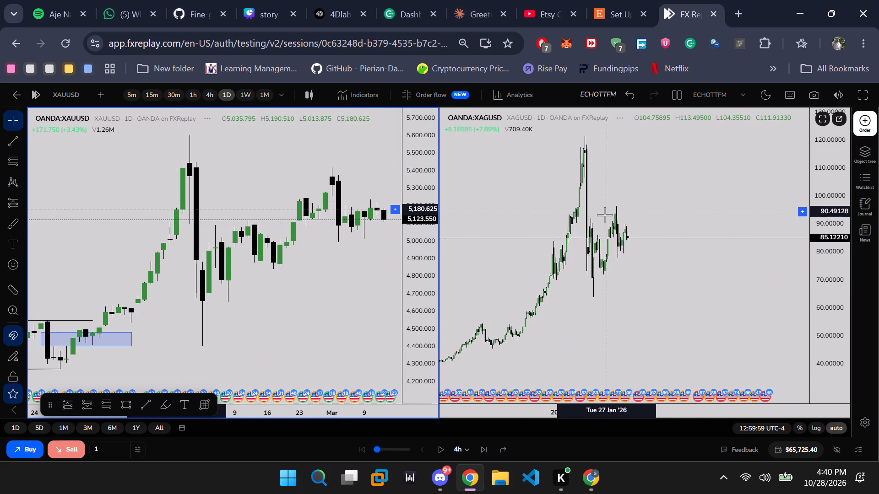
{"action": "scroll", "coordinate": [605, 215], "scroll_direction": "up", "scroll_amount": 8}
{"action": "scroll", "coordinate": [399, 280], "scroll_direction": "up", "scroll_amount": 2}
{"action": "left_click_drag", "start_coordinate": [438, 314], "coordinate": [433, 267]}
{"action": "left_click_drag", "start_coordinate": [407, 291], "coordinate": [418, 237]}
{"action": "scroll", "coordinate": [336, 266], "scroll_direction": "down", "scroll_amount": 4}
{"action": "left_click_drag", "start_coordinate": [345, 292], "coordinate": [292, 318]}
{"action": "left_click_drag", "start_coordinate": [412, 163], "coordinate": [405, 249]}
{"action": "scroll", "coordinate": [289, 268], "scroll_direction": "down", "scroll_amount": 2}
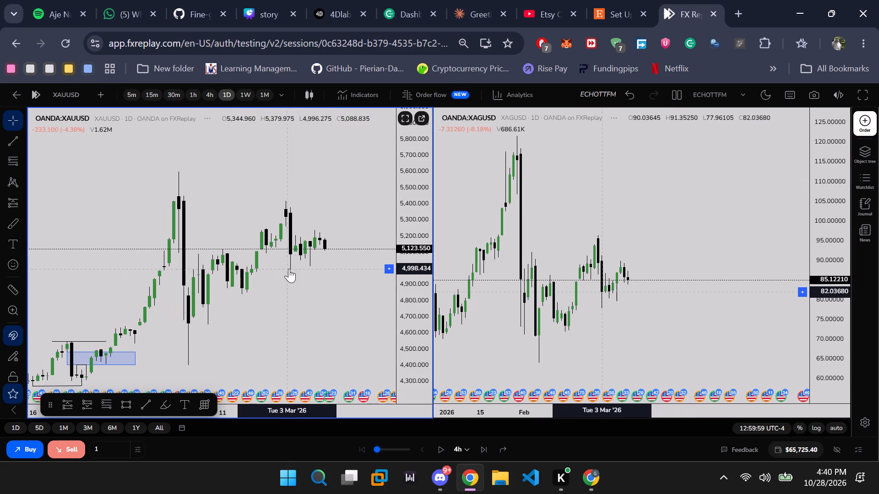
Sell 1 XAUUSD at market.
{"action": "left_click", "coordinate": [74, 442]}
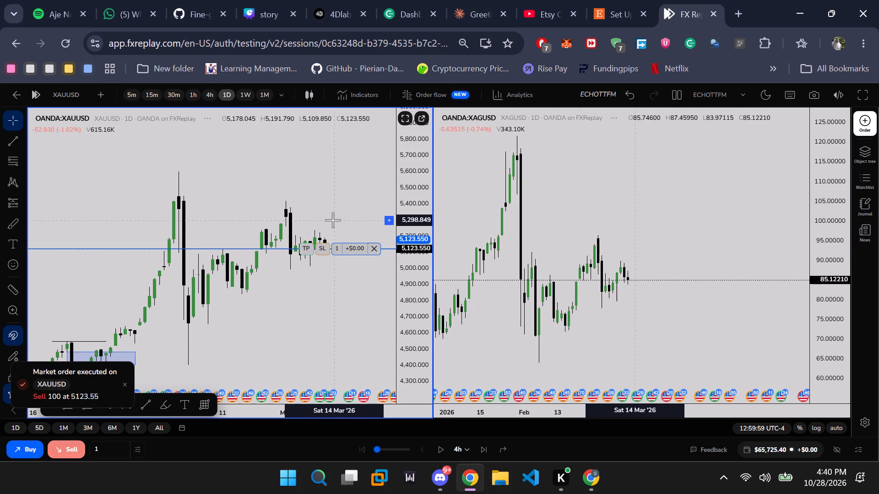
Add a stop loss to the XAUUSD short at about 5,417.881, at the early-March high.
{"action": "scroll", "coordinate": [331, 289], "scroll_direction": "down", "scroll_amount": 2}
{"action": "left_click_drag", "start_coordinate": [325, 250], "coordinate": [333, 201]}
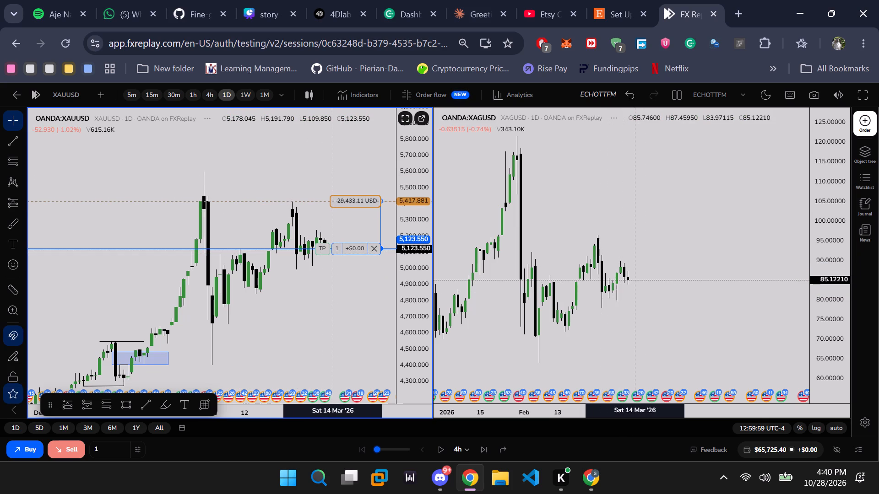
{"action": "left_click_drag", "start_coordinate": [333, 201], "coordinate": [333, 201]}
Tighten the stop loss of the XAUUSD short to about 5,239.241.
{"action": "scroll", "coordinate": [307, 282], "scroll_direction": "up", "scroll_amount": 2}
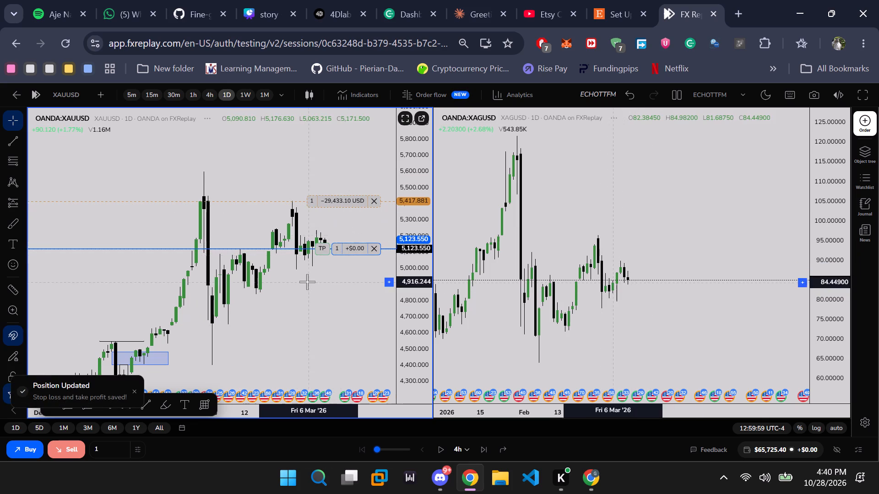
{"action": "scroll", "coordinate": [307, 282], "scroll_direction": "up", "scroll_amount": 3}
{"action": "left_click_drag", "start_coordinate": [414, 321], "coordinate": [406, 178]}
{"action": "scroll", "coordinate": [257, 202], "scroll_direction": "up", "scroll_amount": 2}
{"action": "left_click_drag", "start_coordinate": [315, 192], "coordinate": [241, 216]}
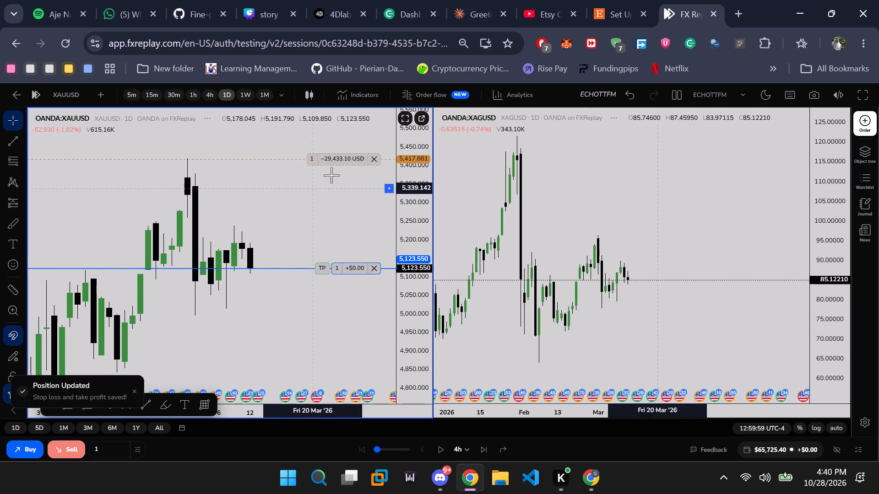
{"action": "left_click_drag", "start_coordinate": [329, 156], "coordinate": [326, 225]}
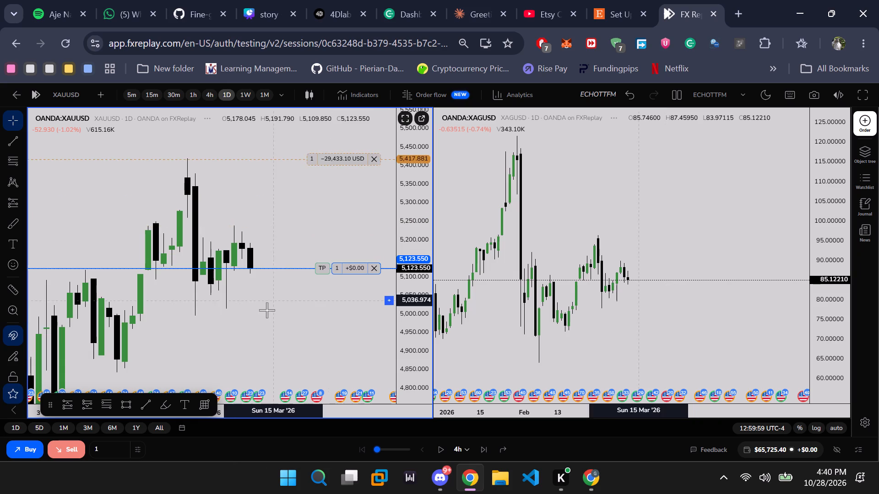
Add a take profit to the XAUUSD short at about 4,000.789, well below the recent daily lows.
{"action": "scroll", "coordinate": [267, 311], "scroll_direction": "down", "scroll_amount": 10}
{"action": "left_click_drag", "start_coordinate": [326, 323], "coordinate": [343, 236]}
{"action": "scroll", "coordinate": [464, 212], "scroll_direction": "down", "scroll_amount": 1}
{"action": "left_click_drag", "start_coordinate": [421, 159], "coordinate": [376, 288]}
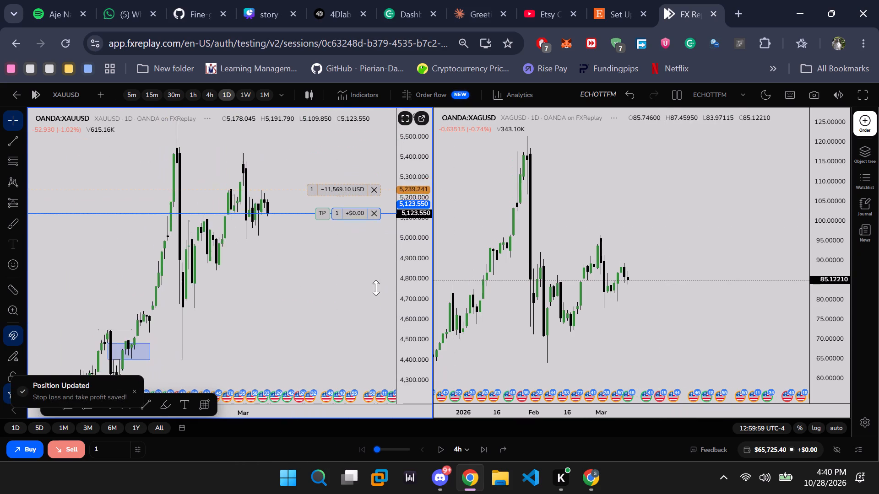
{"action": "left_click_drag", "start_coordinate": [376, 288], "coordinate": [375, 288]}
{"action": "scroll", "coordinate": [309, 285], "scroll_direction": "up", "scroll_amount": 3}
{"action": "scroll", "coordinate": [320, 263], "scroll_direction": "down", "scroll_amount": 2}
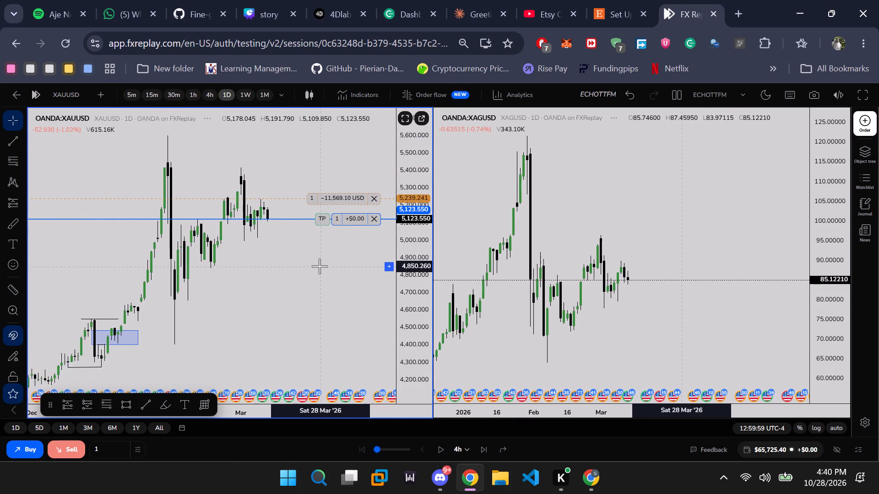
{"action": "scroll", "coordinate": [320, 271], "scroll_direction": "down", "scroll_amount": 2}
{"action": "left_click_drag", "start_coordinate": [302, 329], "coordinate": [339, 268]}
{"action": "left_click_drag", "start_coordinate": [422, 155], "coordinate": [405, 269]}
{"action": "scroll", "coordinate": [289, 305], "scroll_direction": "down", "scroll_amount": 2}
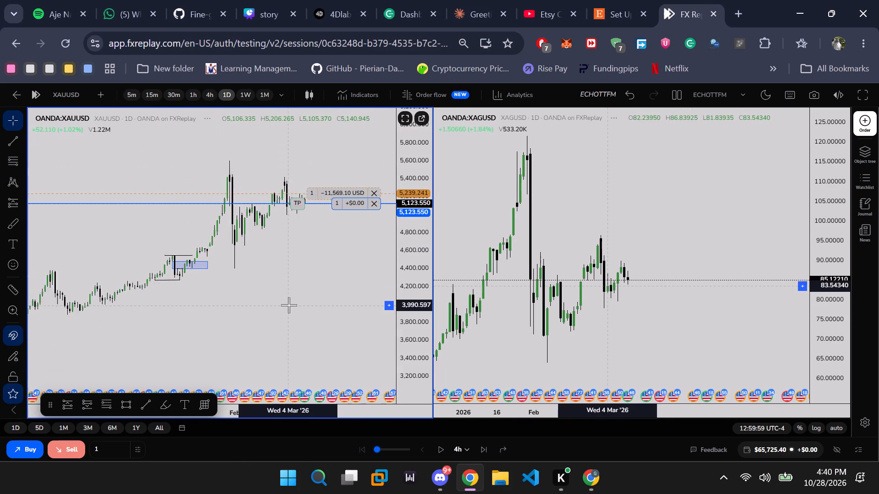
{"action": "scroll", "coordinate": [289, 305], "scroll_direction": "down", "scroll_amount": 6}
{"action": "scroll", "coordinate": [295, 303], "scroll_direction": "up", "scroll_amount": 6}
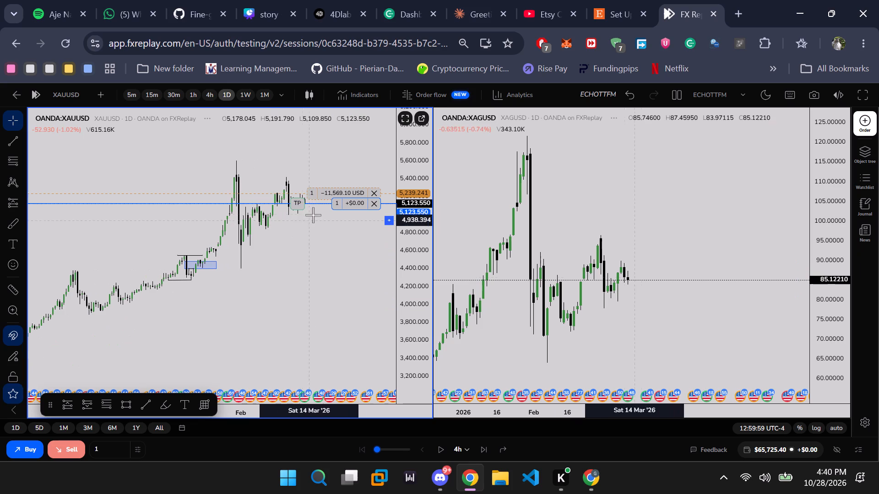
{"action": "left_click_drag", "start_coordinate": [298, 207], "coordinate": [294, 279]}
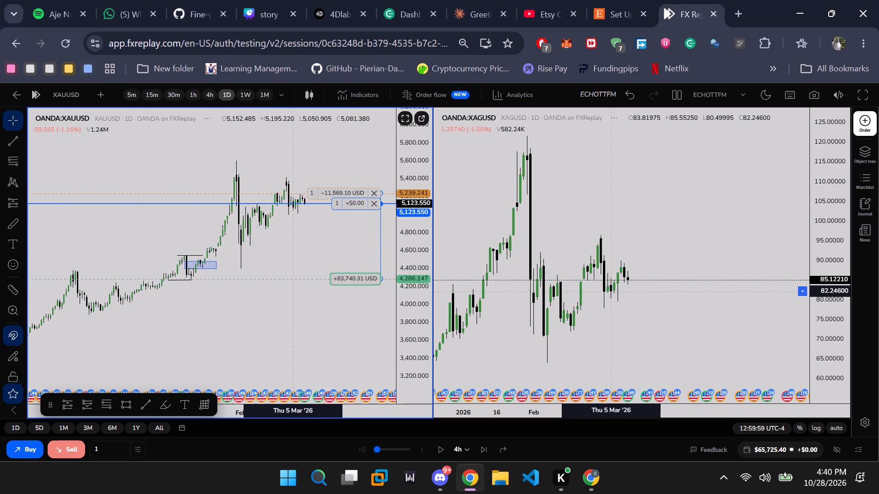
{"action": "left_click_drag", "start_coordinate": [294, 279], "coordinate": [294, 280]}
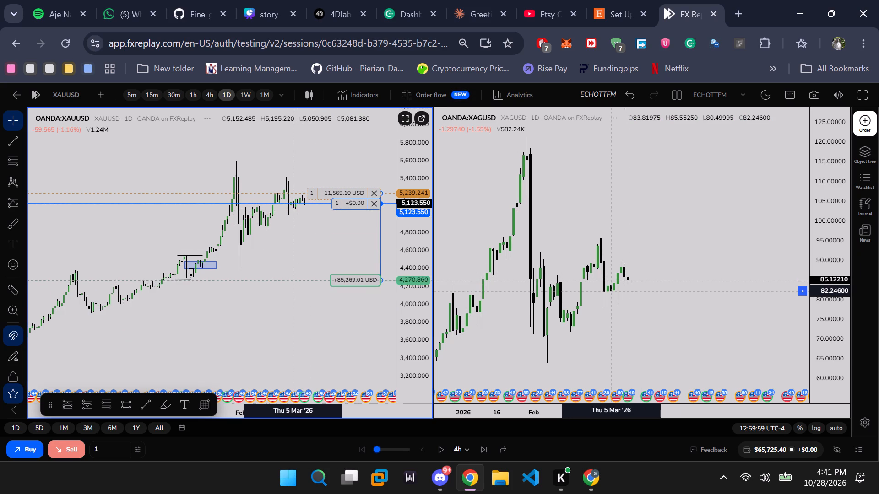
{"action": "left_click_drag", "start_coordinate": [294, 280], "coordinate": [298, 282]}
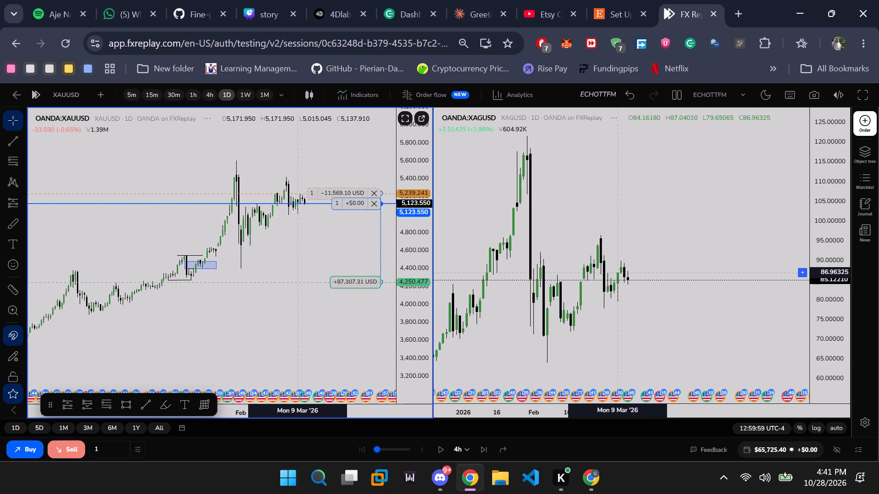
{"action": "left_click_drag", "start_coordinate": [298, 282], "coordinate": [286, 303]}
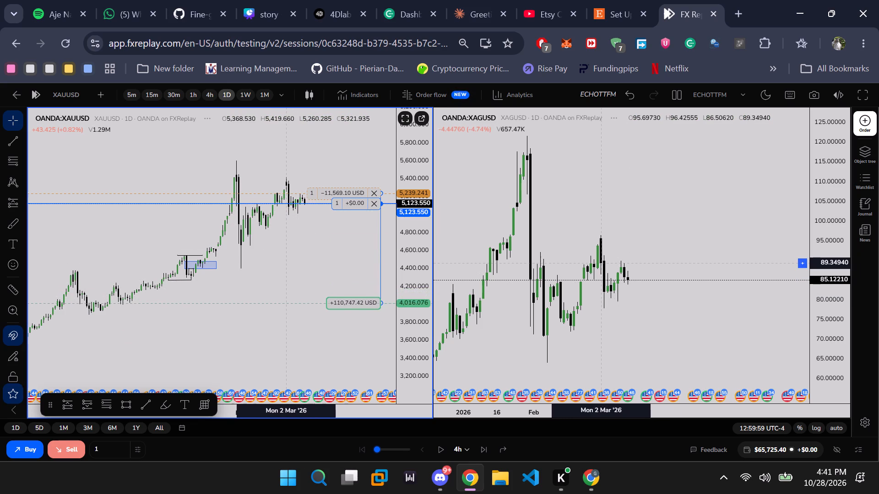
{"action": "left_click_drag", "start_coordinate": [286, 303], "coordinate": [287, 304]}
Examine the daily XAUUSD price action around the short's entry, stop loss and take profit levels.
{"action": "scroll", "coordinate": [328, 274], "scroll_direction": "down", "scroll_amount": 9}
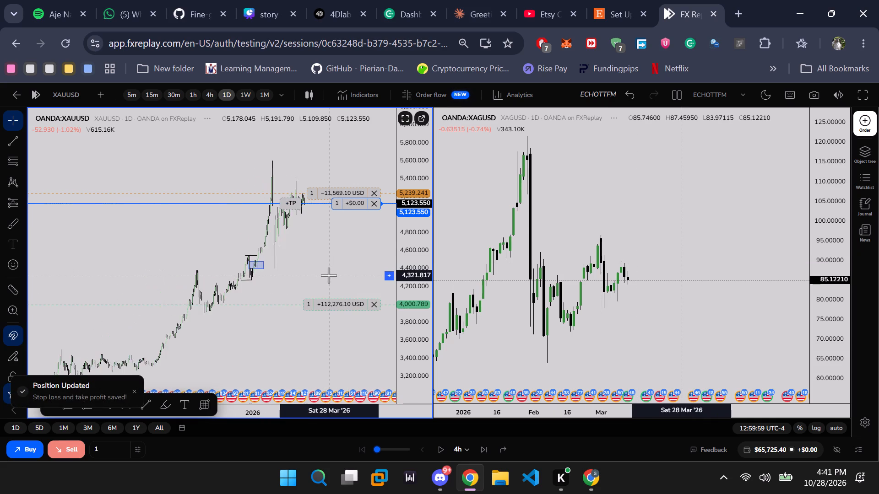
{"action": "scroll", "coordinate": [328, 275], "scroll_direction": "up", "scroll_amount": 20}
{"action": "scroll", "coordinate": [328, 275], "scroll_direction": "up", "scroll_amount": 1}
{"action": "scroll", "coordinate": [358, 265], "scroll_direction": "down", "scroll_amount": 10}
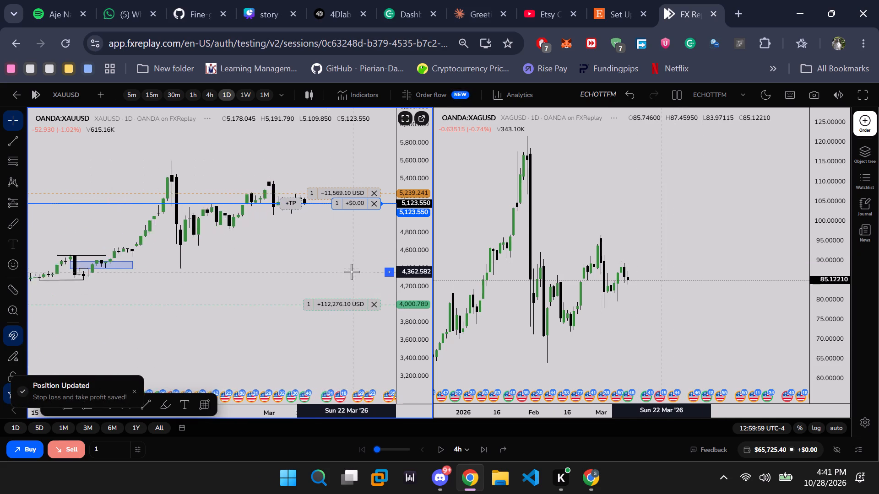
{"action": "scroll", "coordinate": [352, 272], "scroll_direction": "down", "scroll_amount": 7}
{"action": "left_click_drag", "start_coordinate": [423, 346], "coordinate": [412, 238]}
{"action": "scroll", "coordinate": [315, 231], "scroll_direction": "up", "scroll_amount": 8}
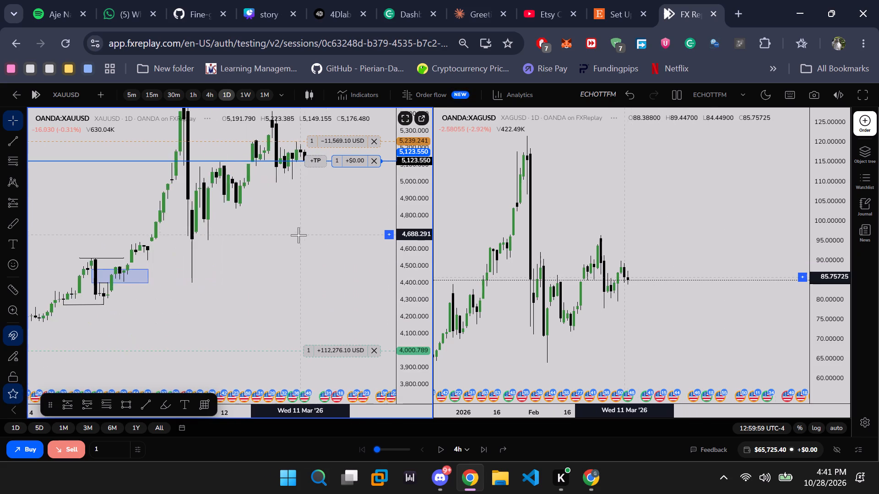
{"action": "scroll", "coordinate": [298, 235], "scroll_direction": "up", "scroll_amount": 8}
{"action": "left_click_drag", "start_coordinate": [297, 234], "coordinate": [235, 323]}
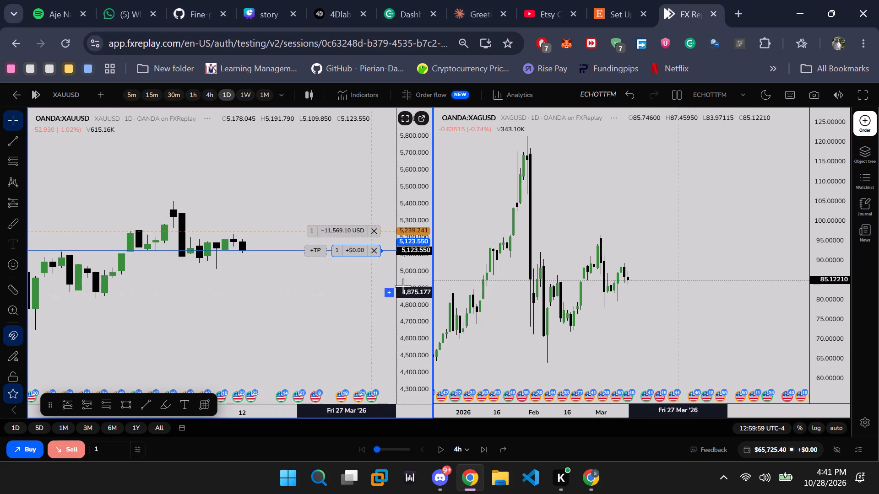
{"action": "left_click_drag", "start_coordinate": [420, 310], "coordinate": [390, 196]}
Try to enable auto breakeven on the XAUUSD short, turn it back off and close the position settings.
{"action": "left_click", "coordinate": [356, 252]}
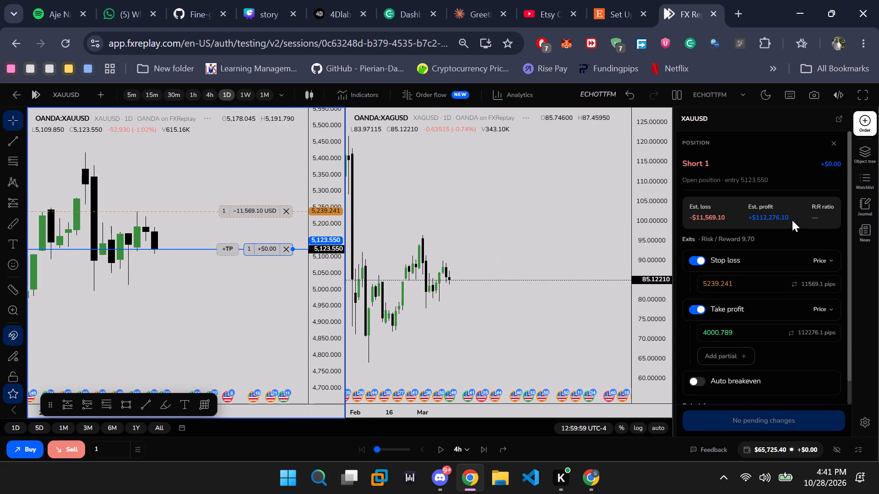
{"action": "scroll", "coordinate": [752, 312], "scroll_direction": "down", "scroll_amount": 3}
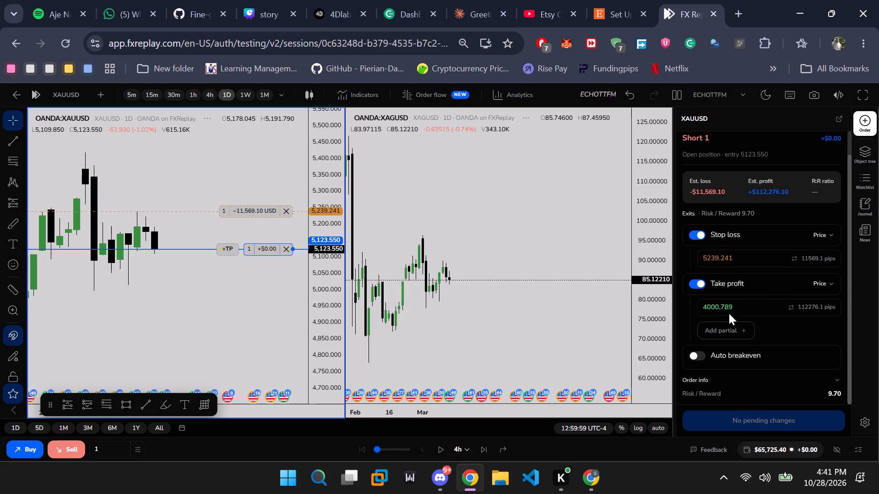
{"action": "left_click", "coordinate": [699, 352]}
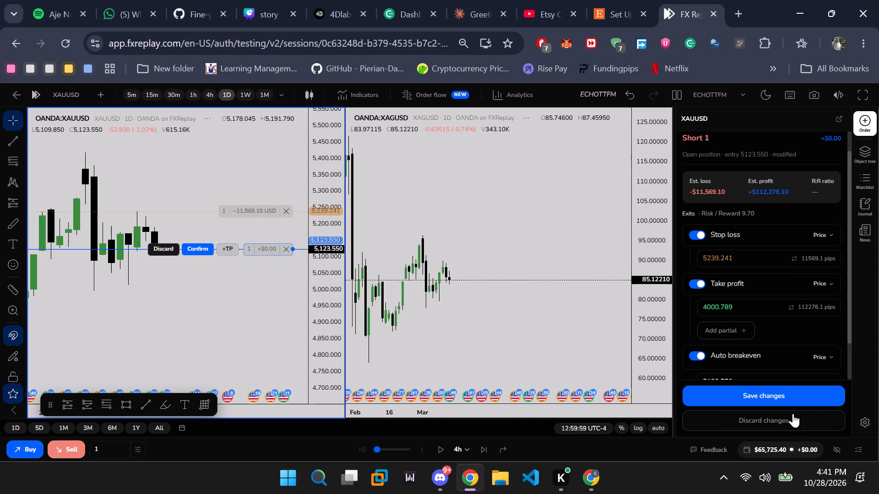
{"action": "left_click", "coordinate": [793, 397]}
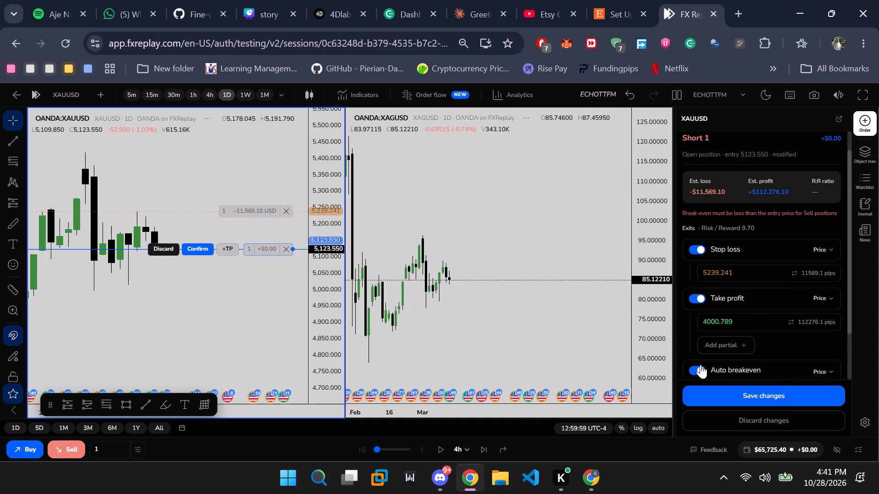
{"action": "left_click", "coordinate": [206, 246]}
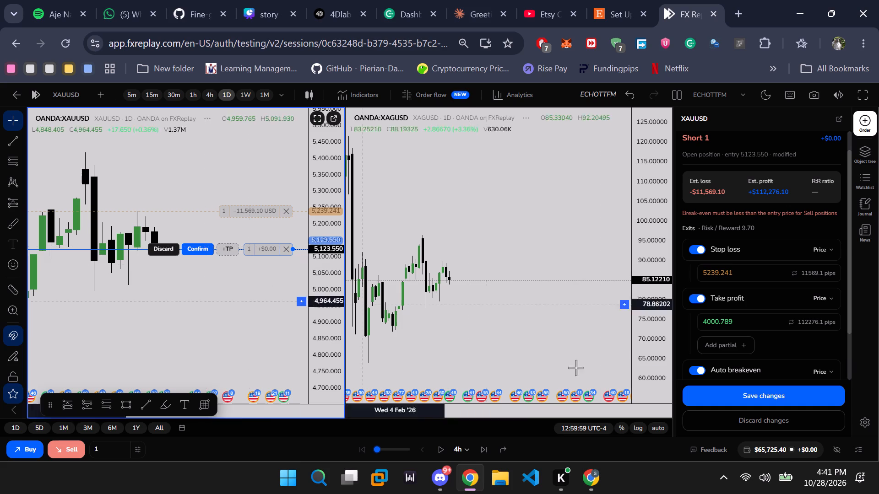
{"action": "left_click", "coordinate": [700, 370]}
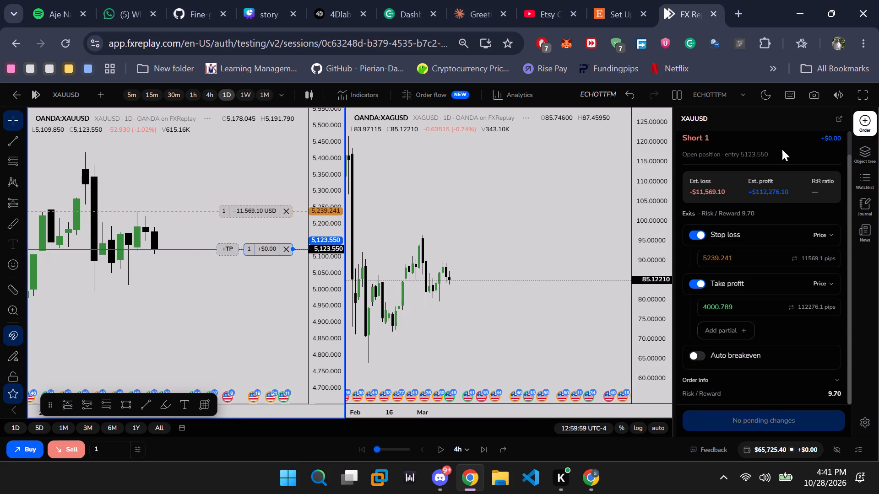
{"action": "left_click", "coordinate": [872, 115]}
Advance the replay by three 4h steps to 00:59:59 UTC-4.
{"action": "scroll", "coordinate": [288, 294], "scroll_direction": "down", "scroll_amount": 2}
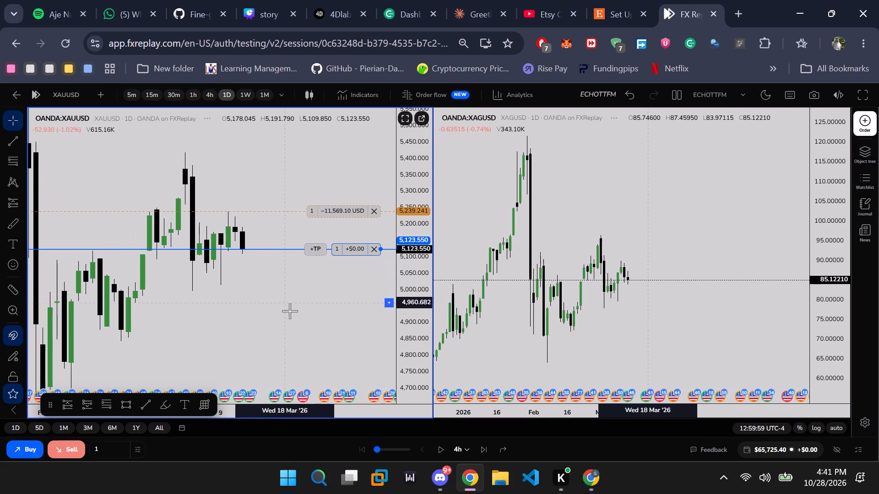
{"action": "left_click", "coordinate": [484, 453]}
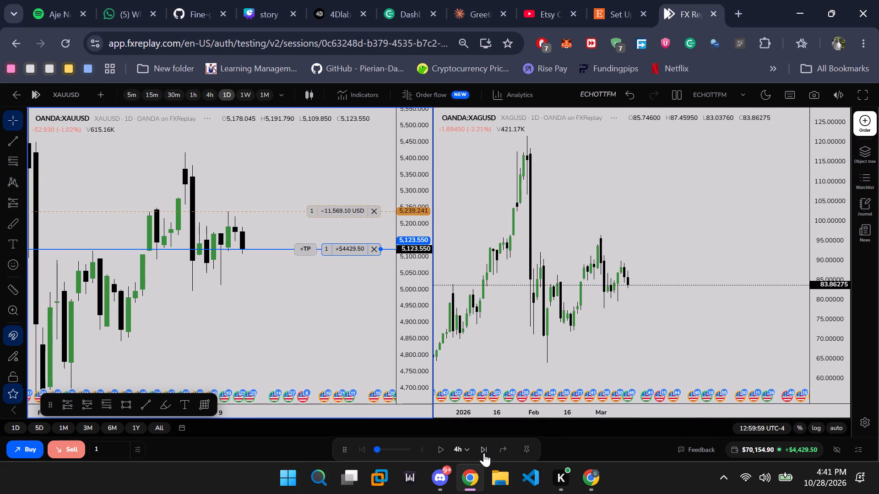
{"action": "left_click", "coordinate": [484, 453]}
{"action": "left_click", "coordinate": [483, 452]}
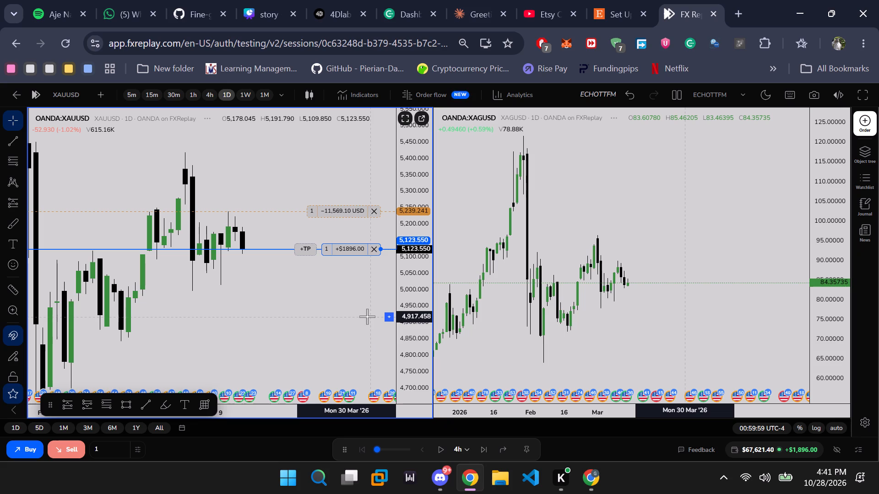
View both charts on the 4h timeframe and examine the XAUUSD price action around the short's entry.
{"action": "left_click", "coordinate": [367, 317]}
{"action": "scroll", "coordinate": [366, 318], "scroll_direction": "down", "scroll_amount": 2}
{"action": "scroll", "coordinate": [353, 308], "scroll_direction": "up", "scroll_amount": 2}
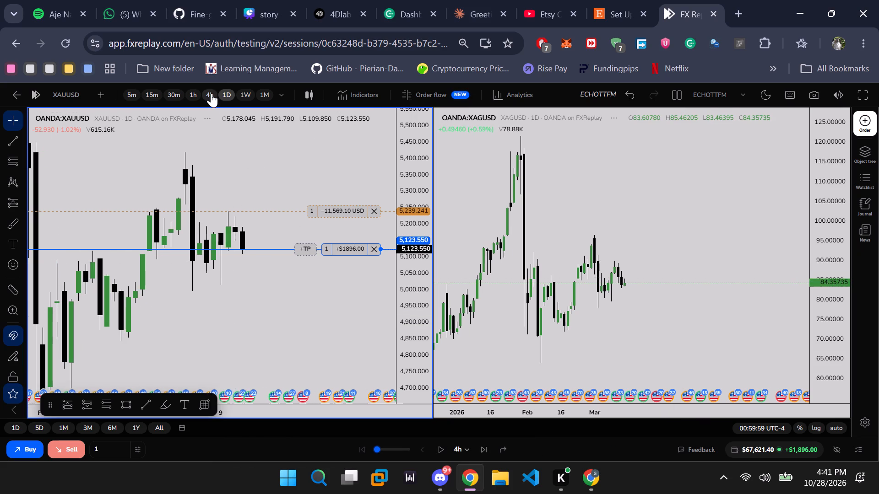
{"action": "left_click", "coordinate": [211, 93]}
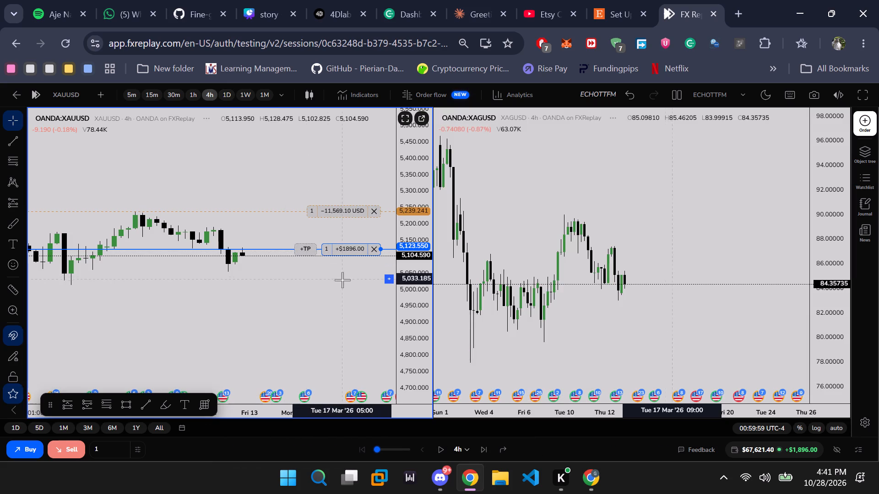
{"action": "scroll", "coordinate": [626, 272], "scroll_direction": "down", "scroll_amount": 5}
{"action": "scroll", "coordinate": [300, 298], "scroll_direction": "up", "scroll_amount": 3}
{"action": "scroll", "coordinate": [298, 301], "scroll_direction": "down", "scroll_amount": 10}
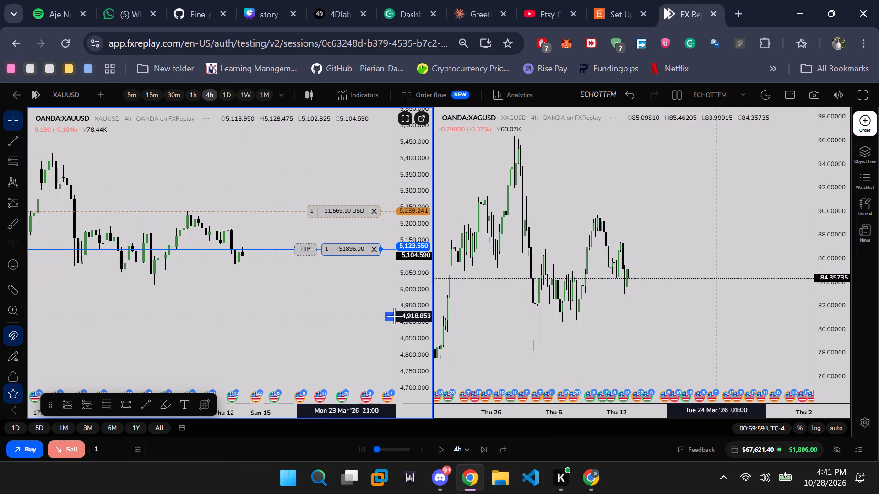
{"action": "left_click_drag", "start_coordinate": [412, 336], "coordinate": [410, 283]}
{"action": "scroll", "coordinate": [300, 298], "scroll_direction": "up", "scroll_amount": 2}
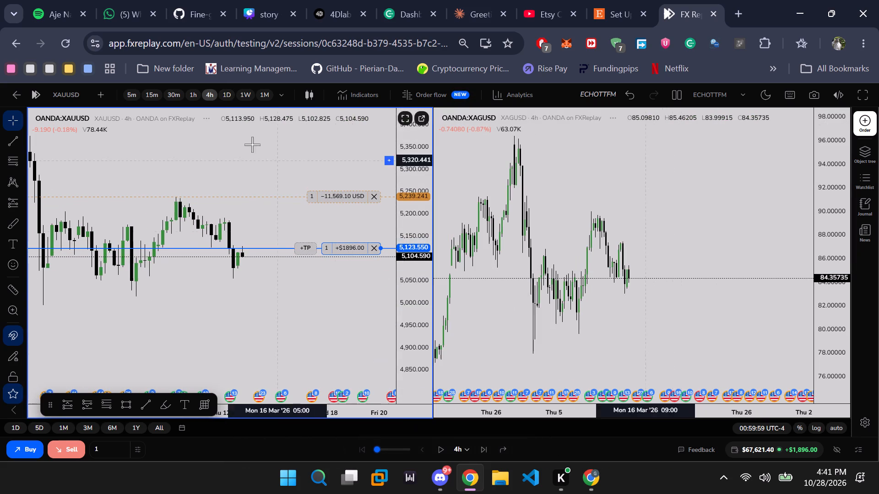
Switch the XAUUSD and XAGUSD charts back to the 1D timeframe and rescale the XAUUSD chart.
{"action": "left_click", "coordinate": [225, 95]}
{"action": "scroll", "coordinate": [344, 285], "scroll_direction": "up", "scroll_amount": 7}
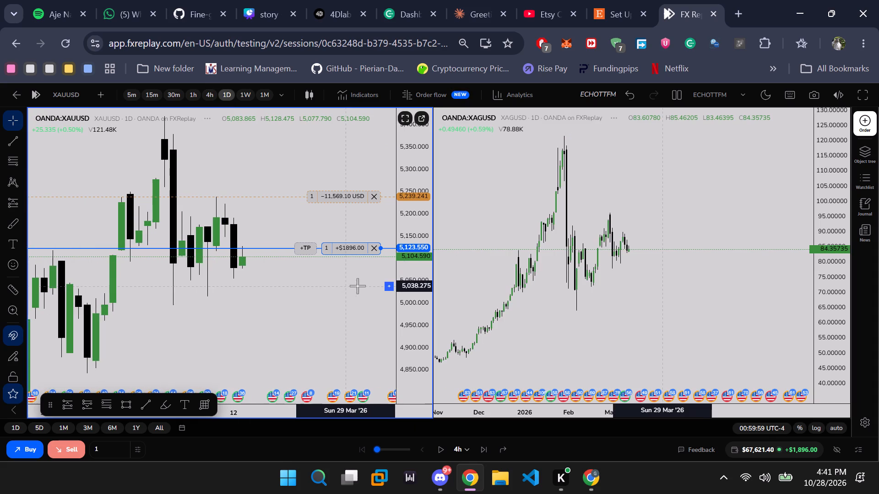
{"action": "left_click_drag", "start_coordinate": [409, 183], "coordinate": [406, 220]}
{"action": "scroll", "coordinate": [314, 270], "scroll_direction": "down", "scroll_amount": 3}
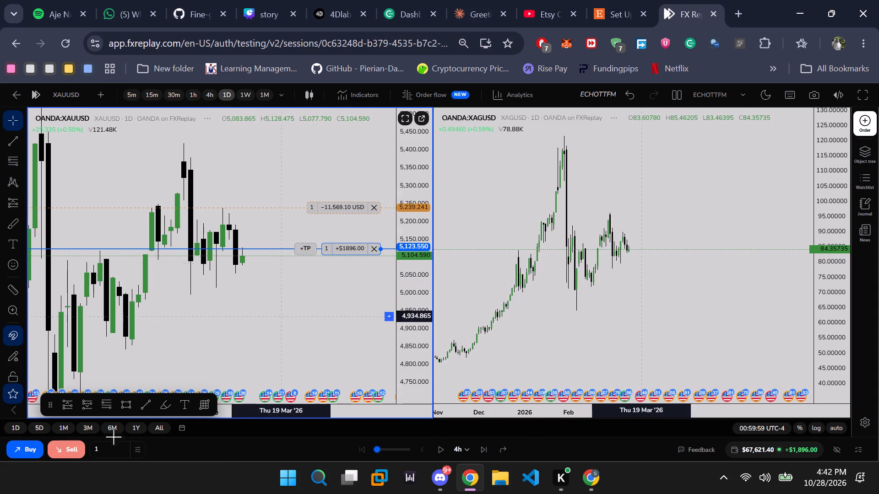
Sell another 1 XAUUSD at market.
{"action": "left_click", "coordinate": [77, 448]}
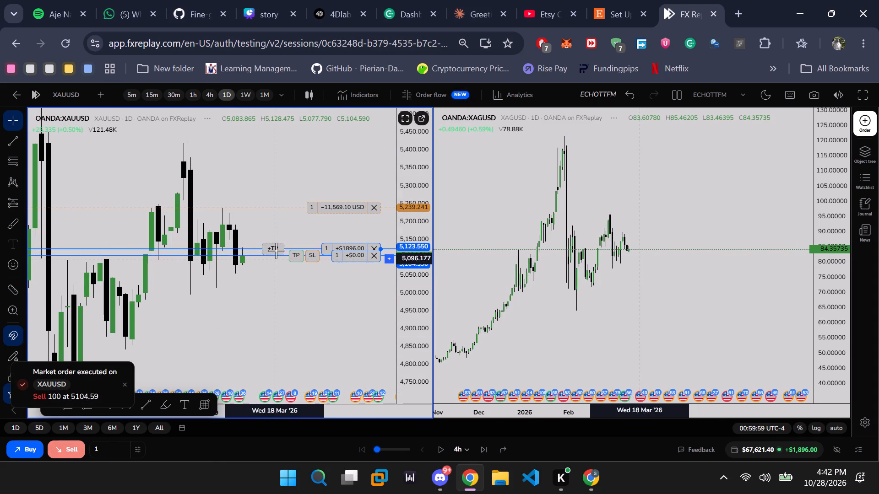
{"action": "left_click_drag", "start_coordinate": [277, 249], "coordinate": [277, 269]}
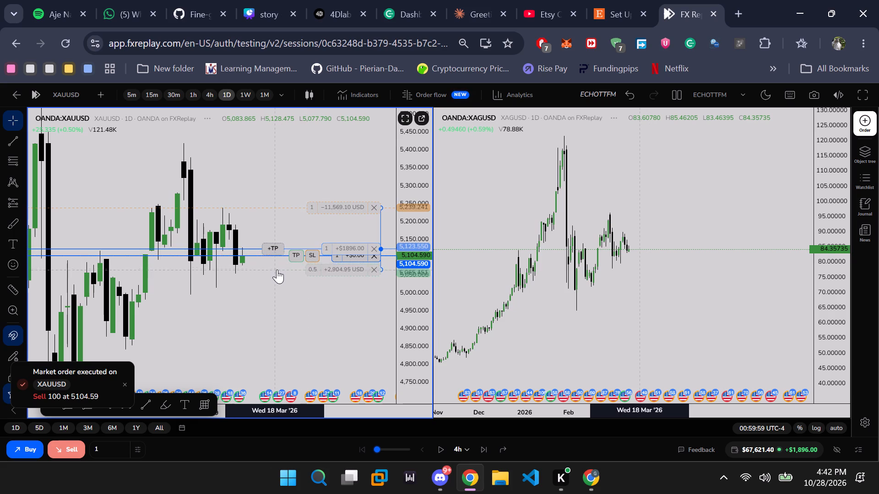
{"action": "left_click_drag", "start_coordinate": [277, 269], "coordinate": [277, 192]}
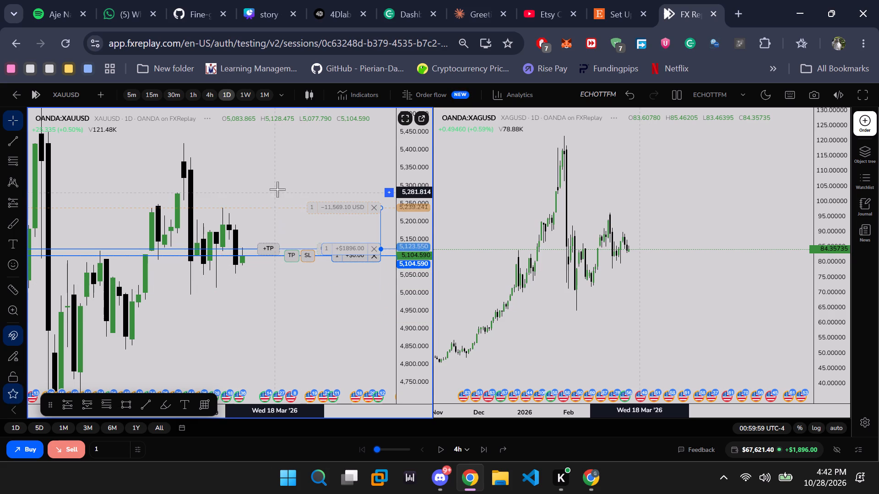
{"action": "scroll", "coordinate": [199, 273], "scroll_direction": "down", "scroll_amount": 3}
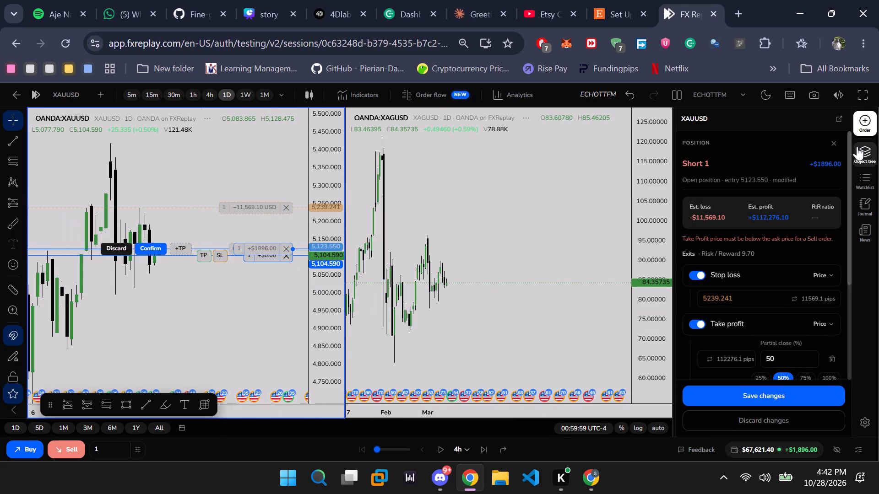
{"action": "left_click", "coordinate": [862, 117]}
Postpone the application update and set a take profit at about 4,996.317 on the newest XAUUSD short.
{"action": "left_click_drag", "start_coordinate": [293, 255], "coordinate": [292, 291]}
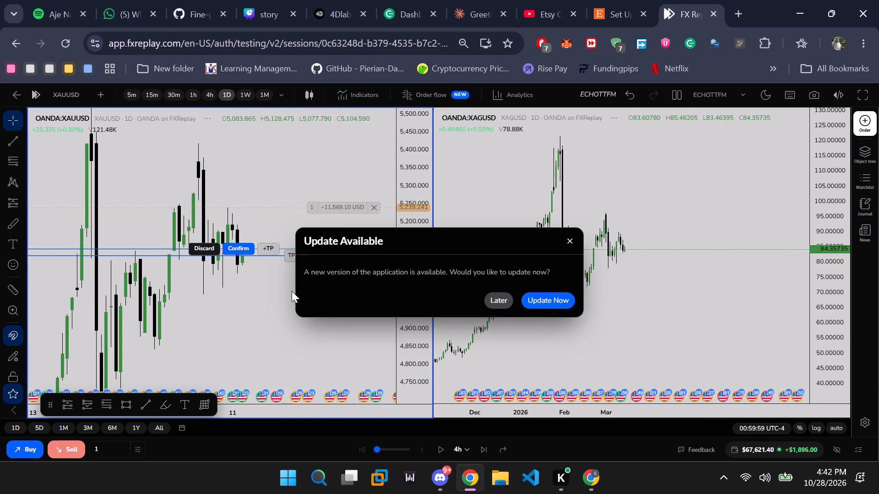
{"action": "left_click_drag", "start_coordinate": [292, 291], "coordinate": [304, 290]}
{"action": "left_click", "coordinate": [496, 306]}
{"action": "left_click", "coordinate": [272, 297]}
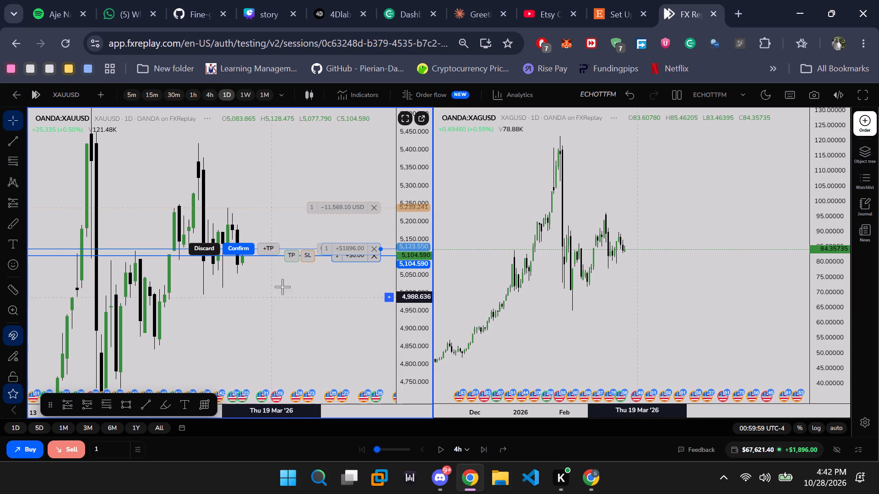
{"action": "left_click_drag", "start_coordinate": [288, 255], "coordinate": [297, 337]}
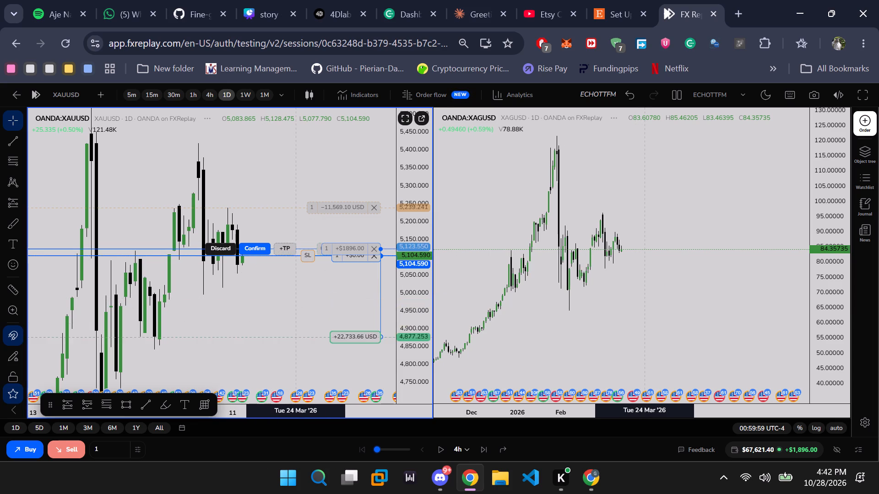
{"action": "left_click_drag", "start_coordinate": [297, 337], "coordinate": [309, 295]}
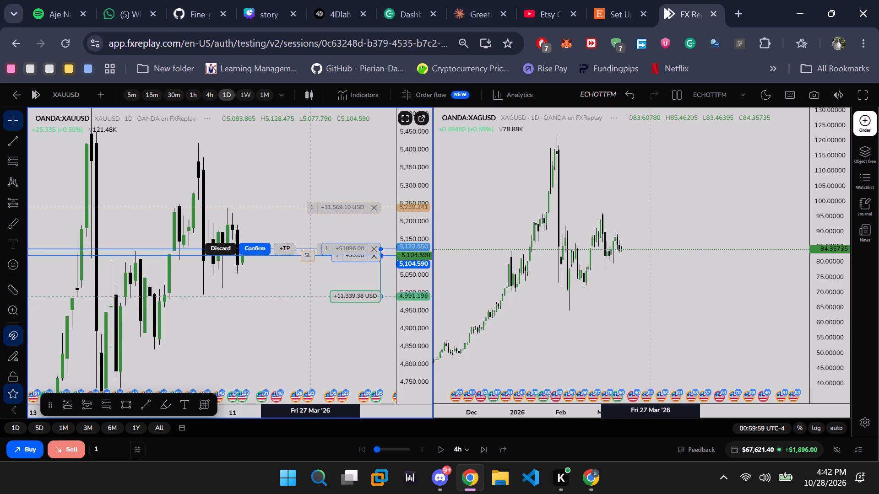
{"action": "left_click_drag", "start_coordinate": [309, 295], "coordinate": [308, 294]}
Add a stop loss at about 5,125.623 to the newest XAUUSD short and save the change.
{"action": "left_click_drag", "start_coordinate": [310, 252], "coordinate": [294, 225]}
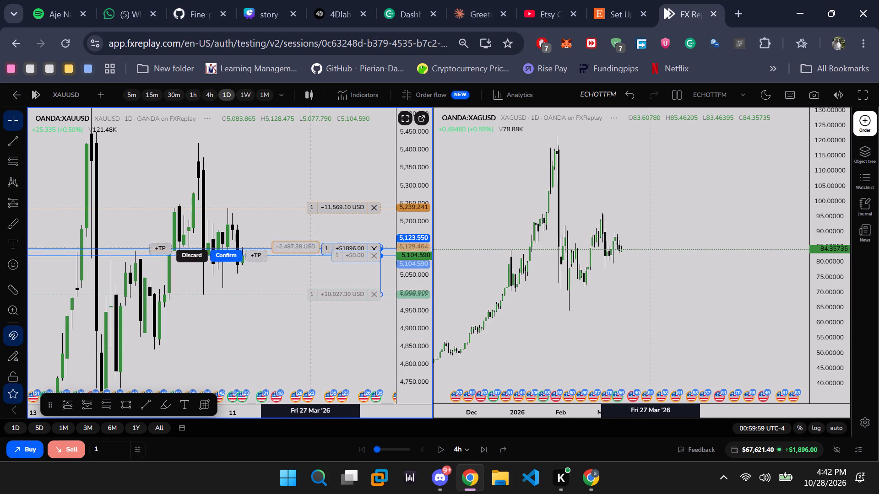
{"action": "left_click_drag", "start_coordinate": [294, 225], "coordinate": [293, 249]}
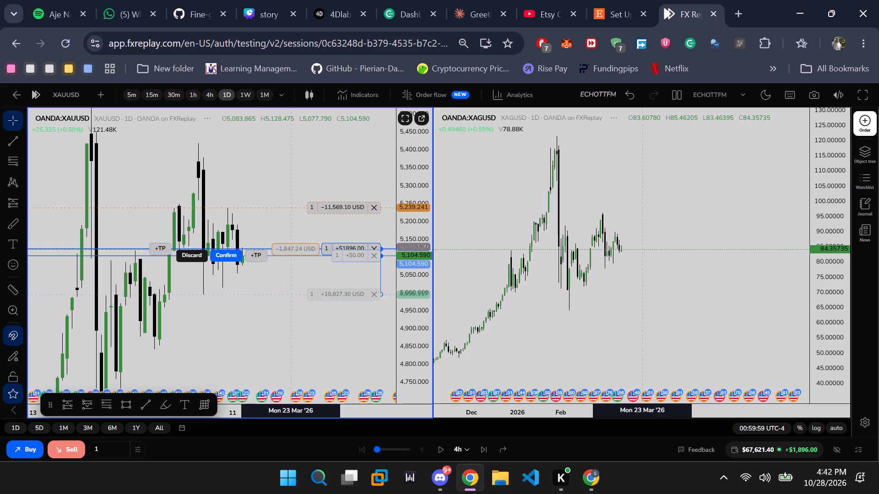
{"action": "left_click_drag", "start_coordinate": [293, 249], "coordinate": [292, 248]}
{"action": "left_click", "coordinate": [273, 350]}
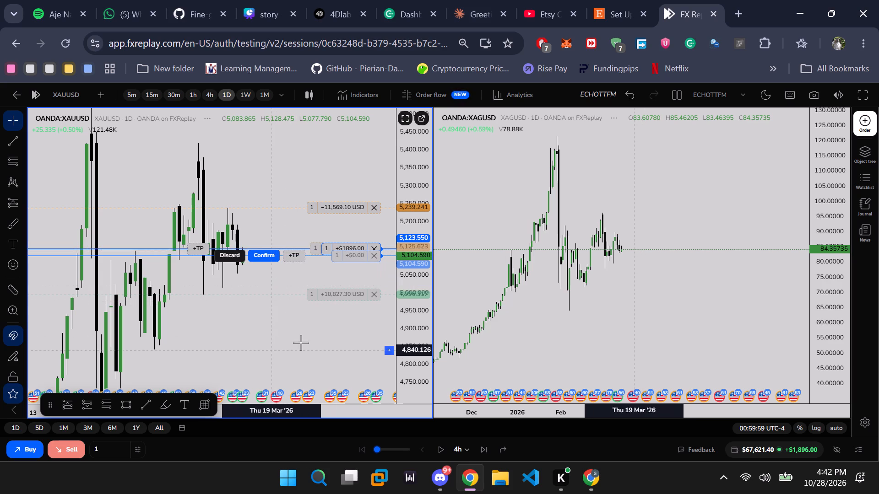
{"action": "left_click_drag", "start_coordinate": [414, 352], "coordinate": [423, 125]}
{"action": "scroll", "coordinate": [366, 189], "scroll_direction": "up", "scroll_amount": 3}
{"action": "left_click", "coordinate": [329, 338]}
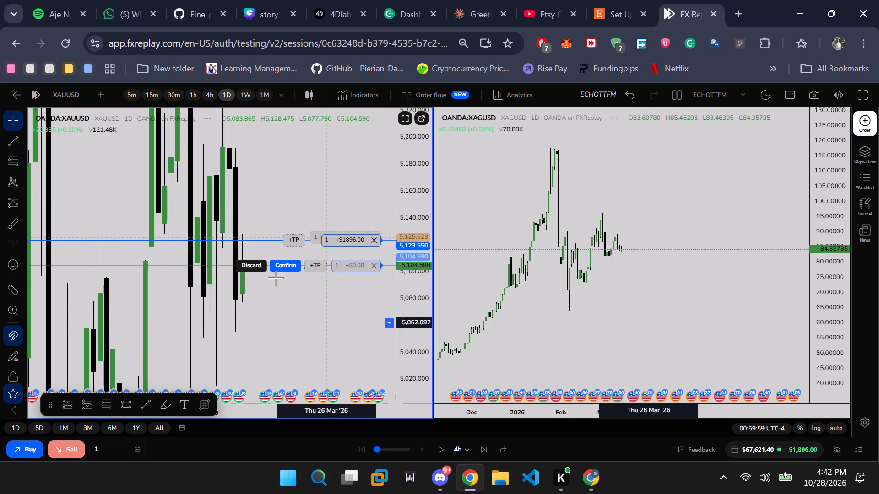
{"action": "left_click", "coordinate": [285, 262]}
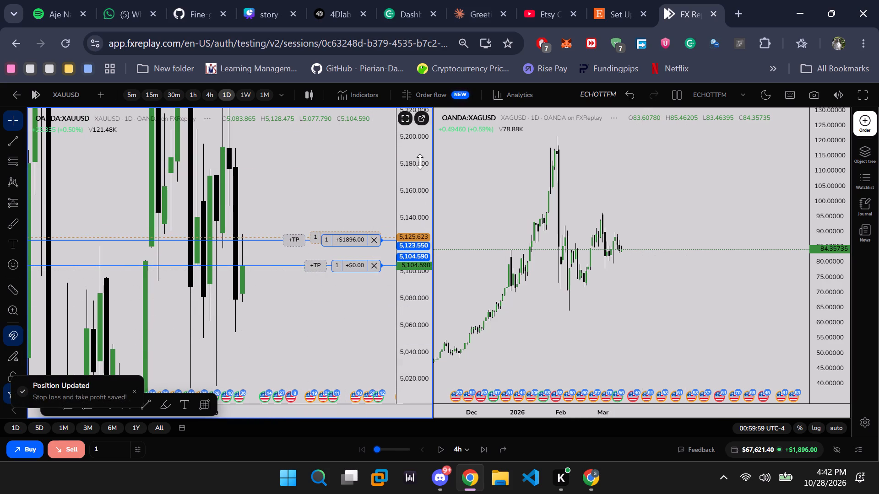
Move the newest XAUUSD short's stop loss down to its entry at 5,104.591.
{"action": "left_click_drag", "start_coordinate": [420, 161], "coordinate": [430, 282]}
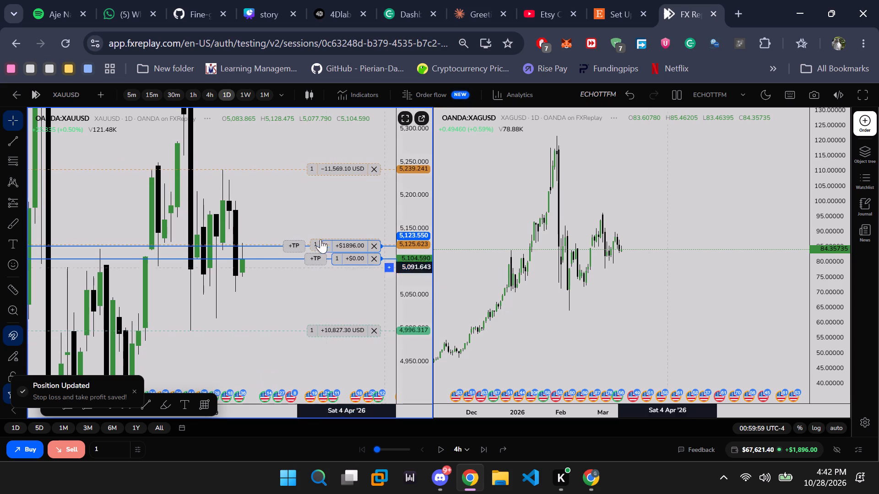
{"action": "left_click_drag", "start_coordinate": [315, 247], "coordinate": [322, 281]}
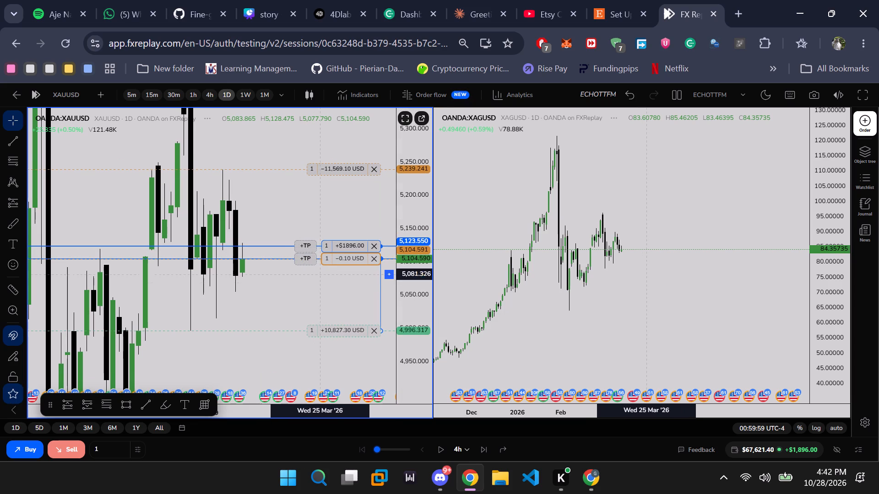
{"action": "left_click_drag", "start_coordinate": [322, 281], "coordinate": [322, 292]}
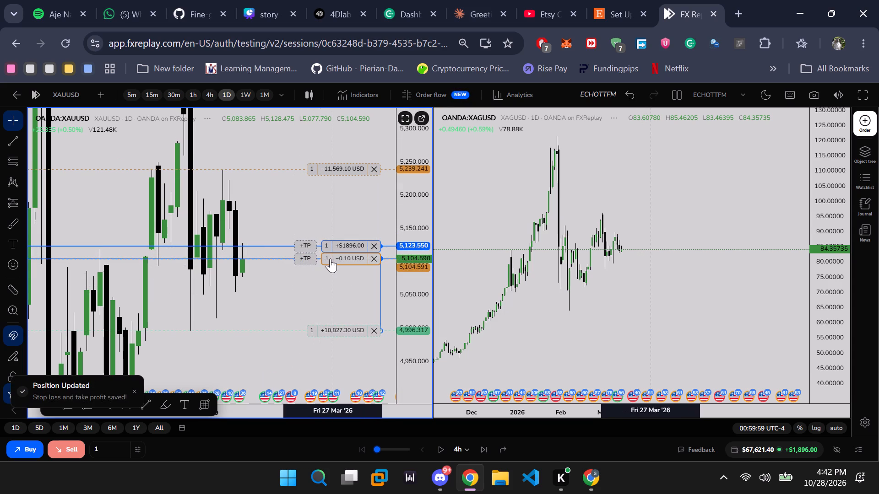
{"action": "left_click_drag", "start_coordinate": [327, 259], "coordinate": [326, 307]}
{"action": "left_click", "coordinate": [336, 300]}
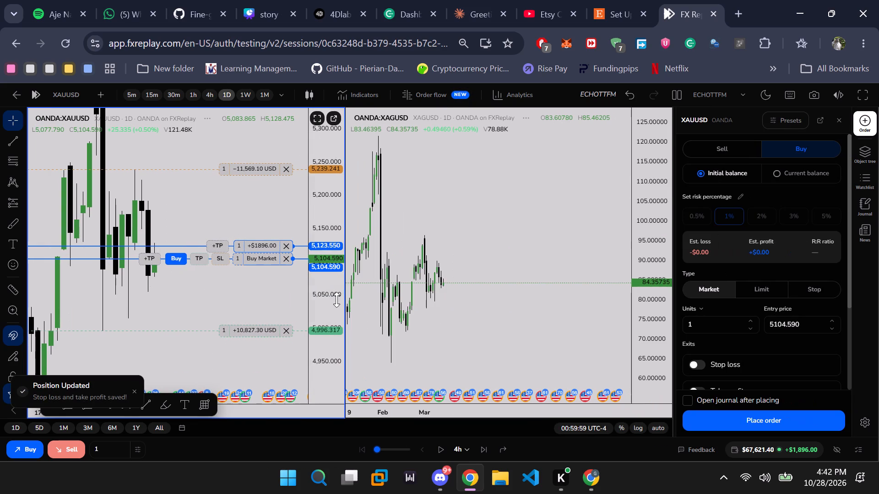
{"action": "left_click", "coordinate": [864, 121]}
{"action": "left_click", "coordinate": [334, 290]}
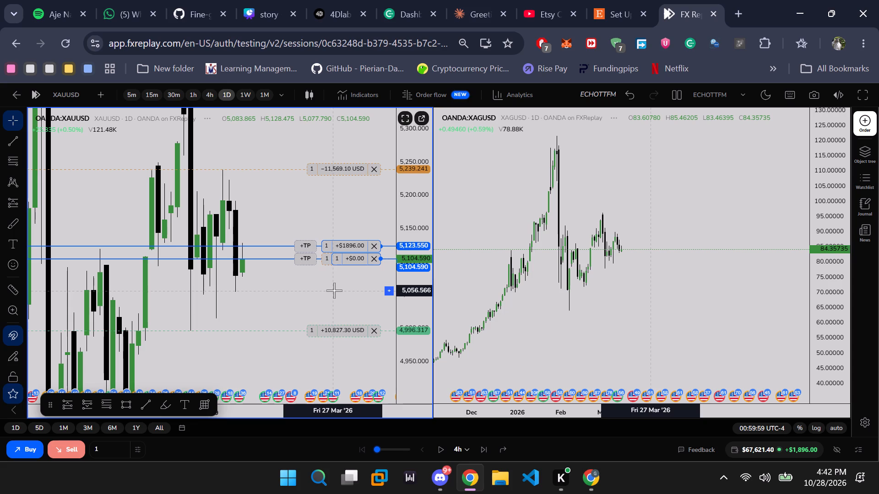
Advance the replay by two 4h steps to 08:59:59 UTC-4.
{"action": "left_click", "coordinate": [488, 446]}
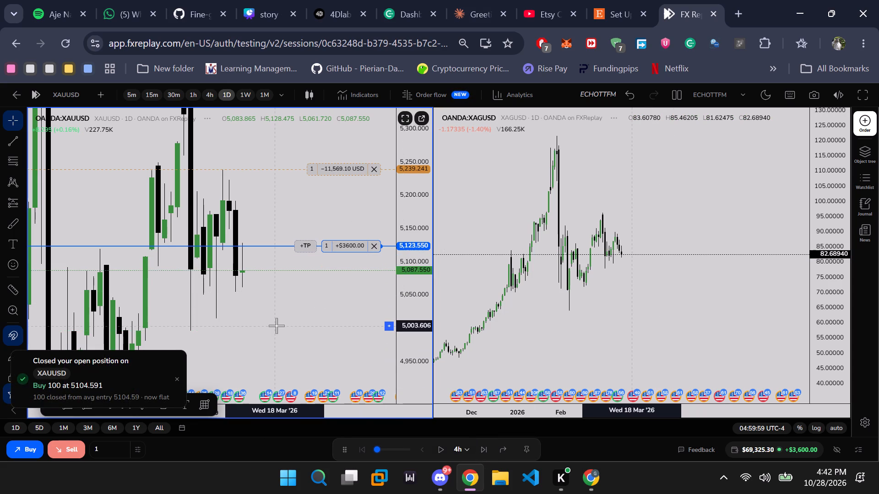
{"action": "left_click", "coordinate": [481, 451]}
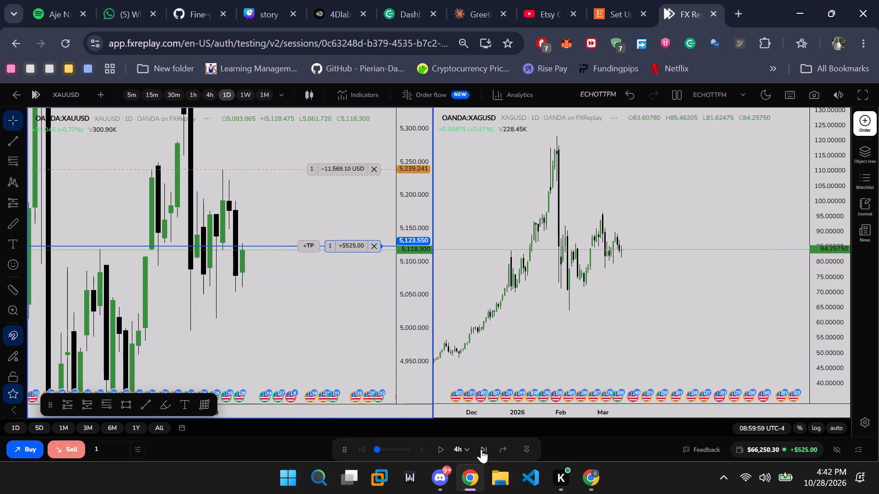
Sell 1 XAUUSD at market with a take profit at about 4,994.665 and a stop loss at about 5,192.748.
{"action": "left_click", "coordinate": [64, 445]}
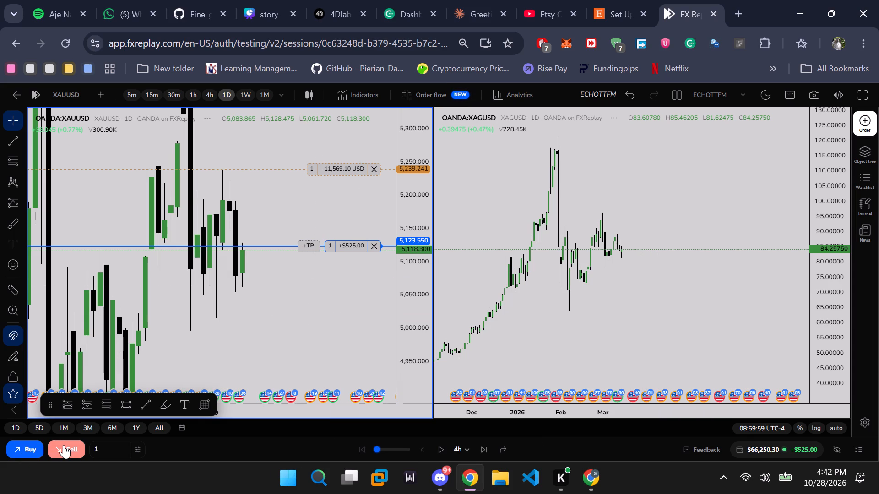
{"action": "left_click_drag", "start_coordinate": [298, 252], "coordinate": [287, 329]}
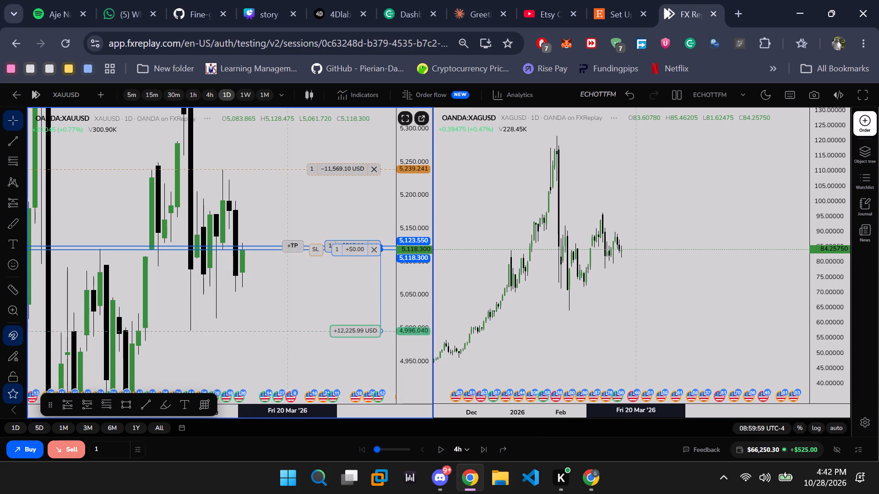
{"action": "left_click_drag", "start_coordinate": [287, 329], "coordinate": [293, 332]}
{"action": "left_click_drag", "start_coordinate": [316, 249], "coordinate": [319, 196]}
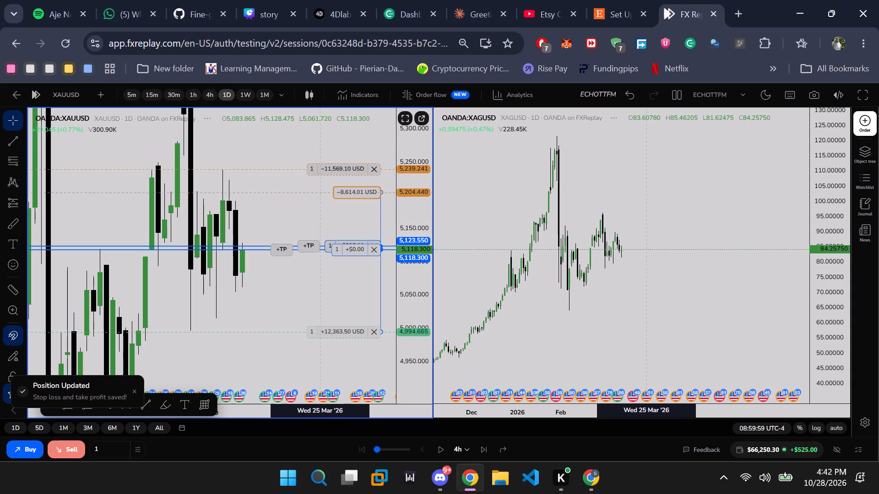
{"action": "left_click_drag", "start_coordinate": [319, 196], "coordinate": [319, 200]}
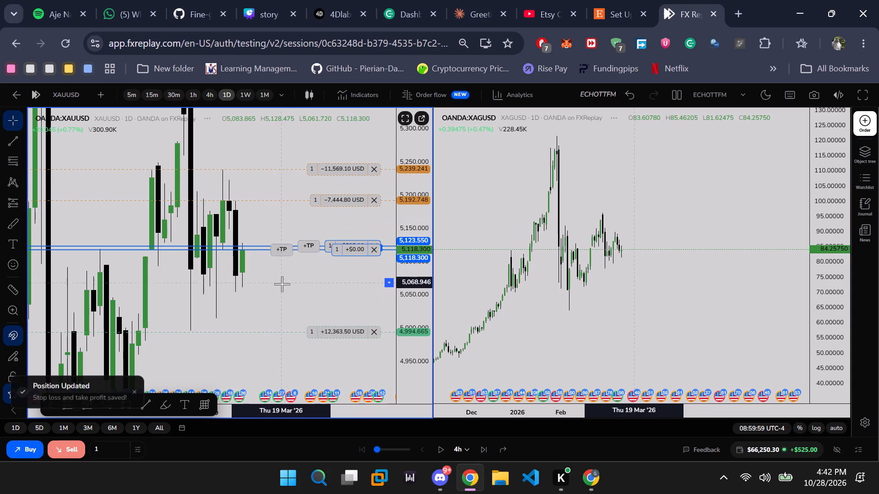
Advance the replay by three 4h steps to 20:59:59 UTC-4.
{"action": "left_click", "coordinate": [282, 286]}
{"action": "scroll", "coordinate": [282, 286], "scroll_direction": "up", "scroll_amount": 1}
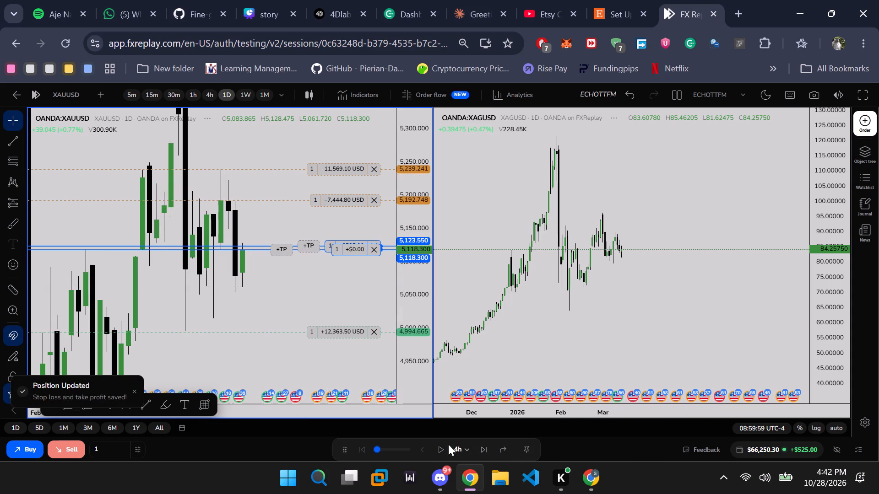
{"action": "left_click", "coordinate": [480, 446]}
{"action": "left_click", "coordinate": [480, 446]}
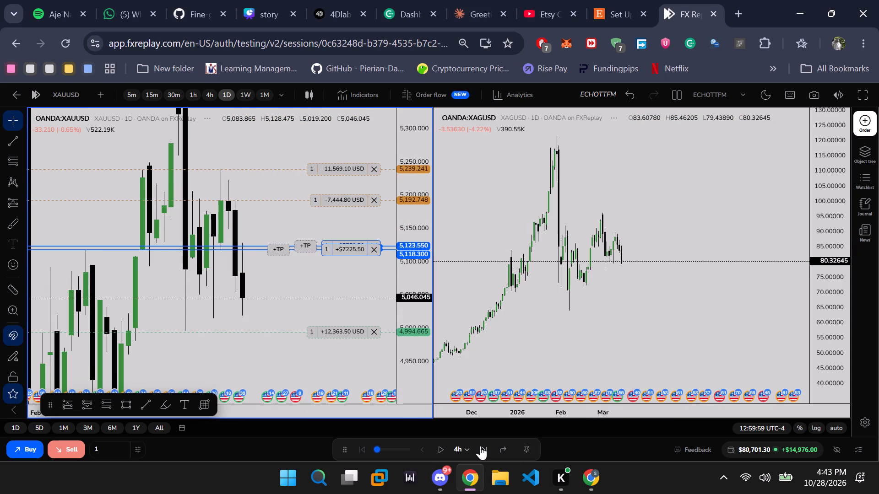
{"action": "left_click", "coordinate": [480, 446]}
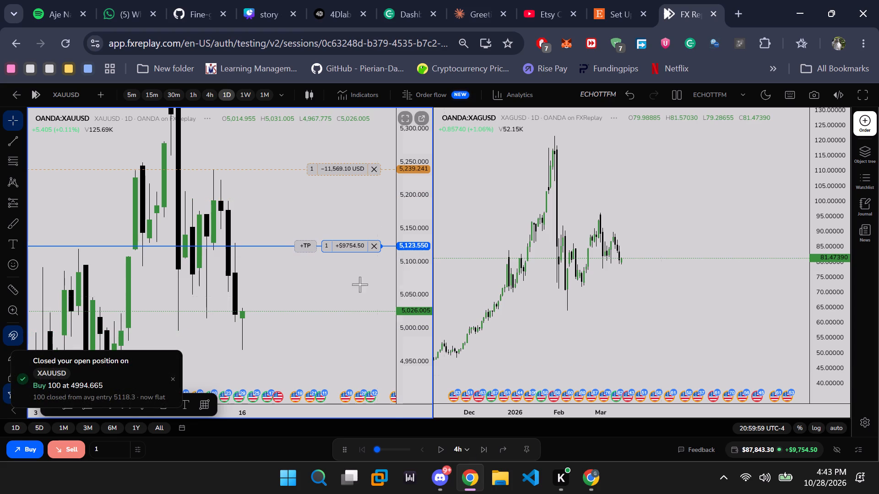
Rescale the XAUUSD chart and advance the replay by nine 4h steps to 08:59:59 UTC-4.
{"action": "scroll", "coordinate": [351, 302], "scroll_direction": "down", "scroll_amount": 1}
{"action": "left_click_drag", "start_coordinate": [410, 184], "coordinate": [422, 247]}
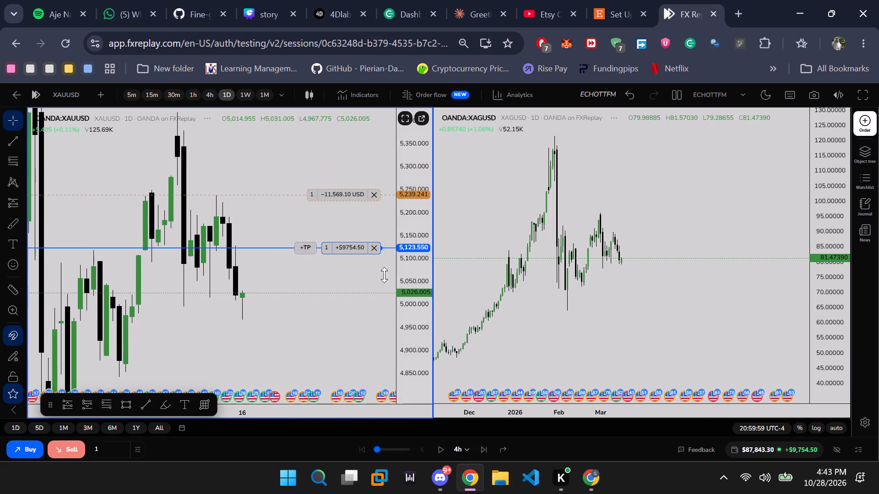
{"action": "scroll", "coordinate": [336, 309], "scroll_direction": "down", "scroll_amount": 1}
{"action": "left_click_drag", "start_coordinate": [330, 349], "coordinate": [350, 292]}
{"action": "scroll", "coordinate": [350, 290], "scroll_direction": "down", "scroll_amount": 2}
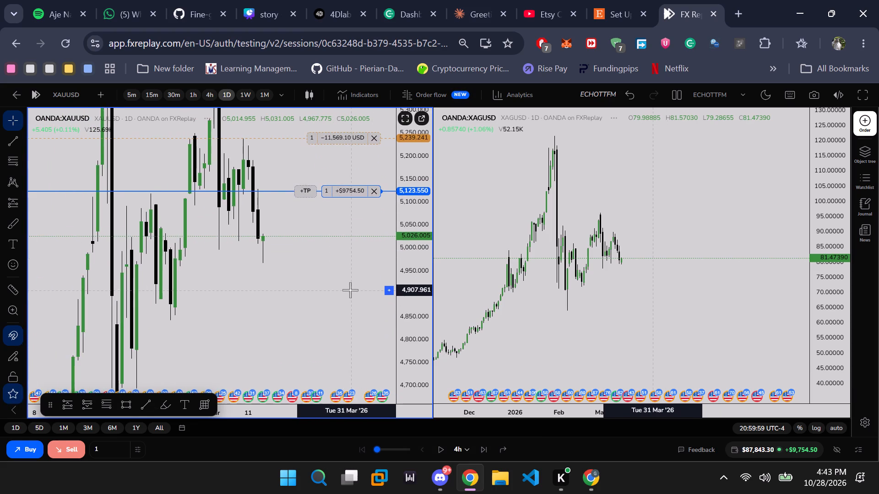
{"action": "scroll", "coordinate": [350, 289], "scroll_direction": "up", "scroll_amount": 2}
{"action": "scroll", "coordinate": [346, 317], "scroll_direction": "down", "scroll_amount": 1}
{"action": "left_click", "coordinate": [482, 451]}
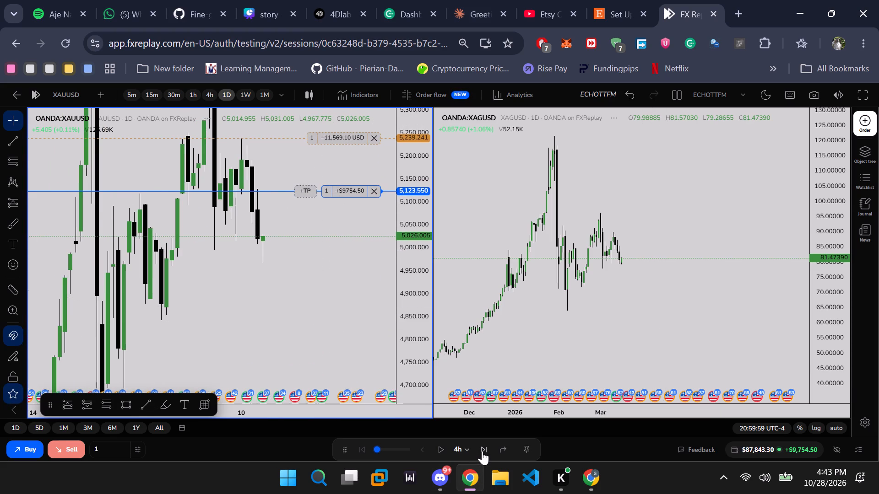
{"action": "left_click", "coordinate": [482, 451]}
{"action": "left_click_drag", "start_coordinate": [482, 451], "coordinate": [482, 457]}
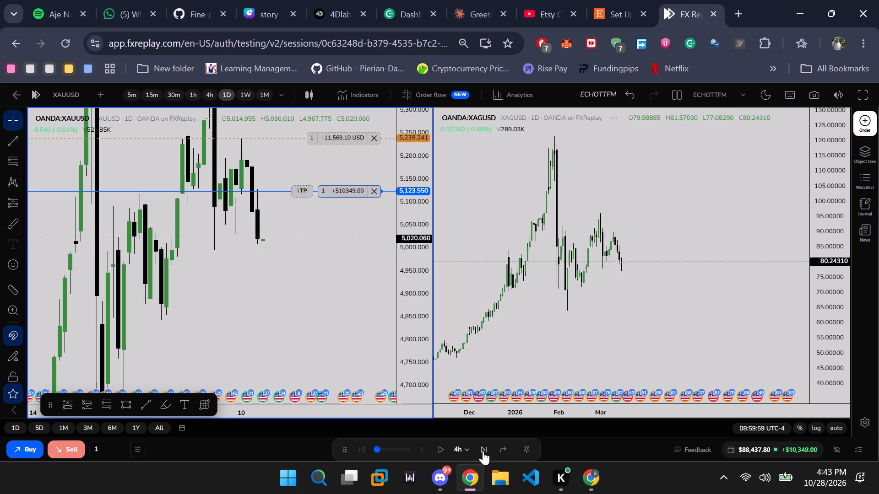
{"action": "left_click", "coordinate": [483, 451]}
{"action": "left_click", "coordinate": [483, 451]}
{"action": "left_click", "coordinate": [483, 451]}
{"action": "left_click", "coordinate": [483, 451]}
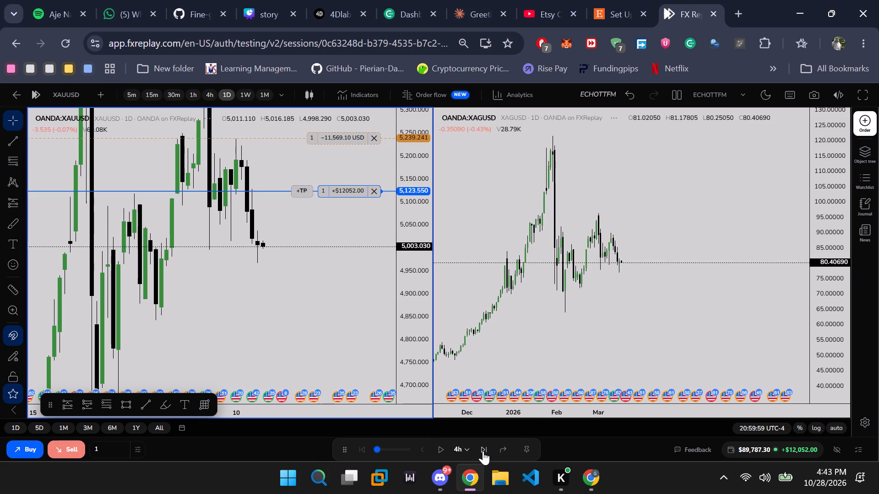
{"action": "left_click", "coordinate": [483, 451]}
{"action": "left_click", "coordinate": [483, 451]}
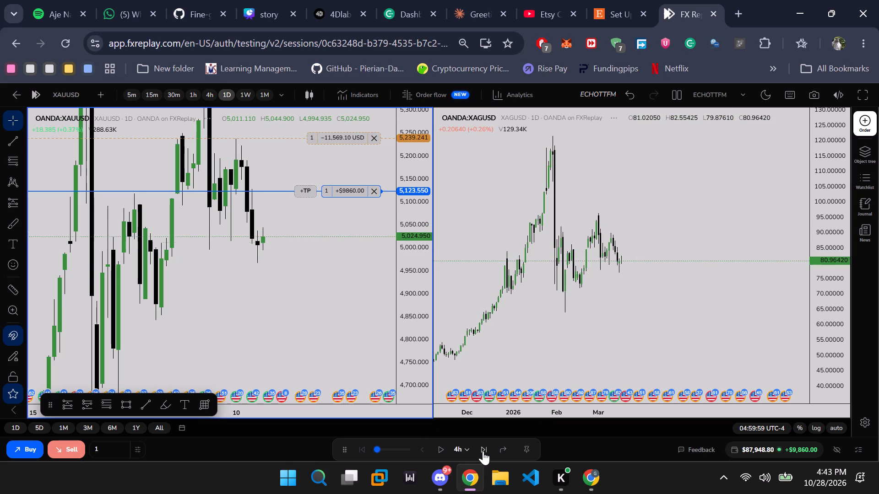
Sell 1 XAUUSD at market with a stop loss at about 5,045.464 and a take profit at about 4,843.195.
{"action": "left_click", "coordinate": [60, 447]}
{"action": "left_click_drag", "start_coordinate": [318, 242], "coordinate": [309, 227]}
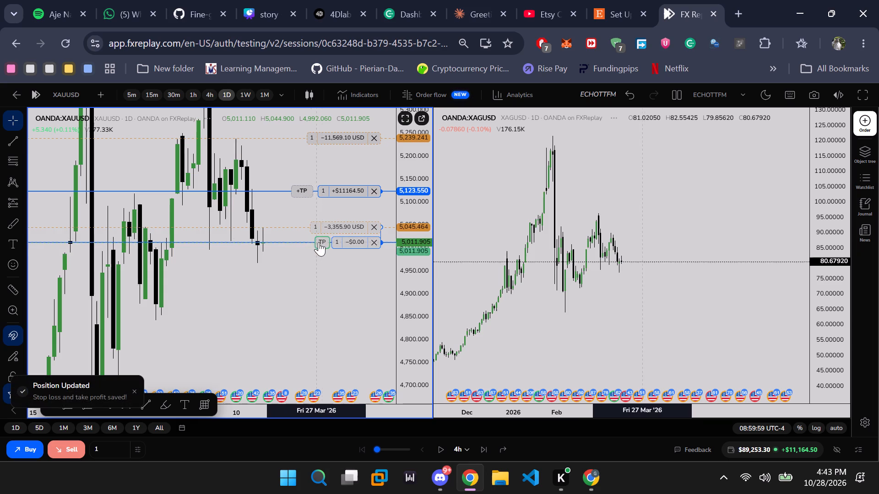
{"action": "left_click_drag", "start_coordinate": [319, 242], "coordinate": [310, 321]}
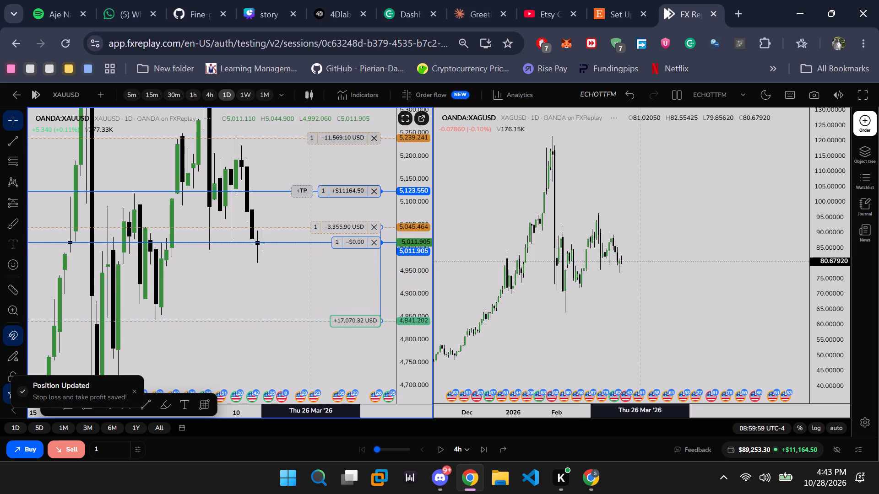
{"action": "left_click_drag", "start_coordinate": [310, 321], "coordinate": [310, 320]}
{"action": "left_click", "coordinate": [300, 293]}
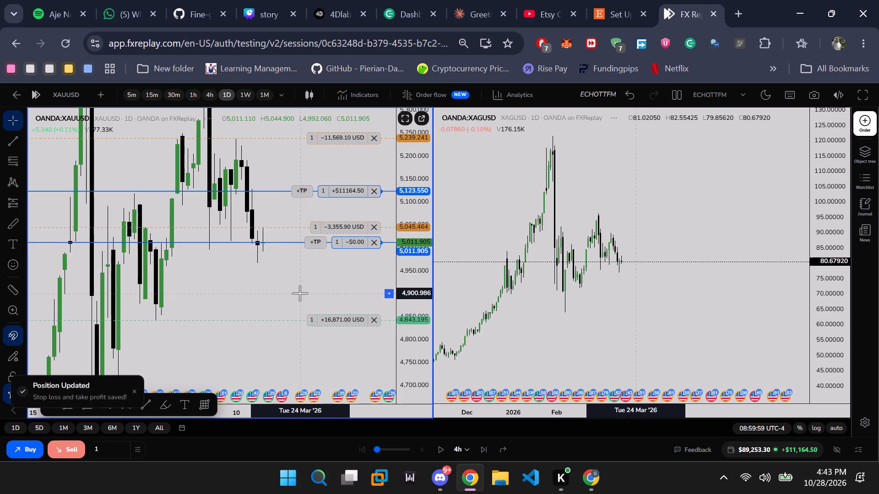
Advance the replay by seven 4h steps to 12:59:59 UTC-4.
{"action": "left_click", "coordinate": [483, 452]}
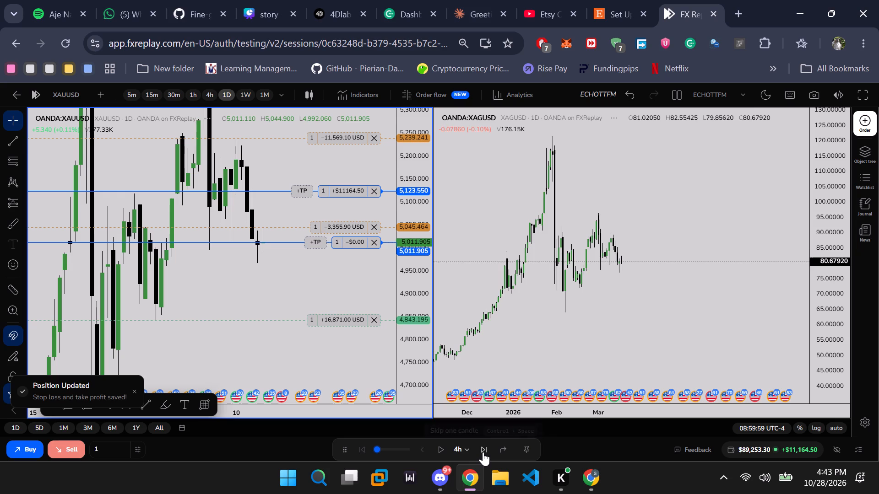
{"action": "left_click", "coordinate": [483, 452]}
{"action": "left_click", "coordinate": [483, 452]}
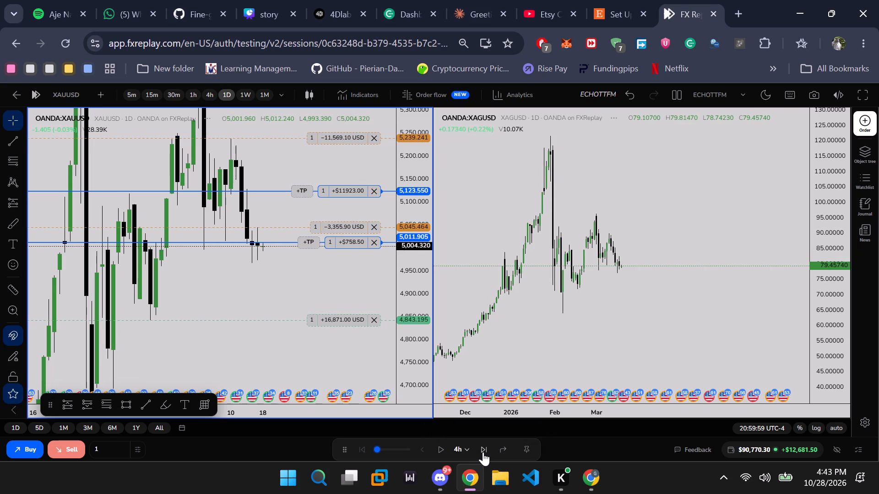
{"action": "left_click", "coordinate": [483, 452]}
{"action": "left_click", "coordinate": [483, 452]}
{"action": "left_click", "coordinate": [483, 452]}
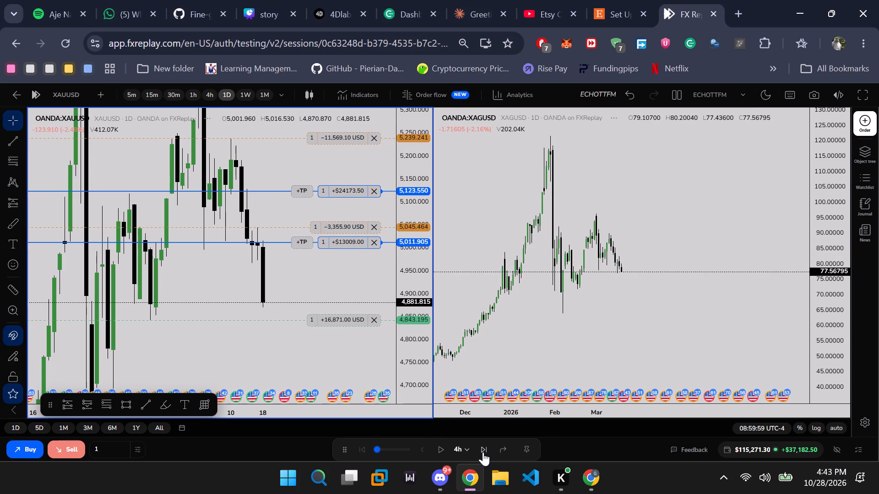
{"action": "left_click", "coordinate": [483, 452]}
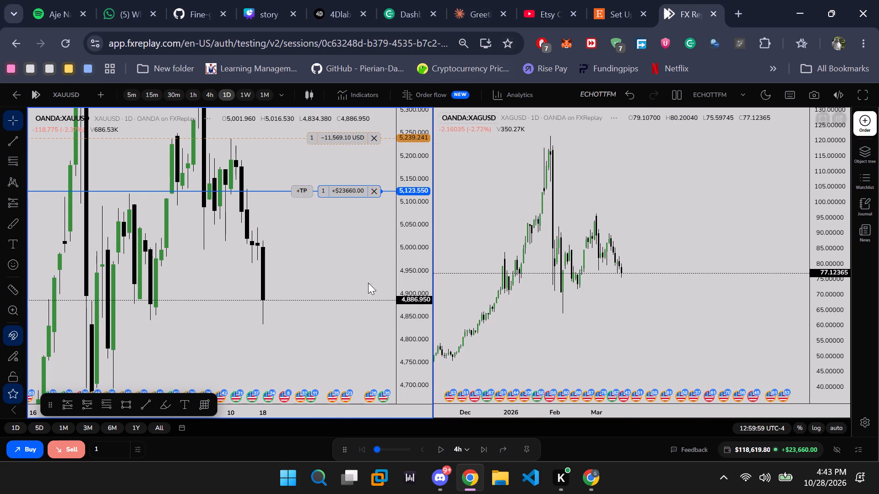
Move the stop loss of the XAUUSD short entered at 5,123.550 down to about 5,124.710, near its entry.
{"action": "scroll", "coordinate": [317, 279], "scroll_direction": "down", "scroll_amount": 1}
{"action": "left_click_drag", "start_coordinate": [420, 156], "coordinate": [427, 214]}
{"action": "scroll", "coordinate": [347, 321], "scroll_direction": "down", "scroll_amount": 1}
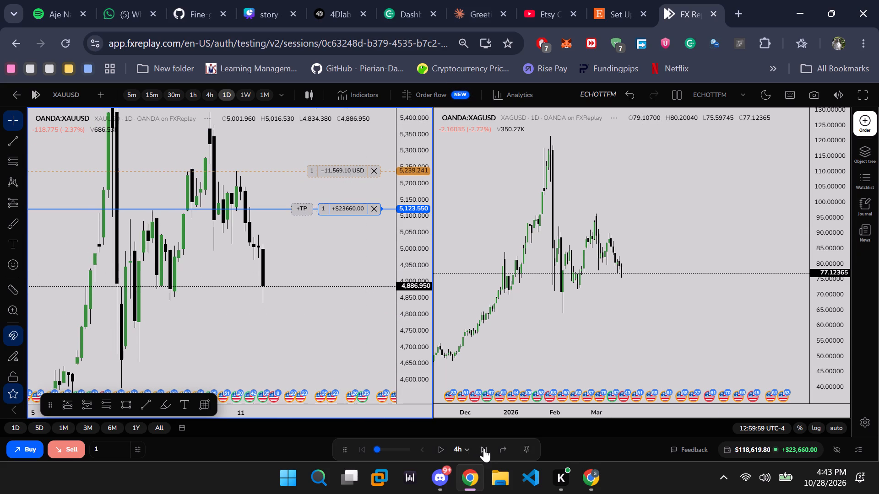
{"action": "left_click_drag", "start_coordinate": [334, 167], "coordinate": [362, 208]}
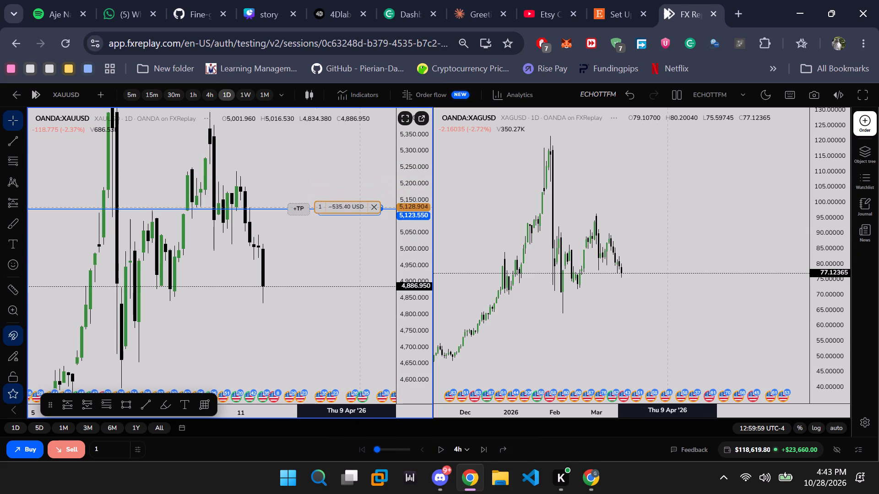
{"action": "left_click_drag", "start_coordinate": [362, 208], "coordinate": [361, 209]}
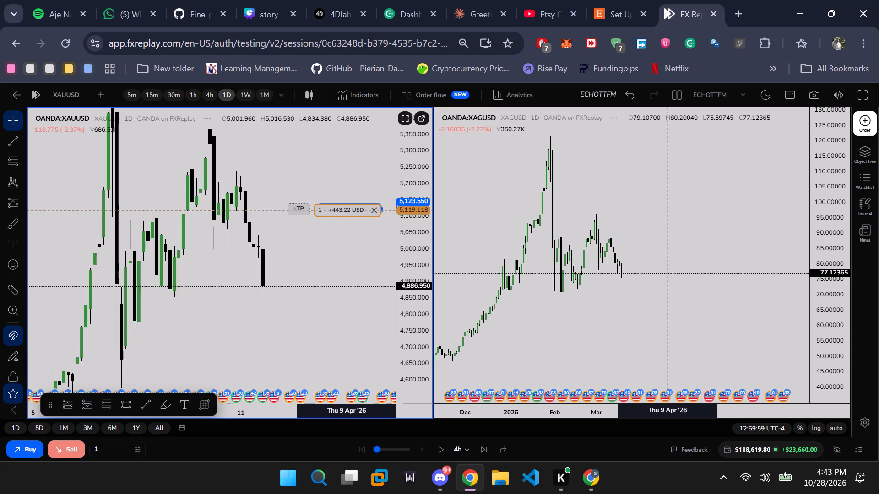
{"action": "left_click_drag", "start_coordinate": [361, 209], "coordinate": [285, 211]}
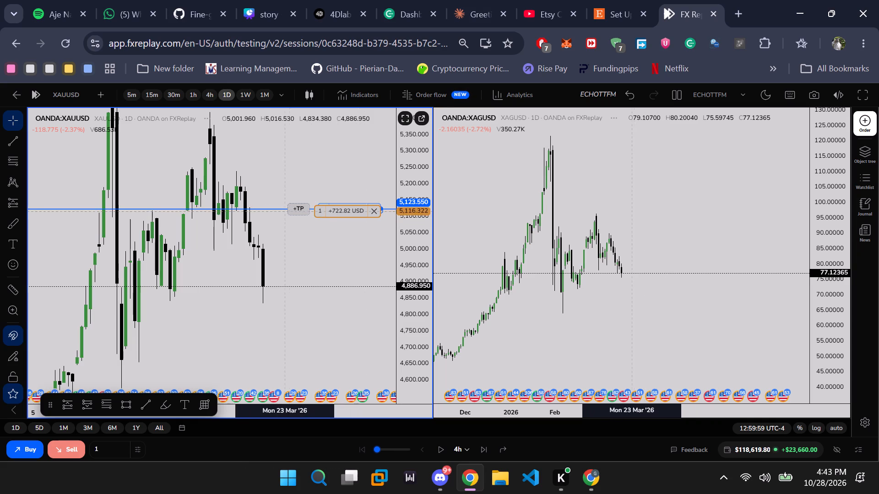
{"action": "left_click_drag", "start_coordinate": [285, 211], "coordinate": [265, 208]}
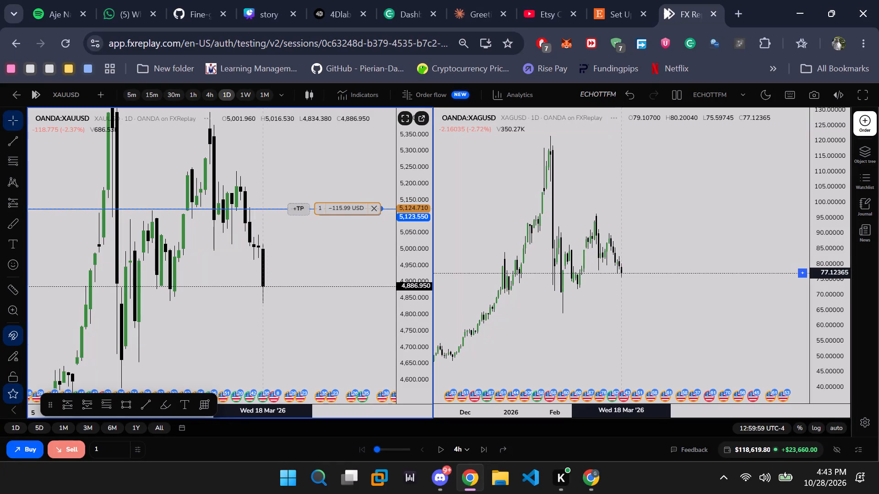
{"action": "left_click_drag", "start_coordinate": [265, 208], "coordinate": [268, 208]}
Advance the replay by four 4h steps to 04:59:59 UTC-4.
{"action": "left_click_drag", "start_coordinate": [419, 285], "coordinate": [380, 103]}
{"action": "scroll", "coordinate": [331, 197], "scroll_direction": "up", "scroll_amount": 9}
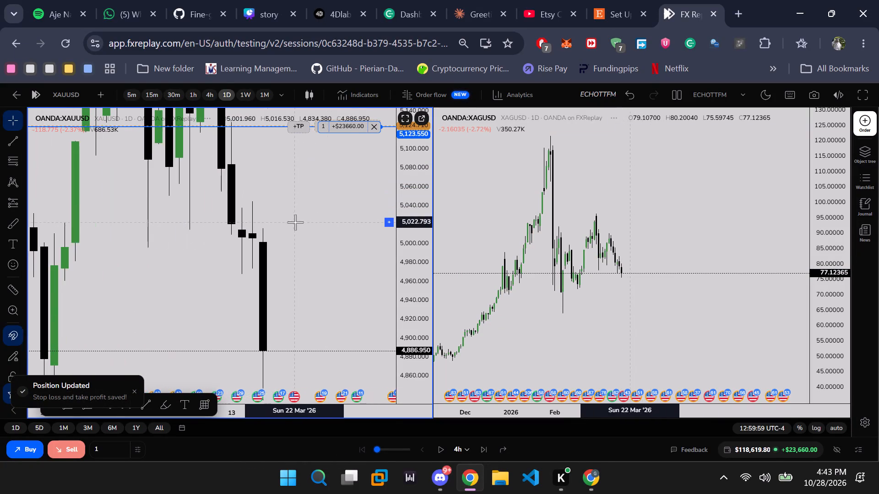
{"action": "scroll", "coordinate": [341, 218], "scroll_direction": "down", "scroll_amount": 6}
{"action": "left_click_drag", "start_coordinate": [412, 169], "coordinate": [431, 316]}
{"action": "scroll", "coordinate": [267, 278], "scroll_direction": "down", "scroll_amount": 4}
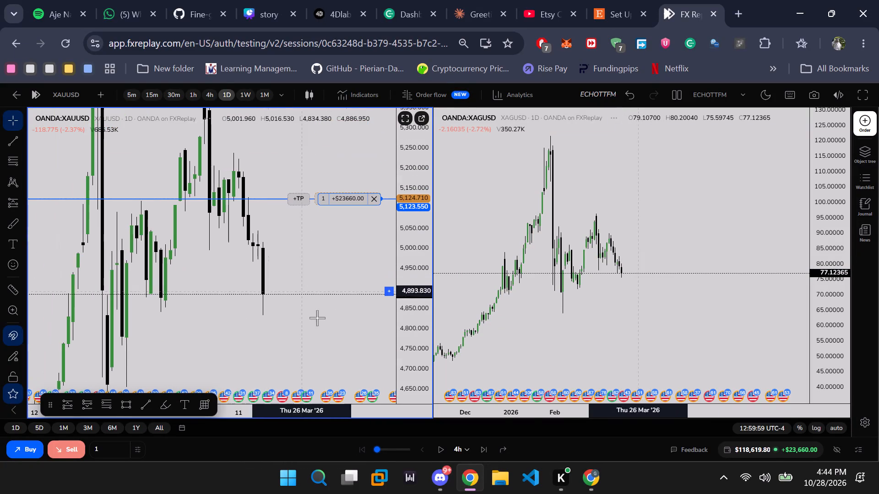
{"action": "left_click", "coordinate": [483, 452]}
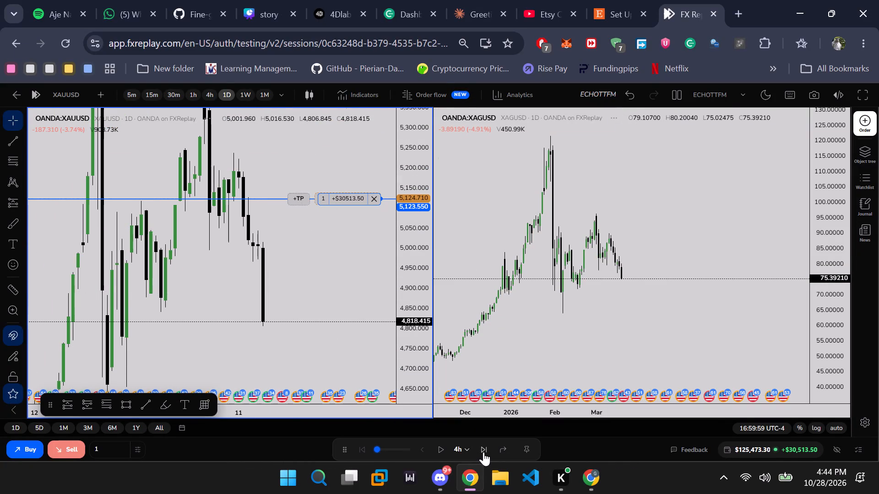
{"action": "left_click", "coordinate": [481, 444]}
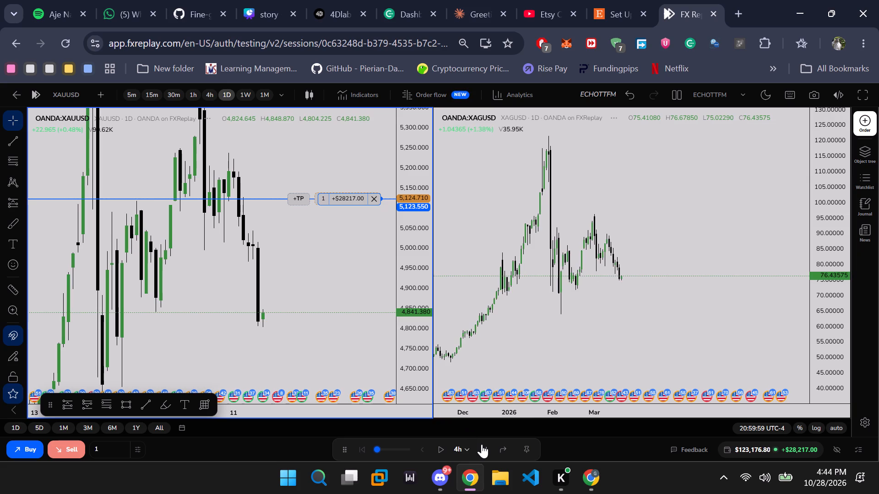
{"action": "left_click", "coordinate": [483, 445]}
{"action": "left_click", "coordinate": [483, 445]}
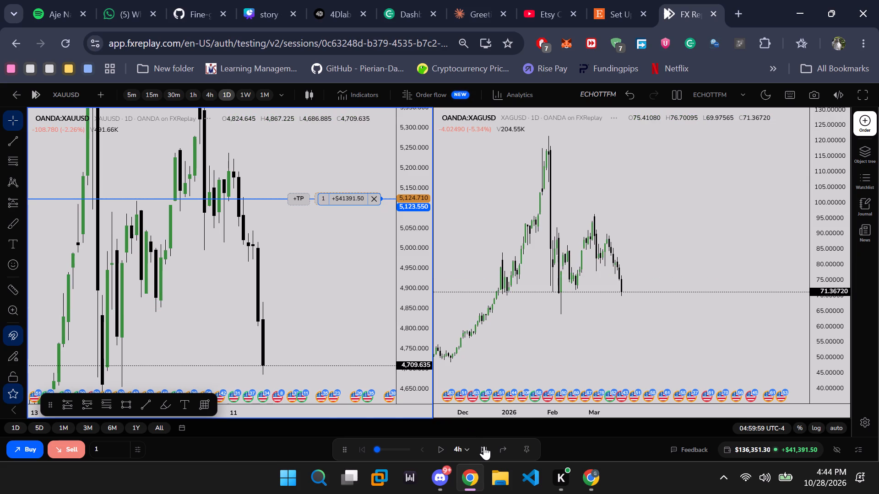
Rescale the XAUUSD chart and advance the replay by ten 4h steps to 20:59:59 UTC-4.
{"action": "left_click_drag", "start_coordinate": [412, 158], "coordinate": [428, 307]}
{"action": "scroll", "coordinate": [380, 295], "scroll_direction": "down", "scroll_amount": 4}
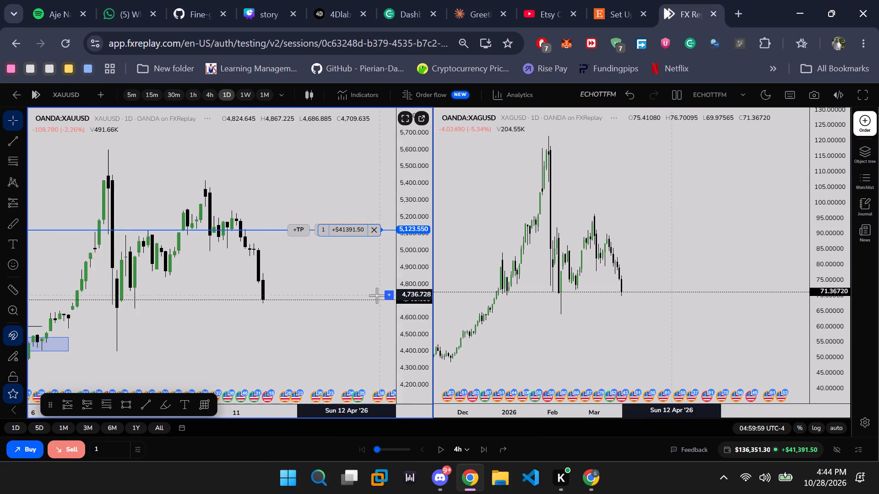
{"action": "left_click", "coordinate": [489, 452]}
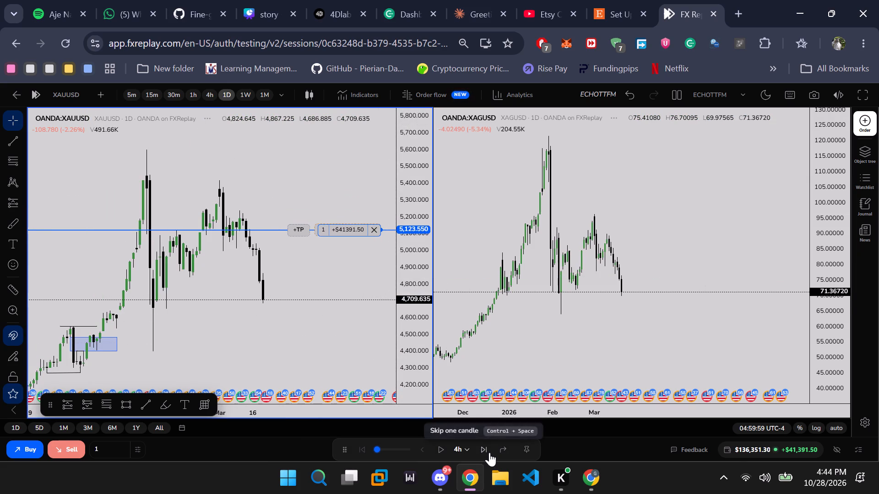
{"action": "left_click", "coordinate": [488, 452]}
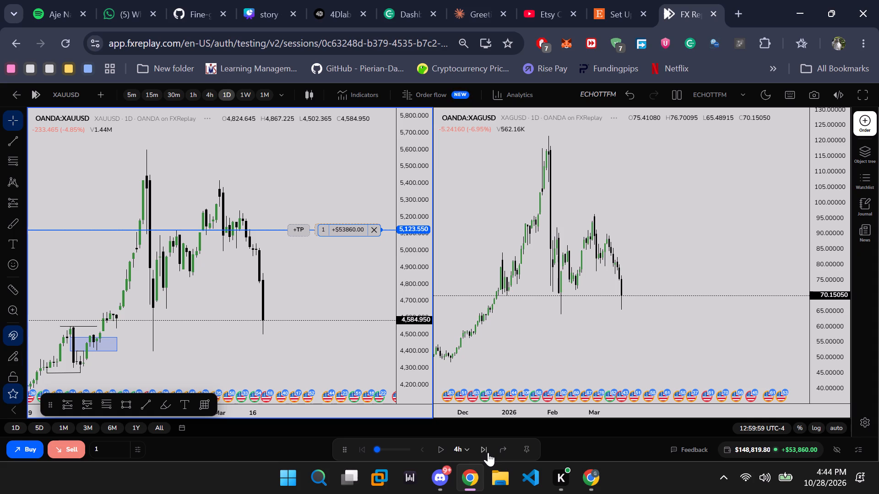
{"action": "left_click", "coordinate": [488, 452]}
{"action": "left_click", "coordinate": [488, 452]}
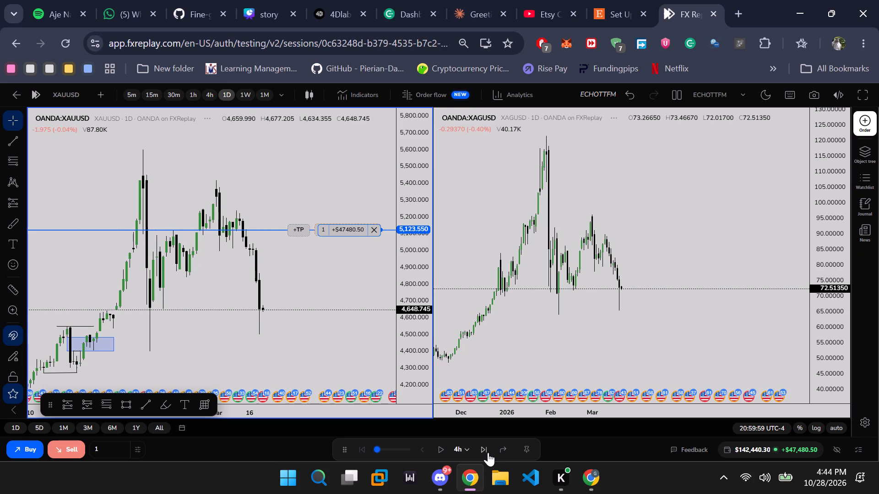
{"action": "left_click", "coordinate": [488, 452]}
{"action": "left_click", "coordinate": [488, 452]}
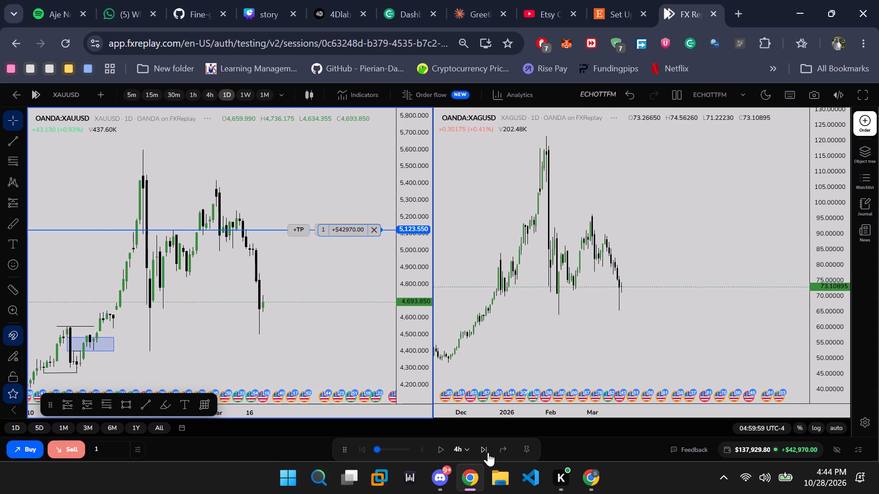
{"action": "left_click", "coordinate": [488, 452]}
{"action": "left_click", "coordinate": [488, 452]}
{"action": "left_click", "coordinate": [488, 452]}
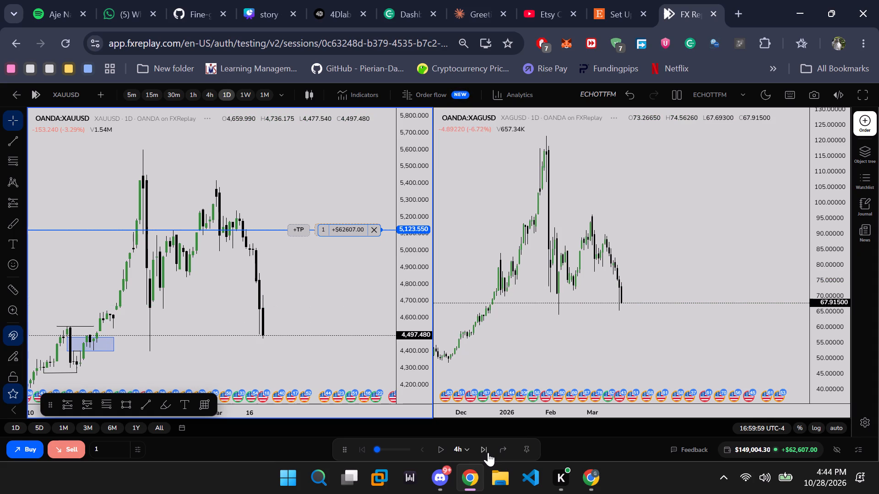
{"action": "left_click", "coordinate": [488, 452]}
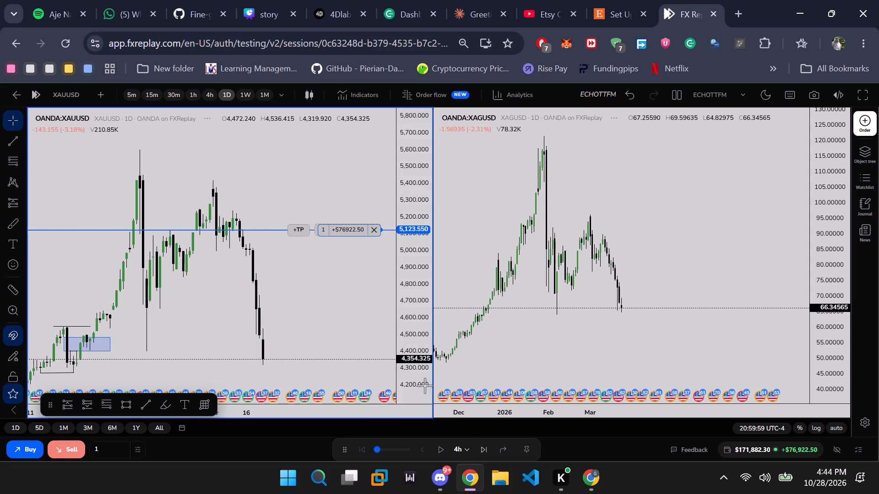
Bring the remaining short's take-profit level into view and advance the replay by ten 4h steps to 12:59:59 UTC-4.
{"action": "left_click_drag", "start_coordinate": [337, 323], "coordinate": [359, 265]}
{"action": "scroll", "coordinate": [360, 264], "scroll_direction": "down", "scroll_amount": 1}
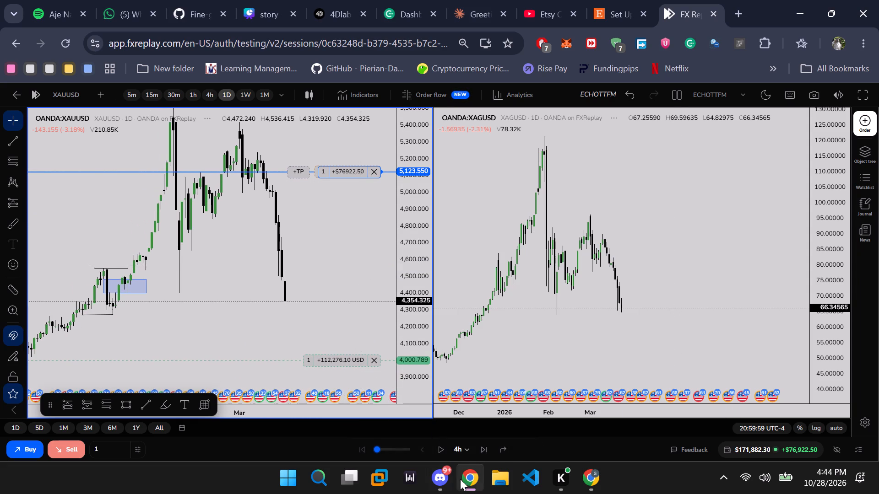
{"action": "left_click", "coordinate": [483, 449]}
{"action": "left_click", "coordinate": [483, 449]}
{"action": "left_click", "coordinate": [483, 449]}
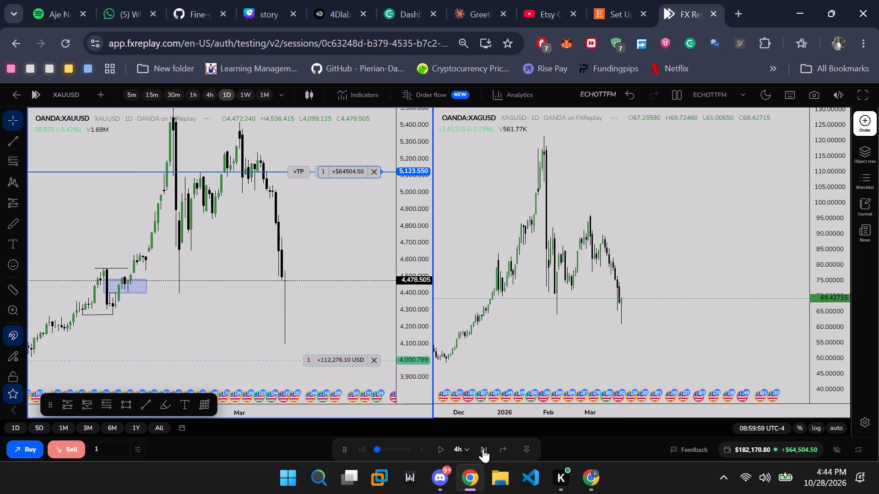
{"action": "left_click", "coordinate": [483, 449]}
{"action": "left_click", "coordinate": [483, 449]}
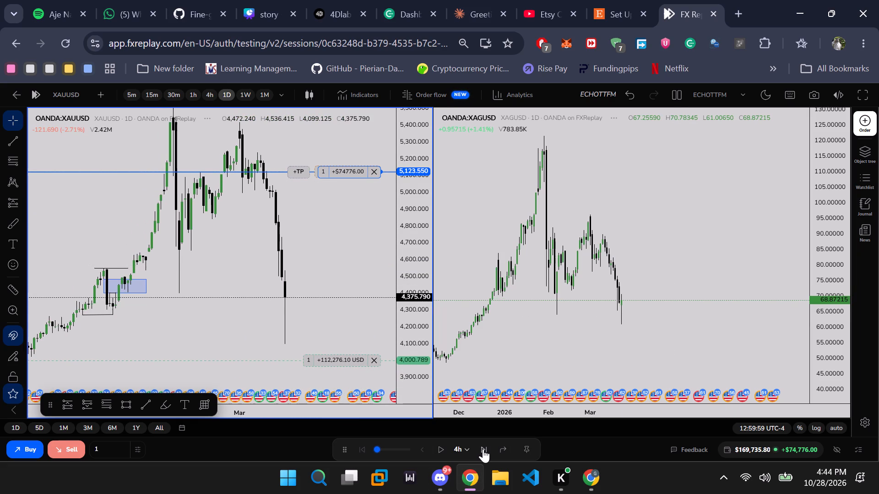
{"action": "left_click", "coordinate": [483, 449]}
{"action": "left_click", "coordinate": [483, 449]}
{"action": "left_click", "coordinate": [483, 449]}
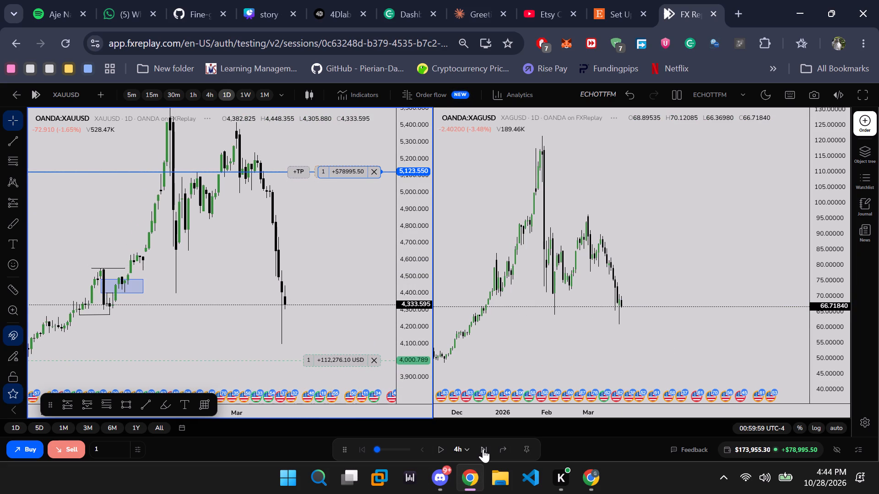
{"action": "left_click", "coordinate": [483, 449]}
{"action": "left_click", "coordinate": [483, 449]}
{"action": "left_click", "coordinate": [483, 449]}
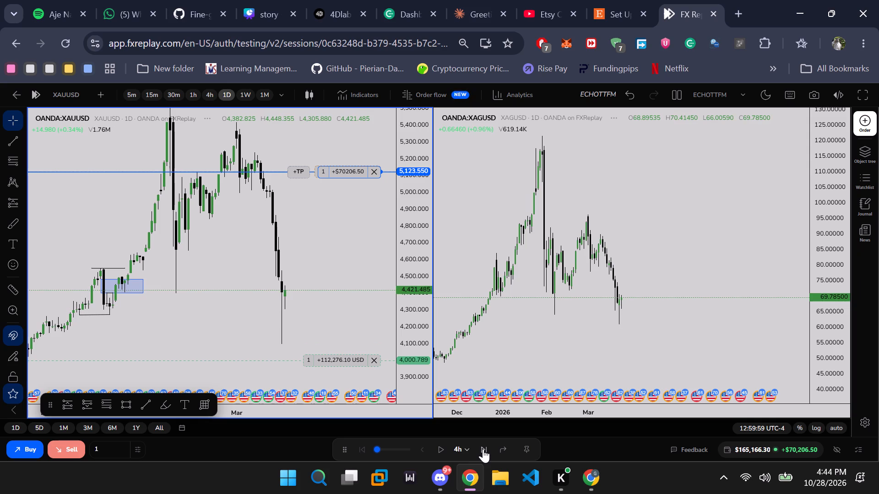
Advance the replay by fifteen 4h steps to 00:59:59 UTC-4.
{"action": "left_click", "coordinate": [483, 449]}
{"action": "left_click", "coordinate": [483, 449]}
{"action": "left_click", "coordinate": [483, 449]}
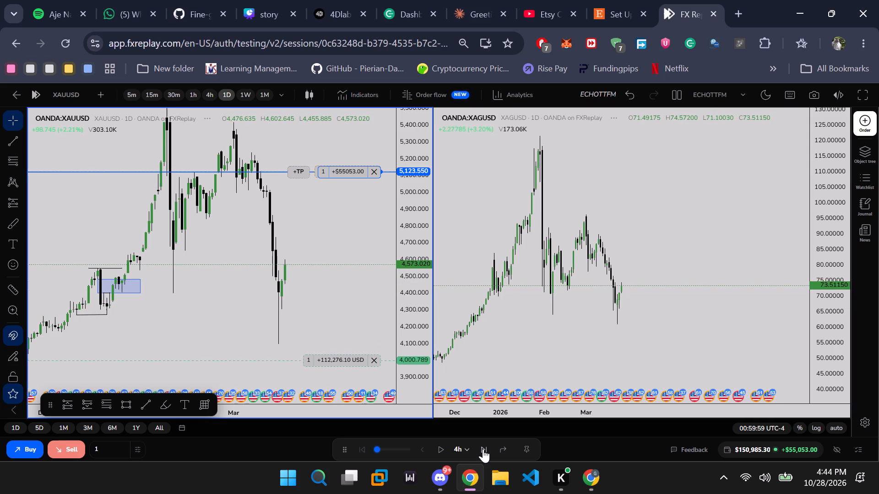
{"action": "left_click", "coordinate": [483, 449]}
{"action": "left_click", "coordinate": [483, 449]}
{"action": "triple_click", "coordinate": [483, 449]}
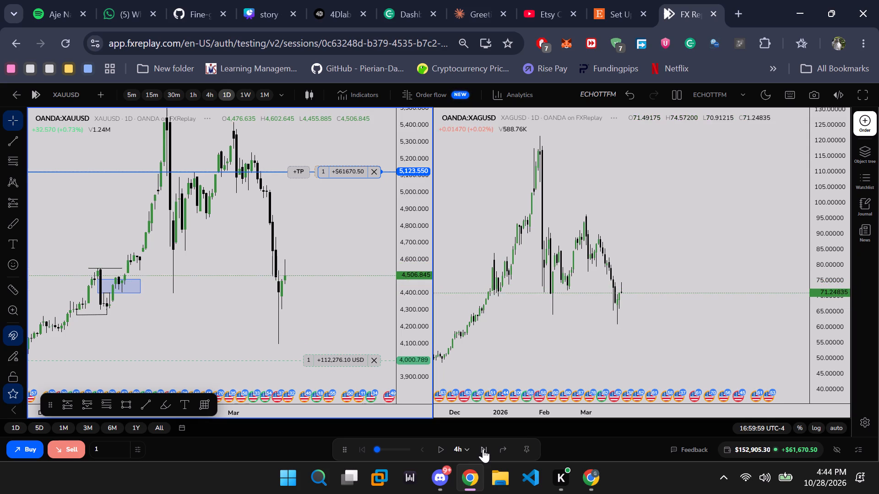
{"action": "double_click", "coordinate": [483, 449]}
{"action": "left_click", "coordinate": [483, 449]}
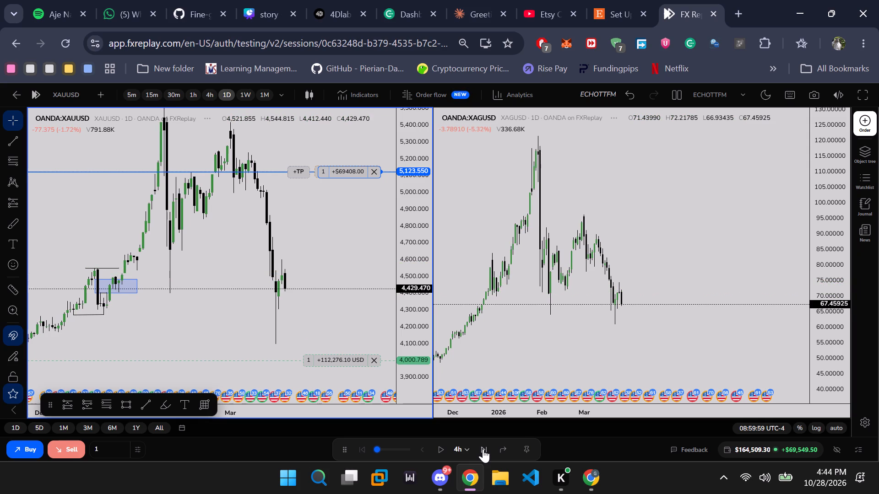
{"action": "triple_click", "coordinate": [483, 449]}
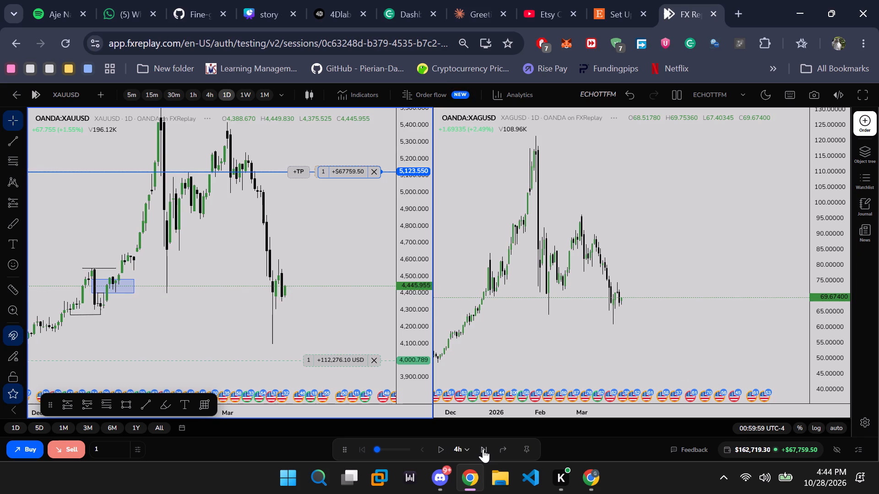
Sell 1 XAUUSD at market with a stop loss at about 4,606.025 and a take profit at about 4,001.524.
{"action": "left_click", "coordinate": [71, 448]}
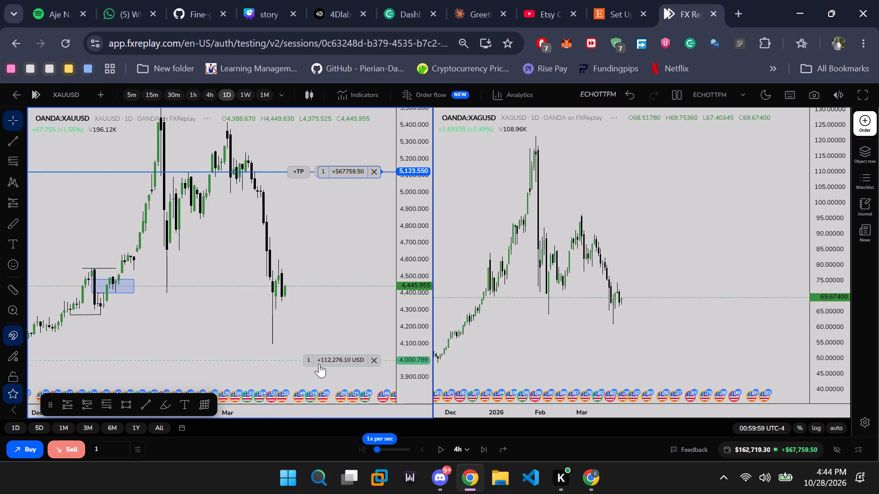
{"action": "left_click_drag", "start_coordinate": [320, 287], "coordinate": [310, 265]}
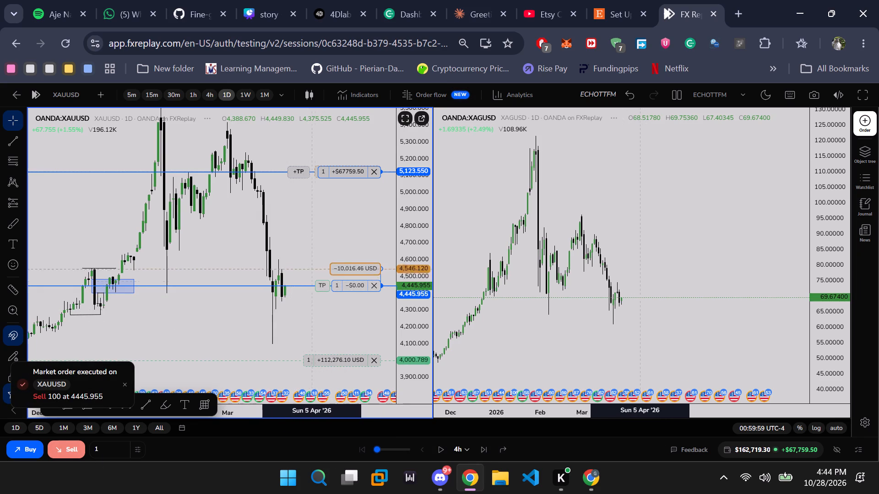
{"action": "left_click_drag", "start_coordinate": [310, 265], "coordinate": [314, 258]}
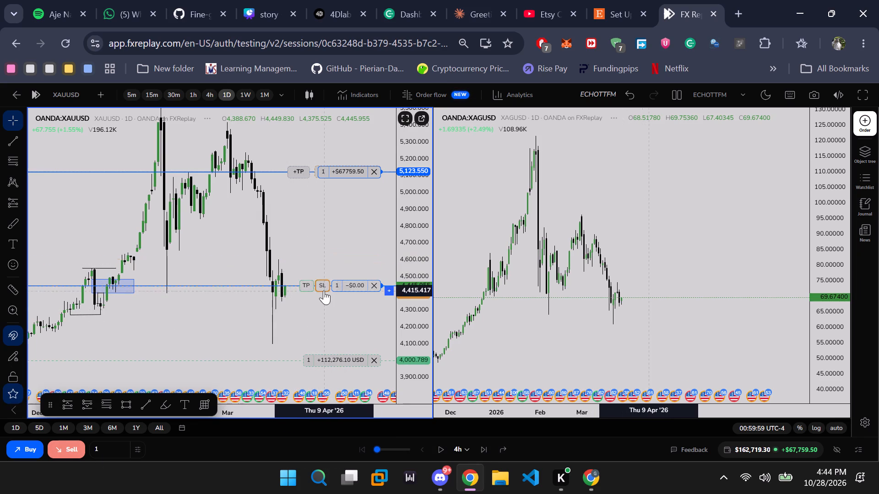
{"action": "left_click_drag", "start_coordinate": [322, 288], "coordinate": [322, 360]}
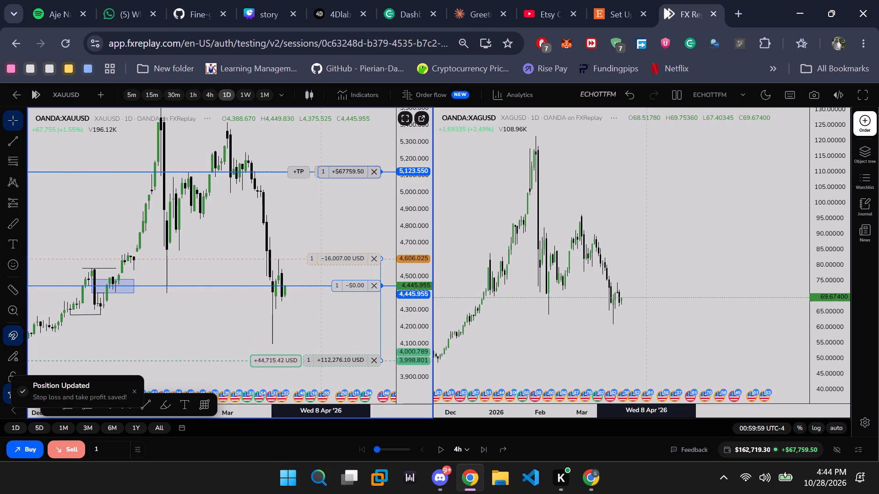
{"action": "left_click_drag", "start_coordinate": [322, 360], "coordinate": [316, 360]}
Advance the replay by six 4h steps to 00:59:59 UTC-4.
{"action": "double_click", "coordinate": [481, 445]}
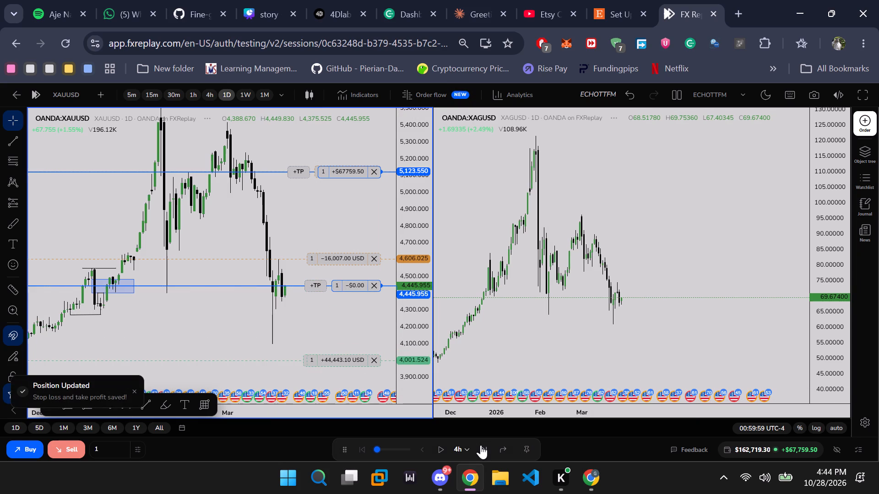
{"action": "left_click", "coordinate": [481, 445]}
{"action": "left_click", "coordinate": [481, 445]}
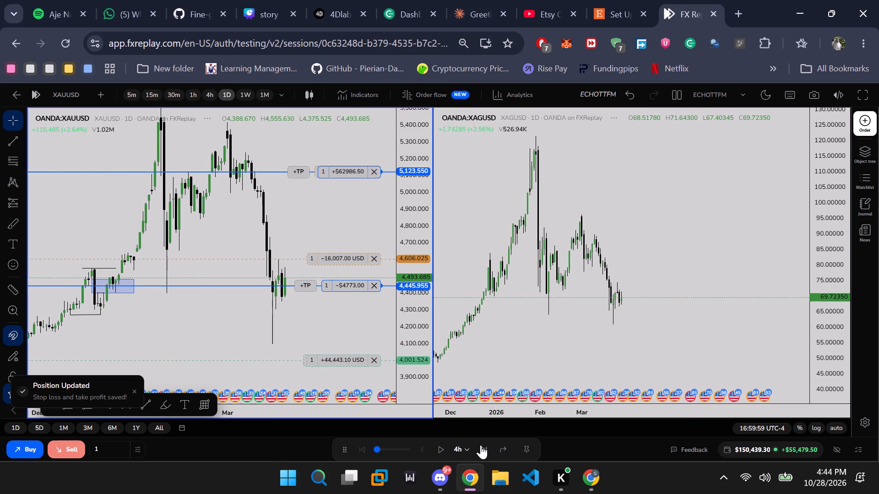
{"action": "left_click", "coordinate": [481, 445]}
{"action": "left_click", "coordinate": [481, 445]}
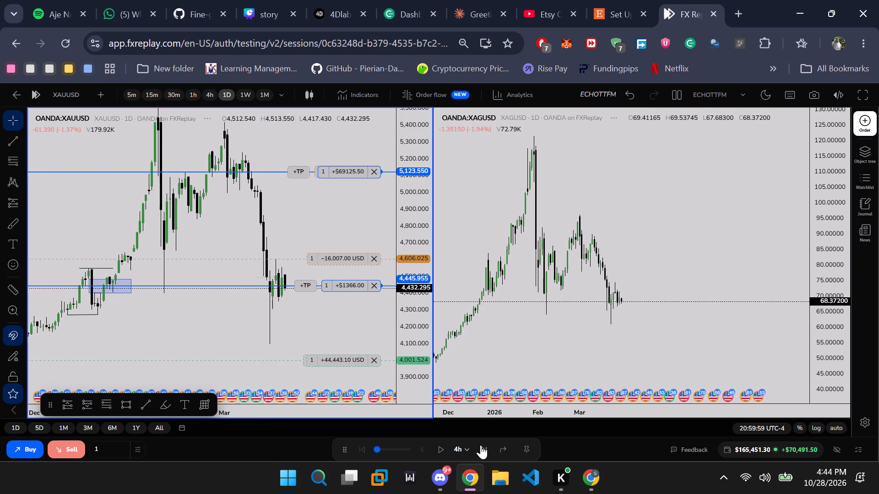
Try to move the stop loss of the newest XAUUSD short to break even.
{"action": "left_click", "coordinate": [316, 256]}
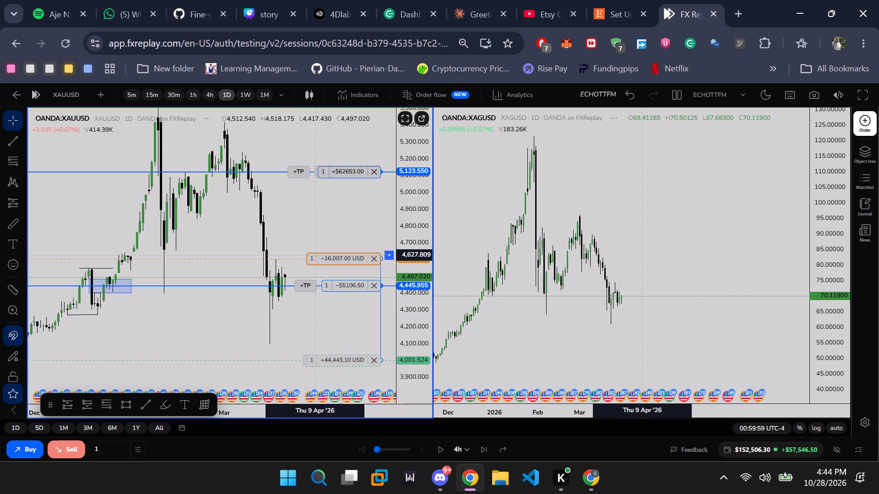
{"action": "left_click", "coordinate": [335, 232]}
Advance the replay by eighteen 4h steps to 00:59:59 UTC-4.
{"action": "left_click", "coordinate": [485, 446]}
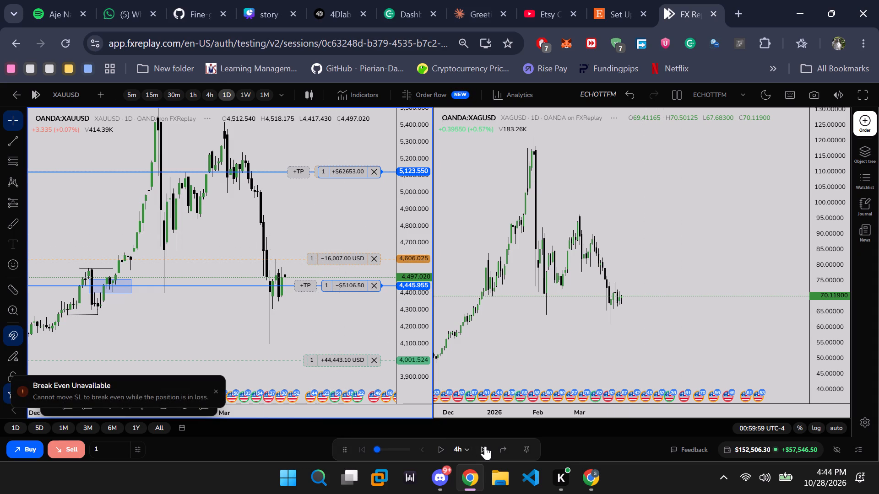
{"action": "left_click", "coordinate": [485, 446]}
{"action": "left_click", "coordinate": [485, 446]}
{"action": "left_click", "coordinate": [485, 446]}
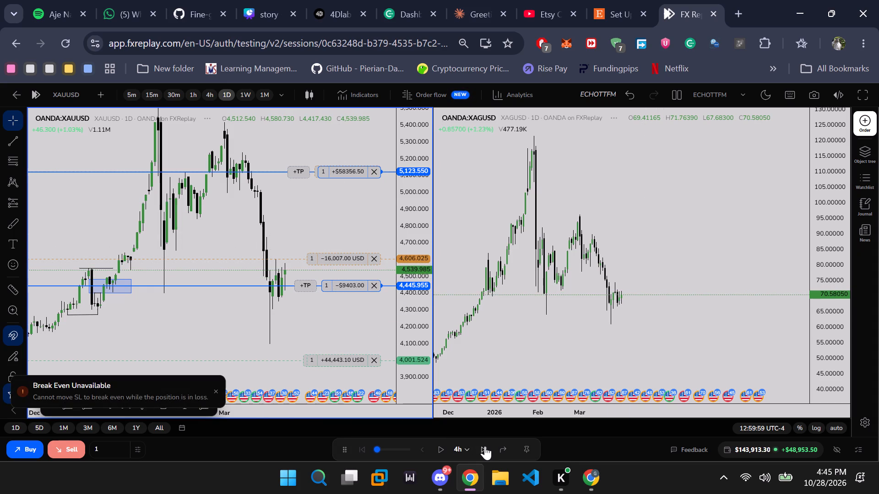
{"action": "left_click", "coordinate": [485, 446]}
{"action": "left_click", "coordinate": [485, 446]}
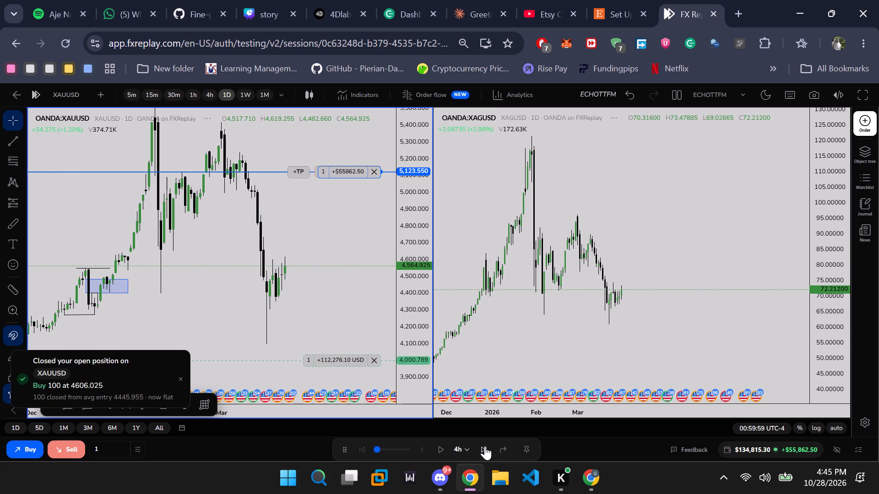
{"action": "left_click", "coordinate": [485, 446]}
{"action": "left_click", "coordinate": [485, 446]}
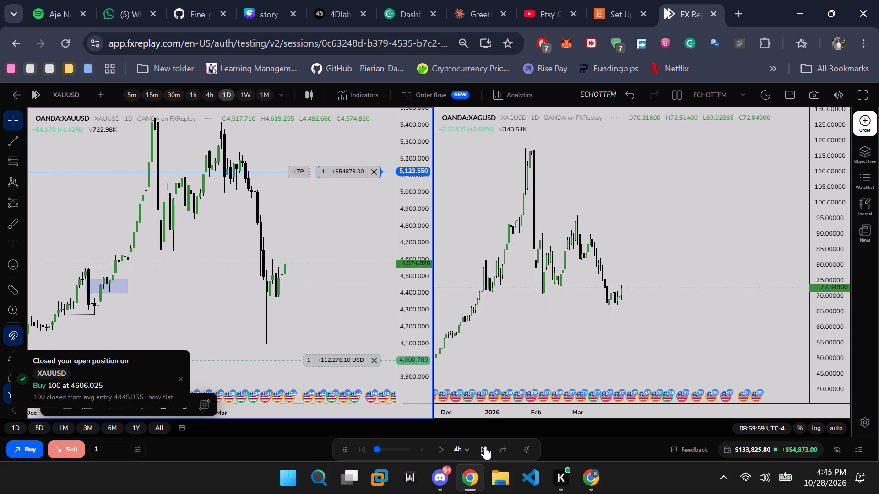
{"action": "triple_click", "coordinate": [485, 446]}
{"action": "left_click", "coordinate": [485, 446]}
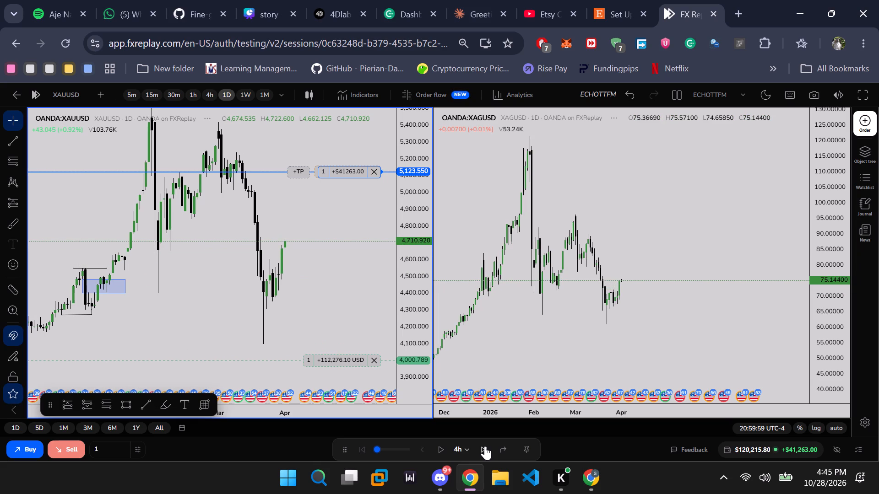
{"action": "left_click", "coordinate": [485, 446]}
{"action": "left_click", "coordinate": [485, 446]}
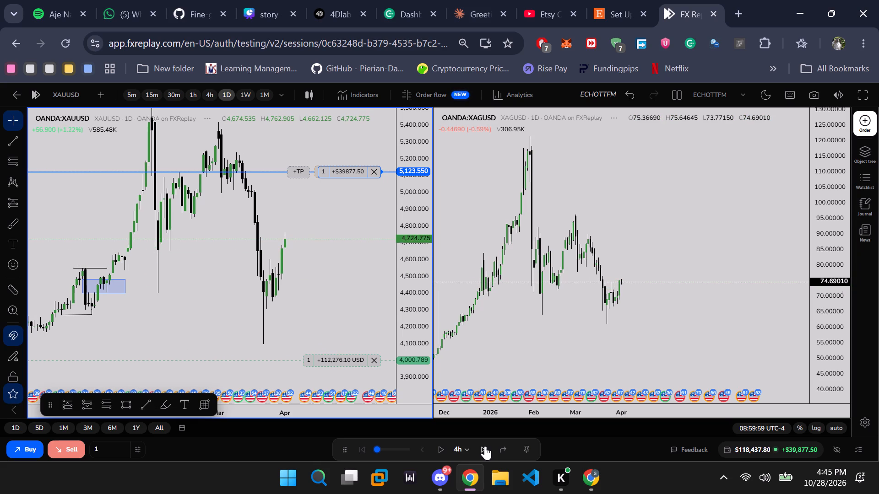
{"action": "left_click", "coordinate": [485, 446]}
{"action": "left_click", "coordinate": [485, 446]}
{"action": "left_click", "coordinate": [485, 446]}
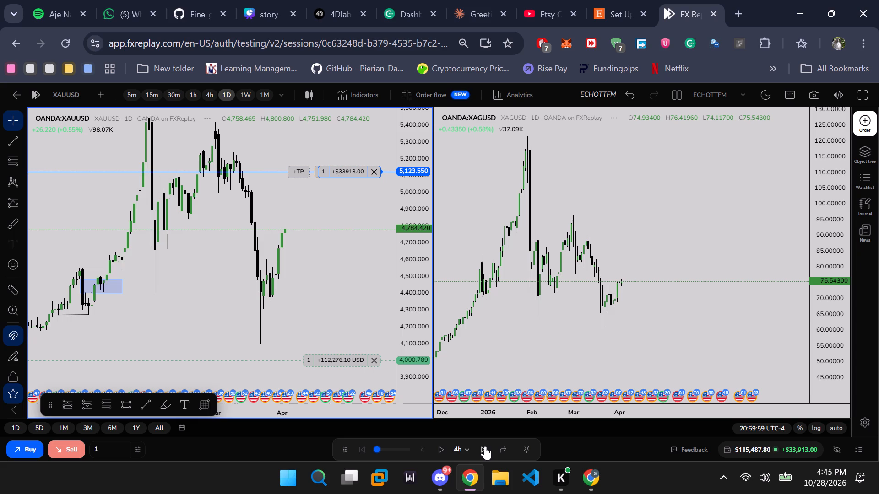
{"action": "left_click", "coordinate": [485, 446]}
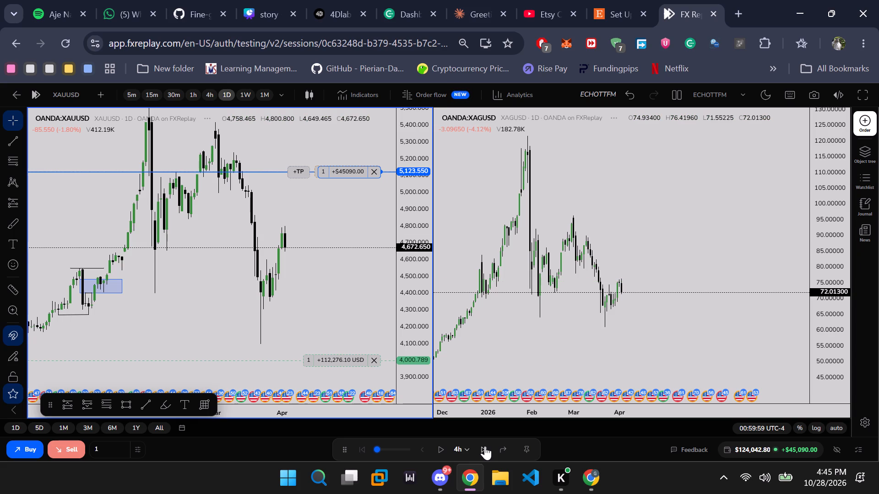
Sell 1 XAUUSD at market with a take profit at about 3,998.801.
{"action": "left_click", "coordinate": [64, 448]}
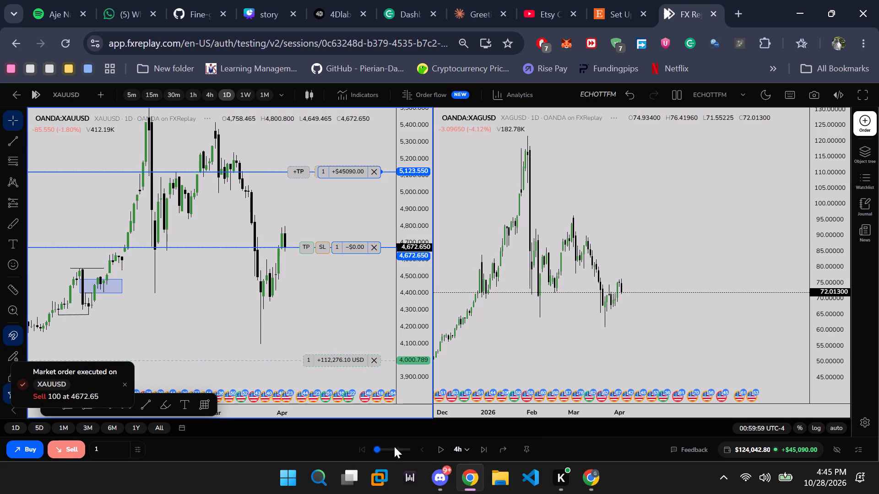
{"action": "left_click_drag", "start_coordinate": [306, 248], "coordinate": [307, 358]}
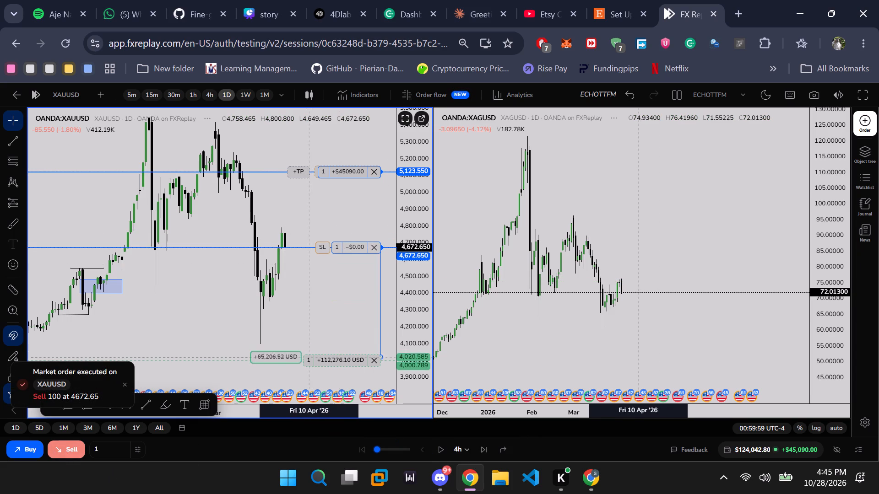
{"action": "left_click_drag", "start_coordinate": [307, 358], "coordinate": [311, 359]}
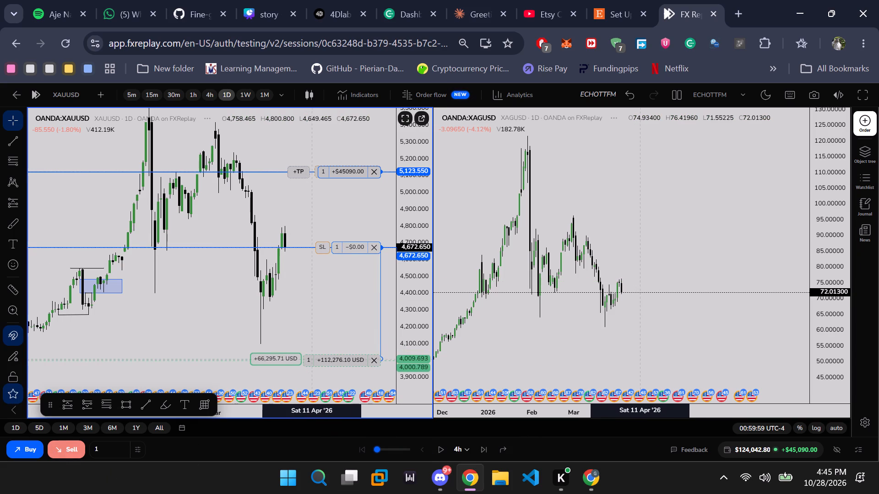
{"action": "left_click_drag", "start_coordinate": [311, 359], "coordinate": [316, 360]}
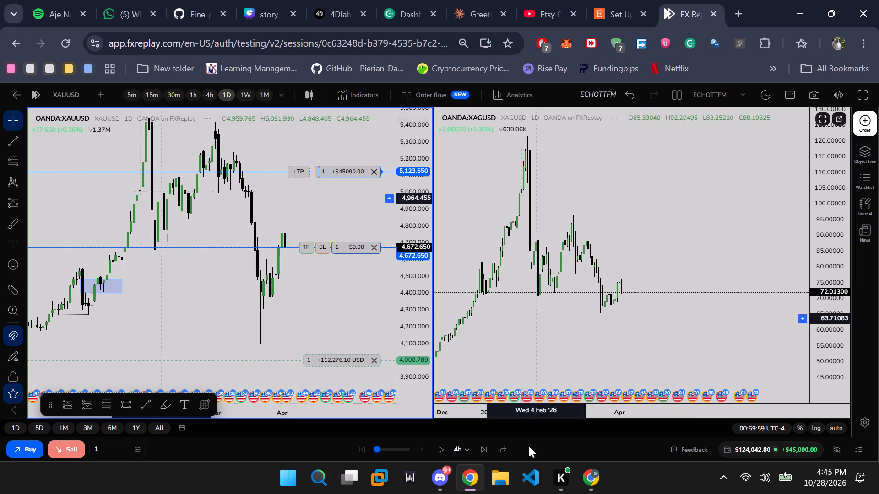
Advance the replay in 4h steps through the first days of April to 04:59:59 UTC-4.
{"action": "left_click", "coordinate": [479, 450]}
{"action": "left_click", "coordinate": [479, 450]}
{"action": "left_click", "coordinate": [479, 450]}
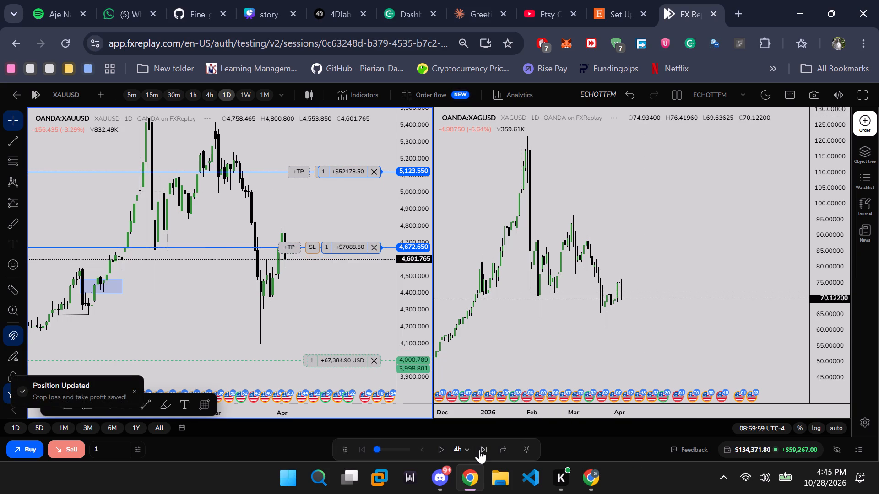
{"action": "left_click", "coordinate": [479, 450]}
{"action": "left_click", "coordinate": [479, 450]}
{"action": "left_click", "coordinate": [479, 450]}
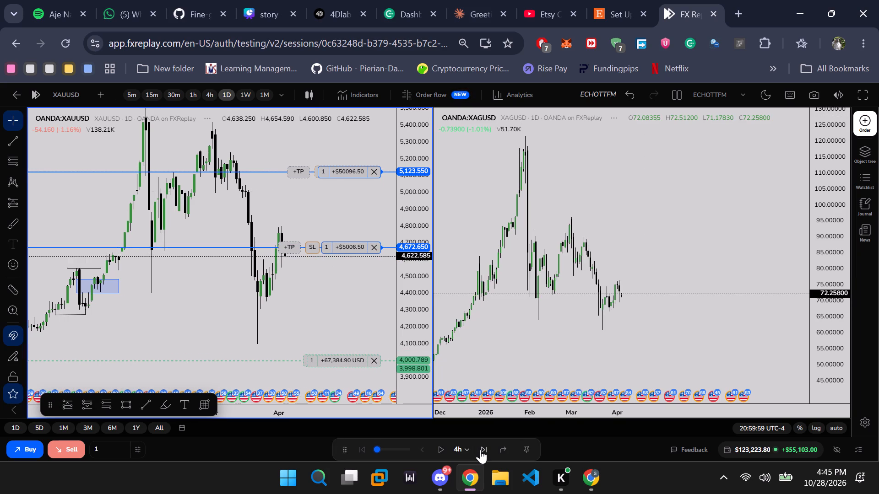
{"action": "left_click", "coordinate": [480, 450]}
{"action": "left_click", "coordinate": [480, 450]}
{"action": "left_click", "coordinate": [483, 448]}
{"action": "triple_click", "coordinate": [483, 448]}
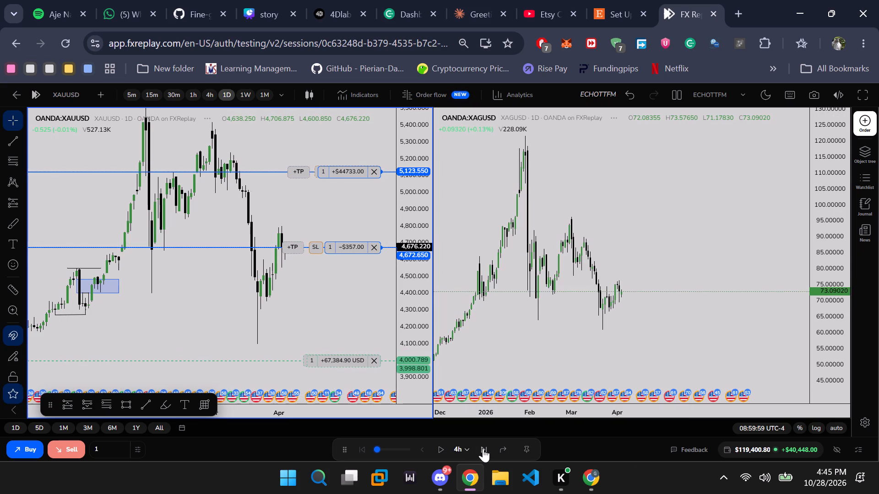
{"action": "triple_click", "coordinate": [483, 448]}
{"action": "triple_click", "coordinate": [483, 448]}
{"action": "triple_click", "coordinate": [483, 448]}
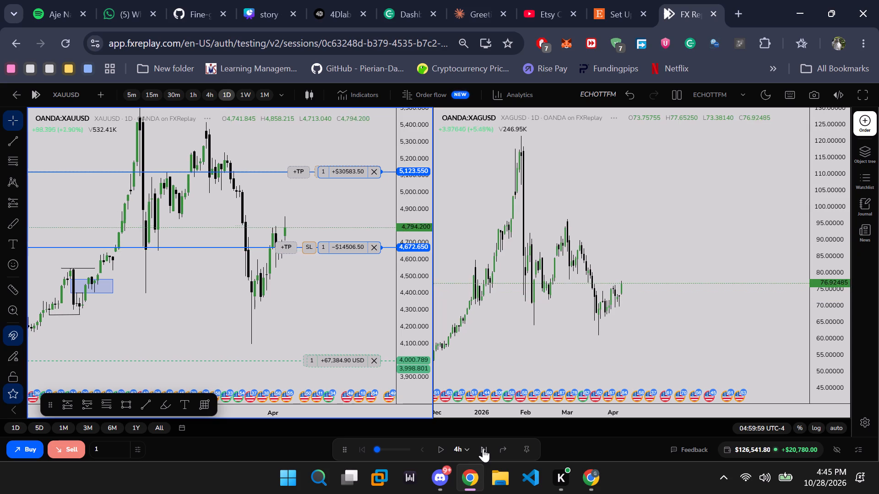
Keep advancing the replay in rapid 4h steps to 20:59:59 UTC-4.
{"action": "triple_click", "coordinate": [483, 448]}
{"action": "triple_click", "coordinate": [483, 448]}
{"action": "triple_click", "coordinate": [483, 448]}
{"action": "triple_click", "coordinate": [483, 448]}
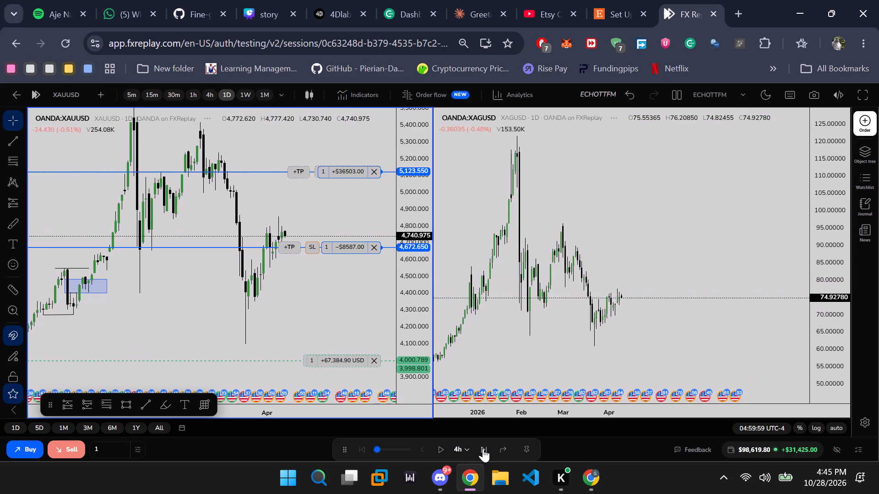
{"action": "triple_click", "coordinate": [483, 448]}
{"action": "triple_click", "coordinate": [483, 448]}
{"action": "triple_click", "coordinate": [483, 448]}
{"action": "triple_click", "coordinate": [483, 448]}
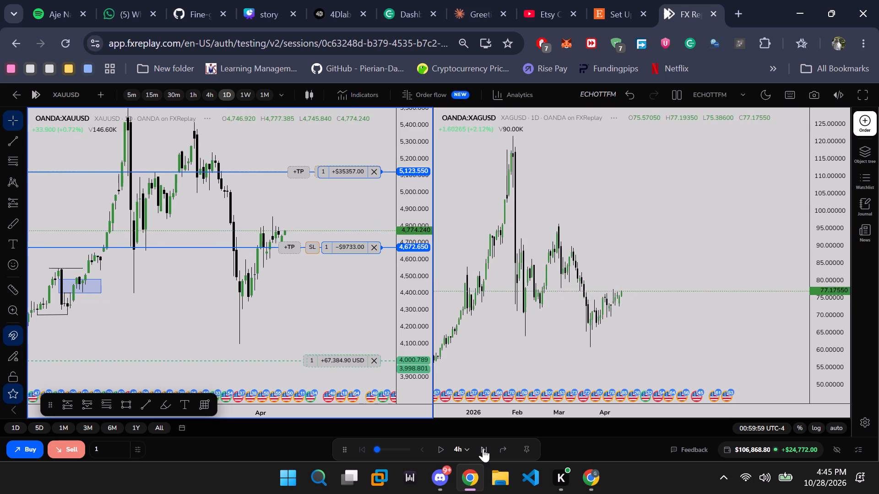
{"action": "triple_click", "coordinate": [483, 448]}
{"action": "triple_click", "coordinate": [483, 448]}
{"action": "triple_click", "coordinate": [483, 448]}
{"action": "triple_click", "coordinate": [483, 448]}
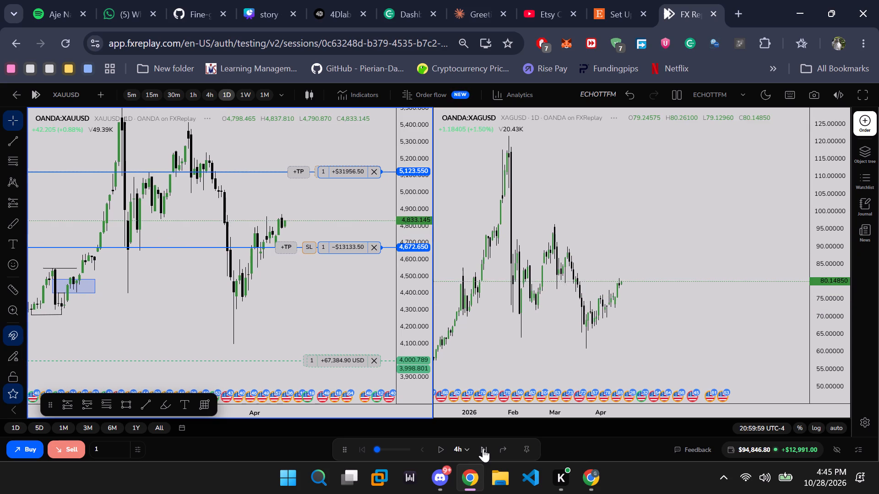
Advance the replay further in rapid 4h steps to 12:59:59 UTC-4.
{"action": "triple_click", "coordinate": [483, 448]}
{"action": "triple_click", "coordinate": [483, 448]}
{"action": "triple_click", "coordinate": [483, 448]}
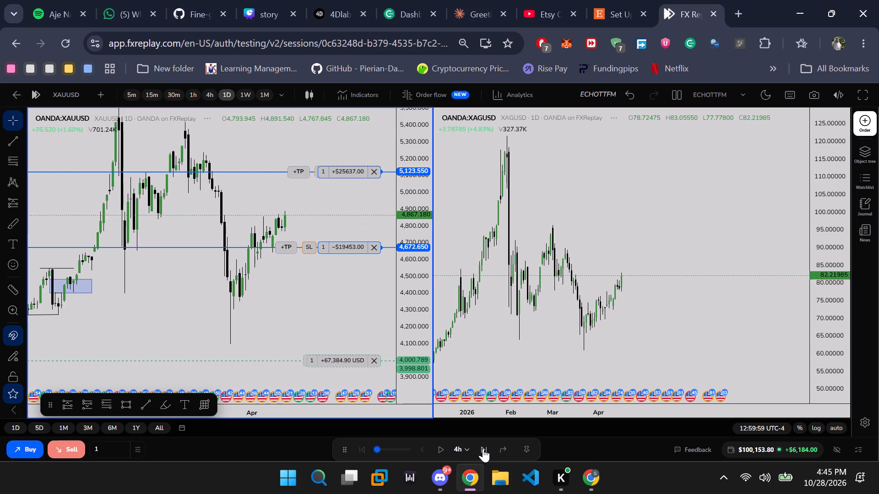
{"action": "triple_click", "coordinate": [483, 448]}
{"action": "triple_click", "coordinate": [483, 448]}
{"action": "triple_click", "coordinate": [483, 448]}
{"action": "triple_click", "coordinate": [483, 448]}
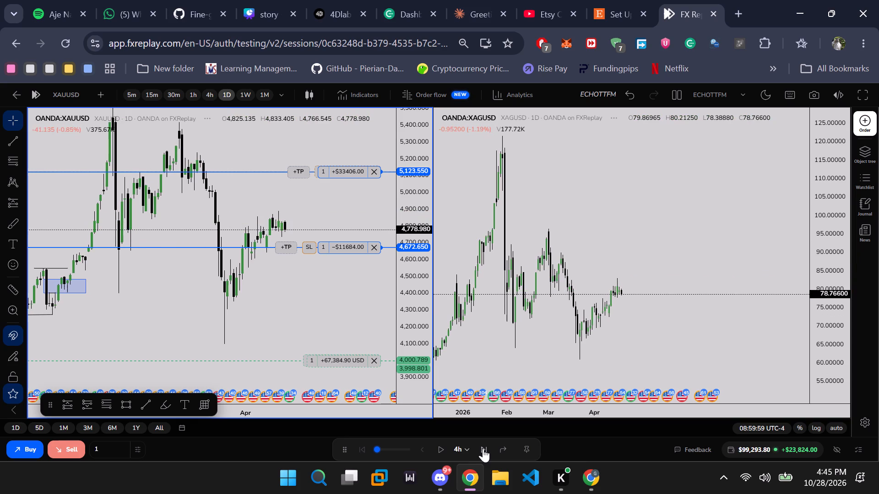
{"action": "triple_click", "coordinate": [483, 448]}
{"action": "left_click", "coordinate": [483, 448]}
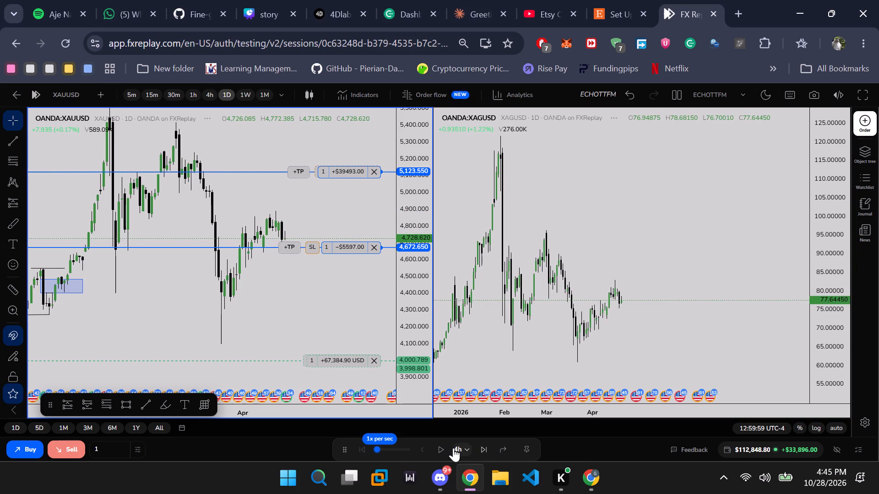
Run the replay automatically, raise its speed to 6x per second, and pause it at 00:59:59 UTC-4 near the end of May.
{"action": "left_click", "coordinate": [437, 446]}
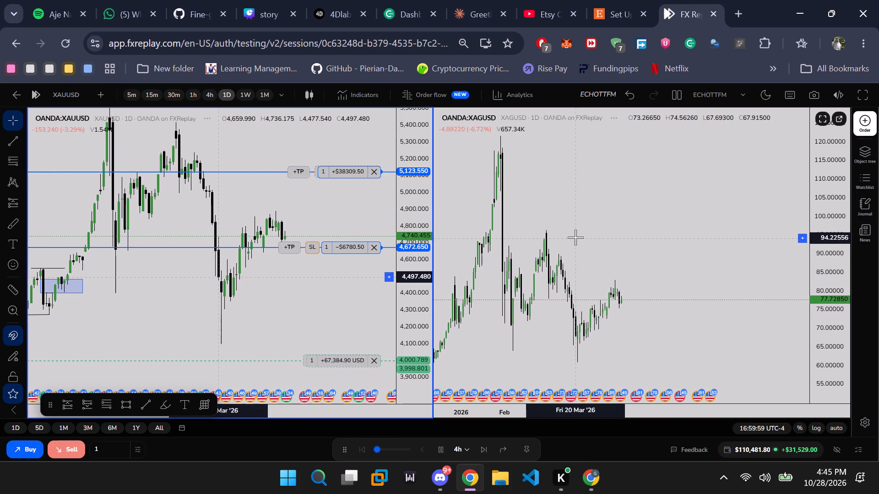
{"action": "scroll", "coordinate": [337, 299], "scroll_direction": "down", "scroll_amount": 1}
{"action": "left_click_drag", "start_coordinate": [337, 299], "coordinate": [287, 300]}
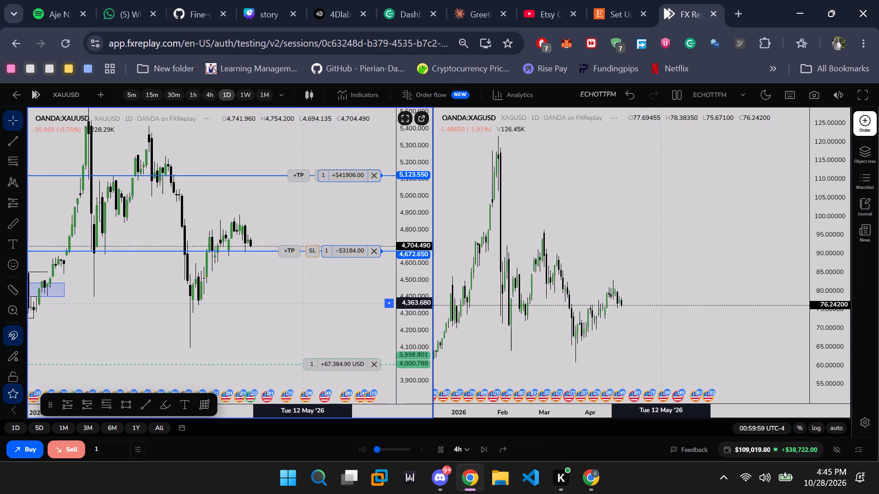
{"action": "left_click_drag", "start_coordinate": [287, 300], "coordinate": [271, 291]}
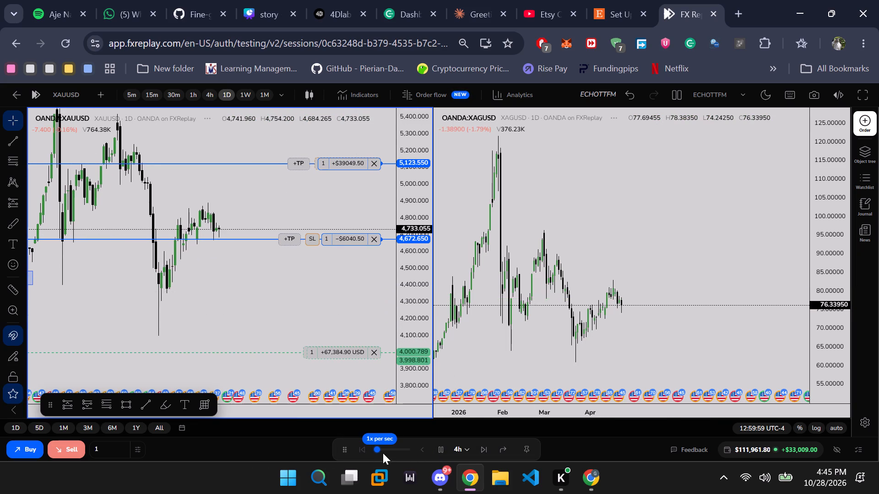
{"action": "left_click_drag", "start_coordinate": [378, 451], "coordinate": [388, 451]}
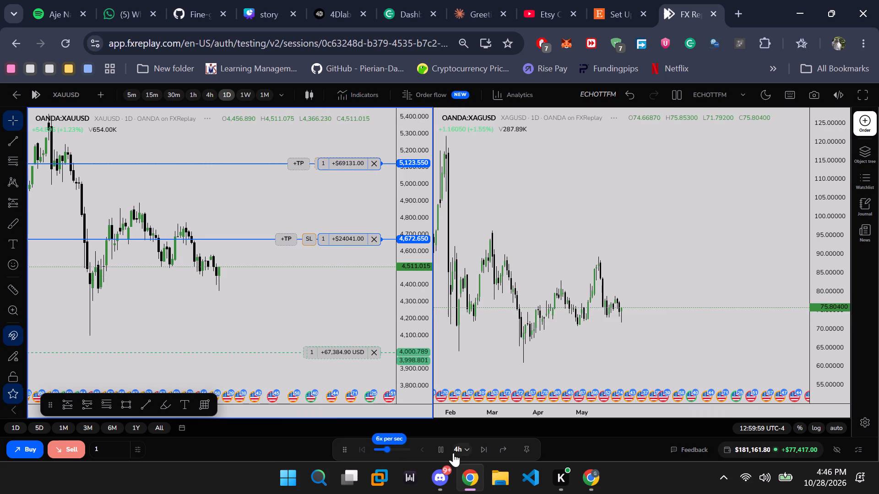
{"action": "left_click", "coordinate": [440, 453]}
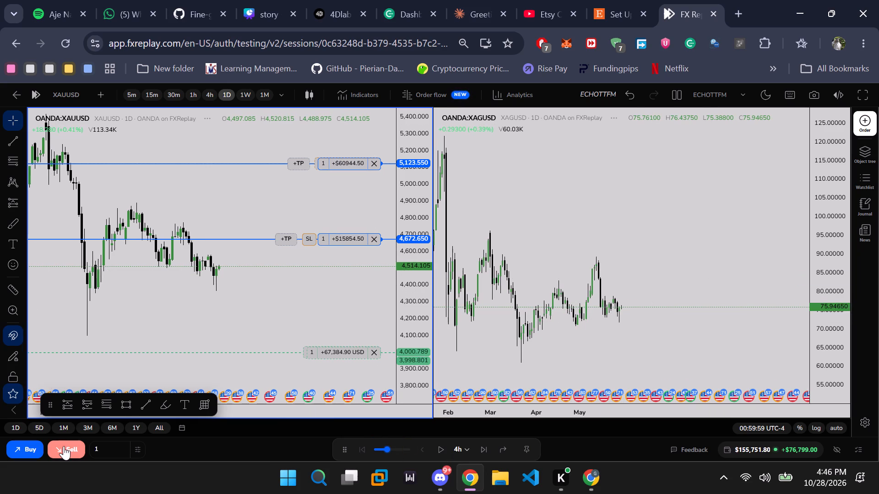
Resume automatic replay and pause it at 20:59:59 UTC-4 in early June.
{"action": "left_click", "coordinate": [437, 450]}
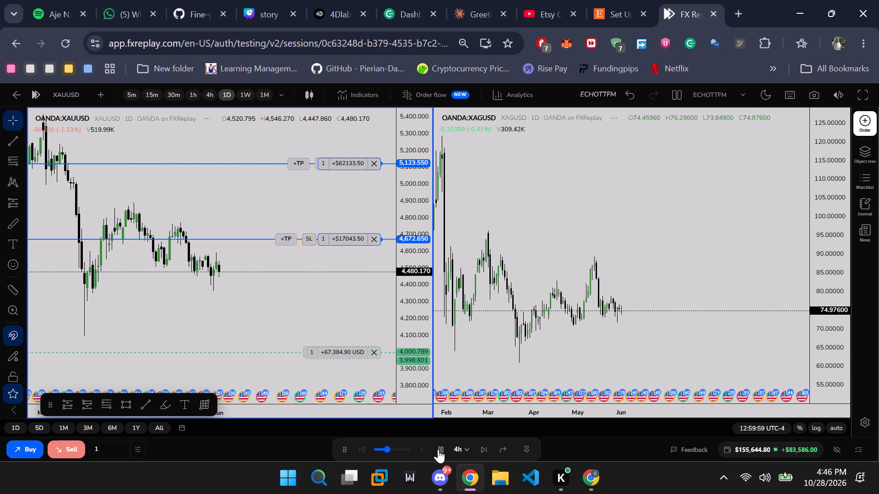
{"action": "left_click", "coordinate": [438, 449]}
Sell 1 XAUUSD at market with a take profit at about 4,001.524.
{"action": "left_click", "coordinate": [76, 447]}
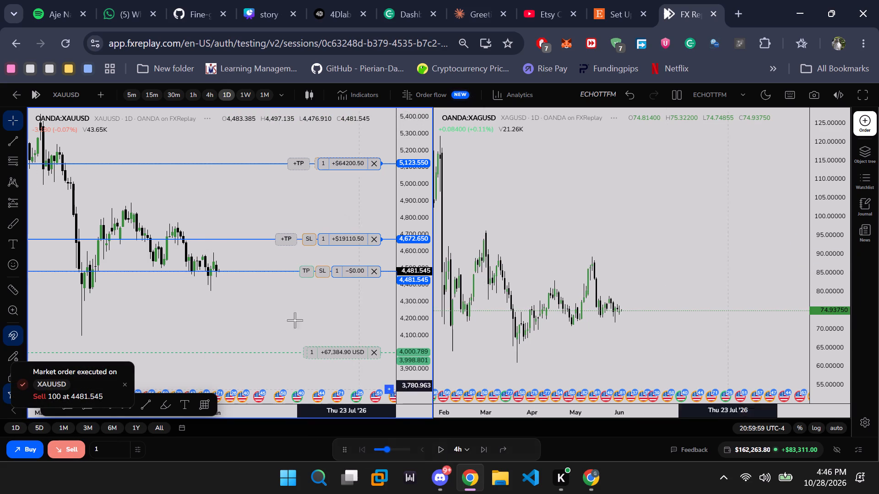
{"action": "scroll", "coordinate": [324, 296], "scroll_direction": "down", "scroll_amount": 3}
{"action": "left_click_drag", "start_coordinate": [309, 275], "coordinate": [295, 351]}
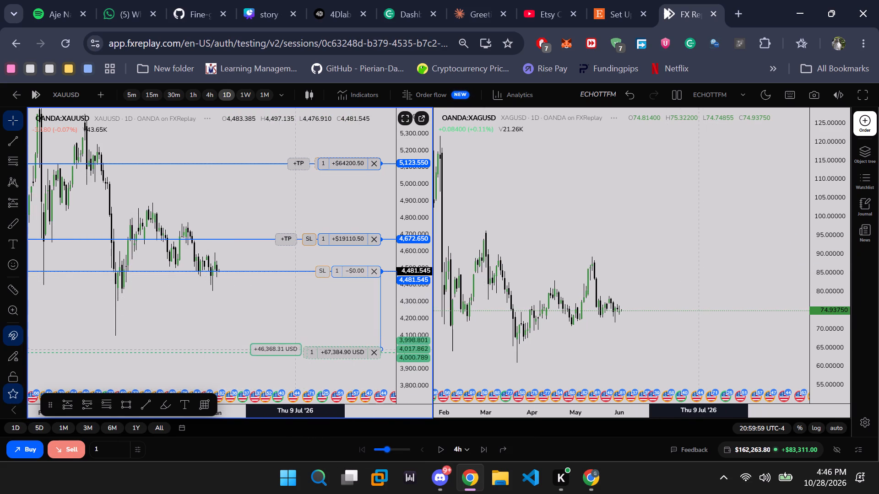
{"action": "left_click_drag", "start_coordinate": [295, 351], "coordinate": [293, 352]}
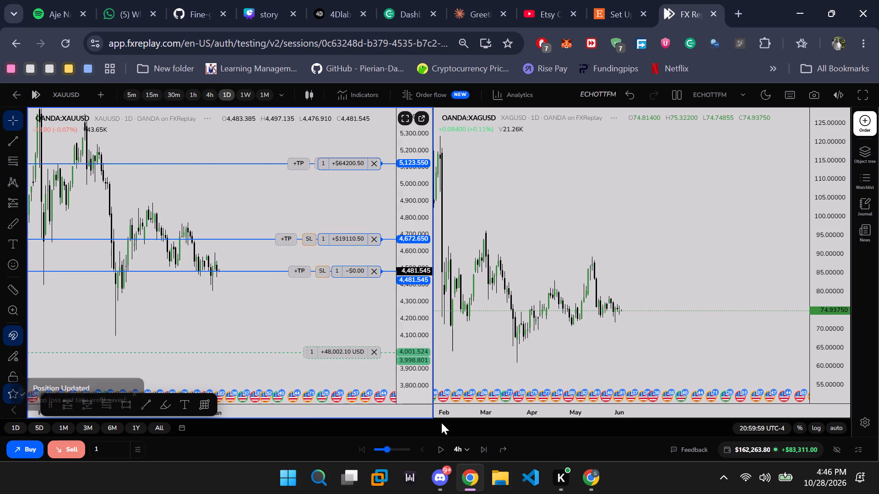
Resume automatic replay on both charts and pause it at 16:59:59 UTC-4 around June 22.
{"action": "left_click", "coordinate": [432, 446]}
{"action": "left_click", "coordinate": [443, 455]}
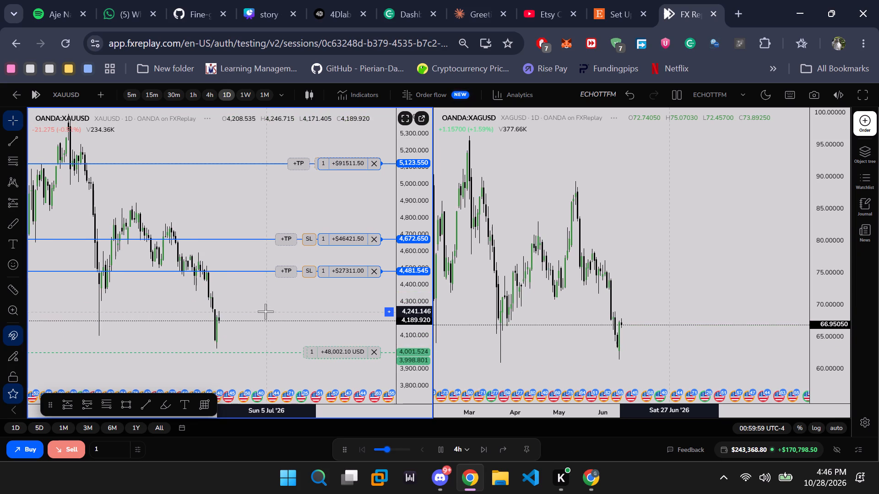
{"action": "scroll", "coordinate": [305, 295], "scroll_direction": "down", "scroll_amount": 2}
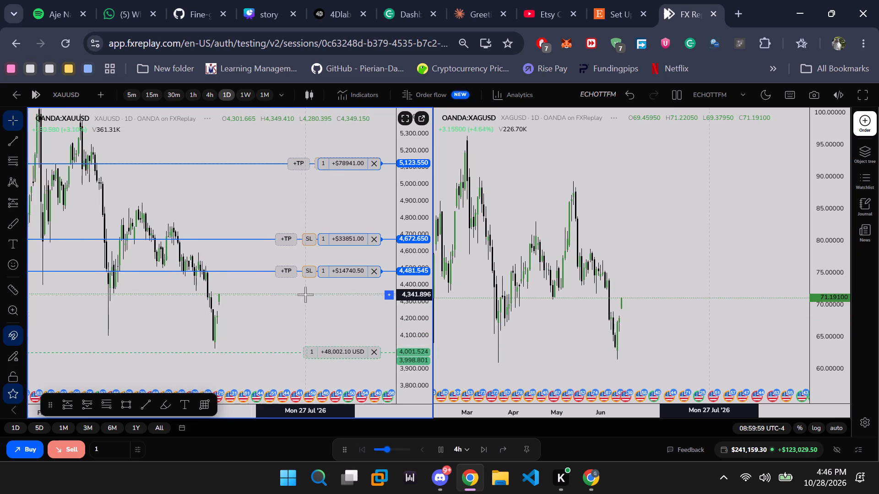
{"action": "left_click_drag", "start_coordinate": [411, 189], "coordinate": [392, 295]}
{"action": "scroll", "coordinate": [298, 345], "scroll_direction": "down", "scroll_amount": 4}
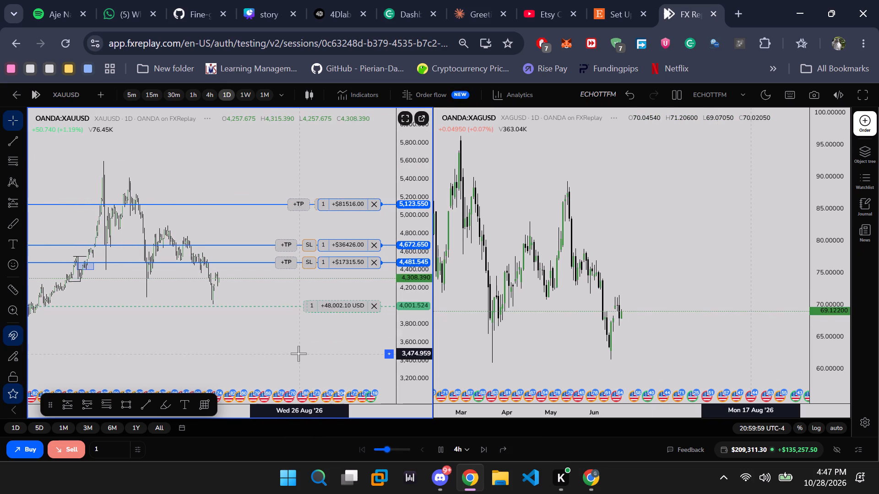
{"action": "scroll", "coordinate": [298, 354], "scroll_direction": "up", "scroll_amount": 11}
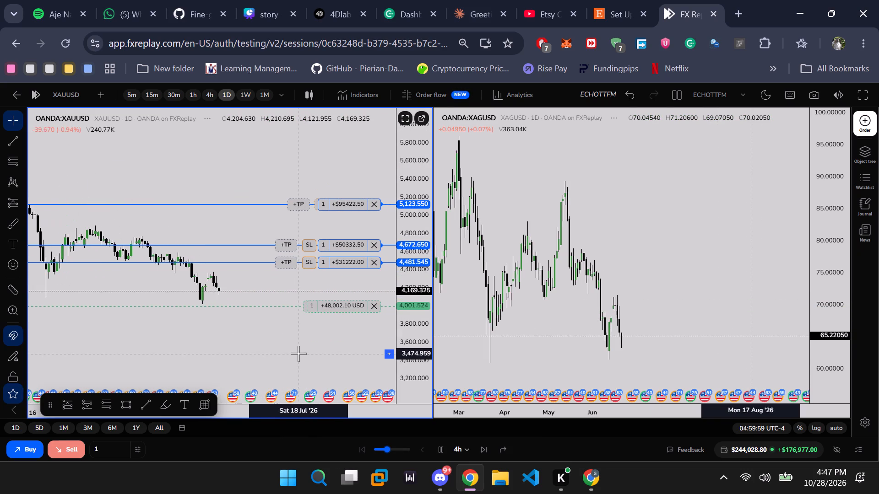
{"action": "left_click", "coordinate": [446, 445]}
Examine XAUUSD's daily decline against the open short entries and the take-profit level near 4,000.
{"action": "scroll", "coordinate": [297, 342], "scroll_direction": "down", "scroll_amount": 14}
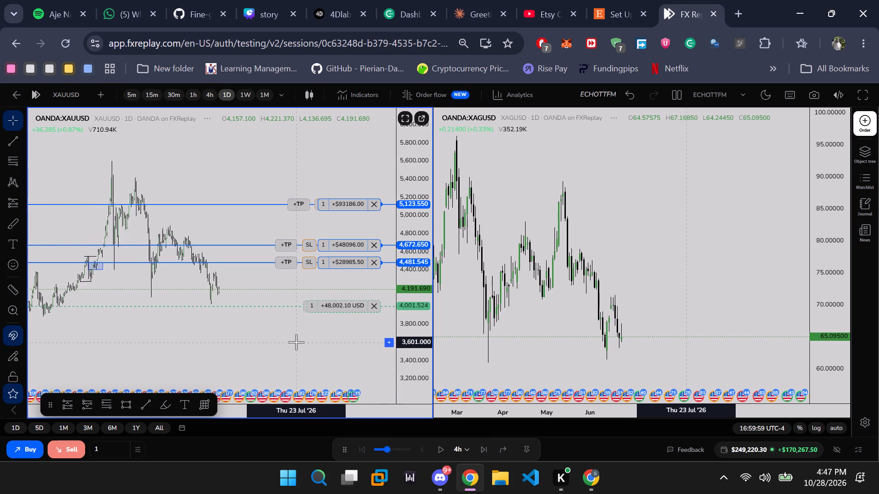
{"action": "scroll", "coordinate": [296, 342], "scroll_direction": "down", "scroll_amount": 8}
{"action": "scroll", "coordinate": [251, 344], "scroll_direction": "up", "scroll_amount": 9}
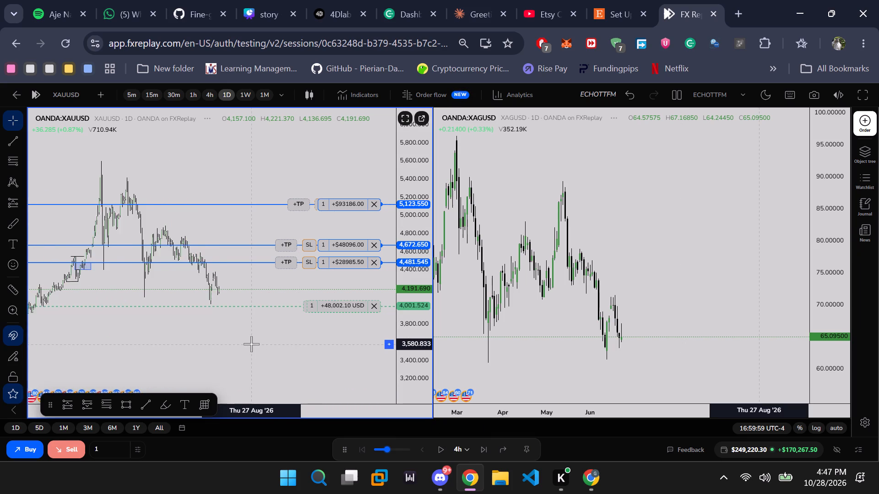
{"action": "scroll", "coordinate": [251, 344], "scroll_direction": "up", "scroll_amount": 11}
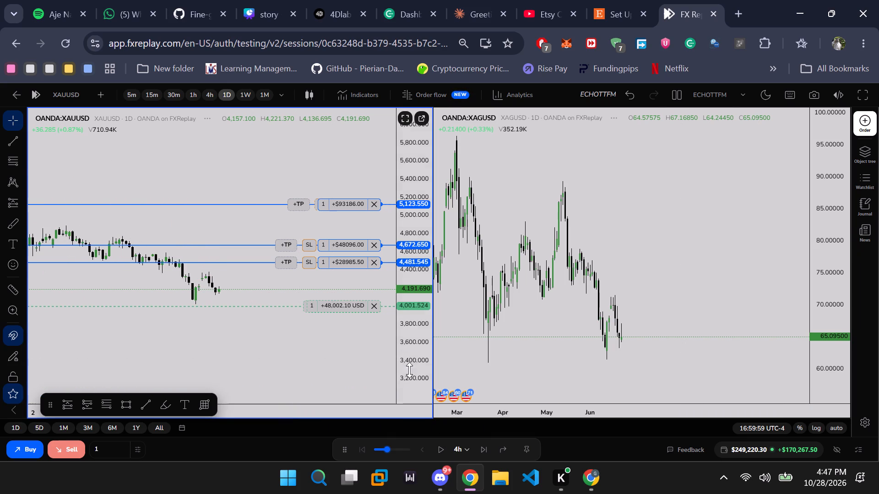
{"action": "left_click_drag", "start_coordinate": [425, 364], "coordinate": [432, 235]}
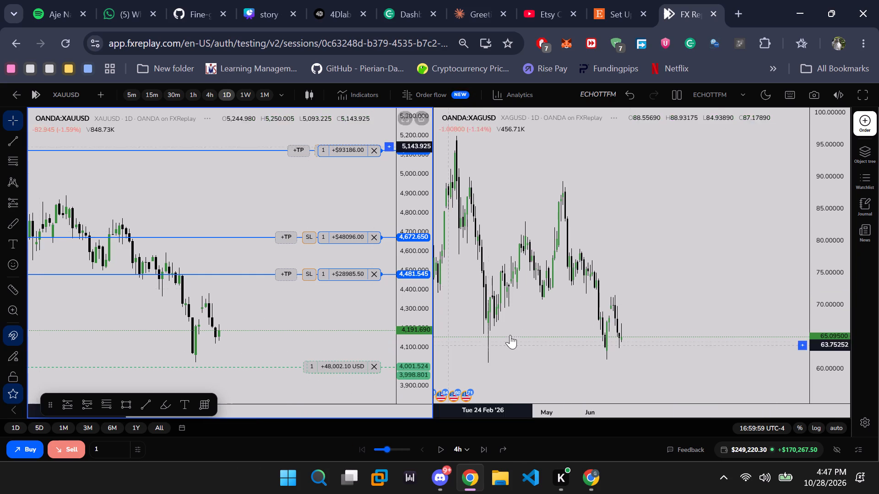
Switch to the Notion window, check the PR #23 agent-version binding fix chat, and return to FX Replay.
{"action": "left_click", "coordinate": [594, 466]}
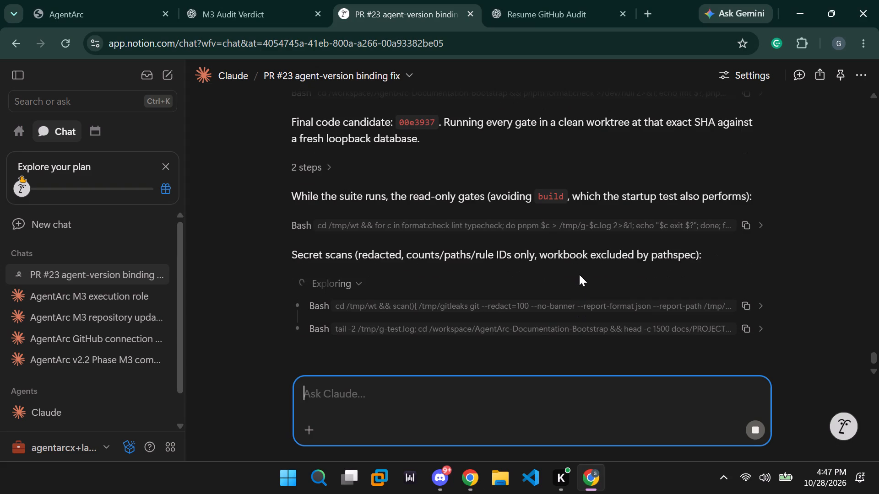
{"action": "scroll", "coordinate": [579, 274], "scroll_direction": "down", "scroll_amount": 6}
{"action": "scroll", "coordinate": [579, 274], "scroll_direction": "up", "scroll_amount": 1}
{"action": "scroll", "coordinate": [579, 274], "scroll_direction": "down", "scroll_amount": 6}
{"action": "left_click", "coordinate": [596, 475]}
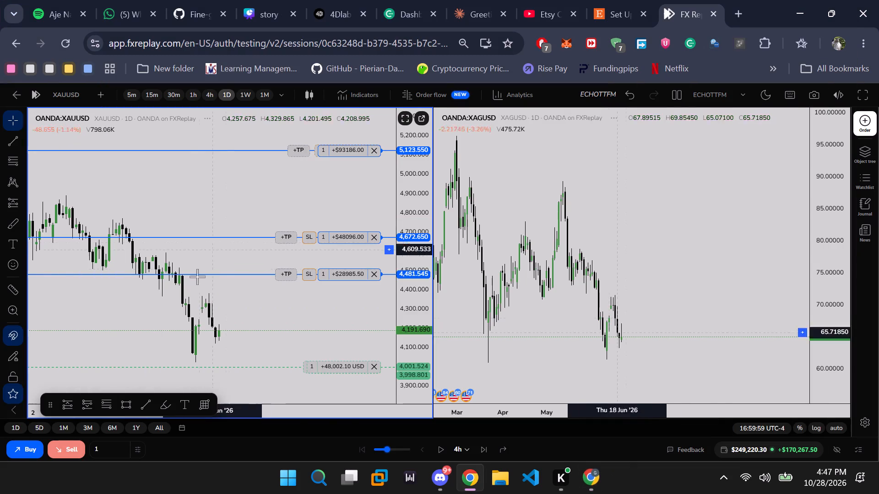
Sell 1 XAUUSD at market at 4,191.69.
{"action": "left_click_drag", "start_coordinate": [298, 323], "coordinate": [311, 259]}
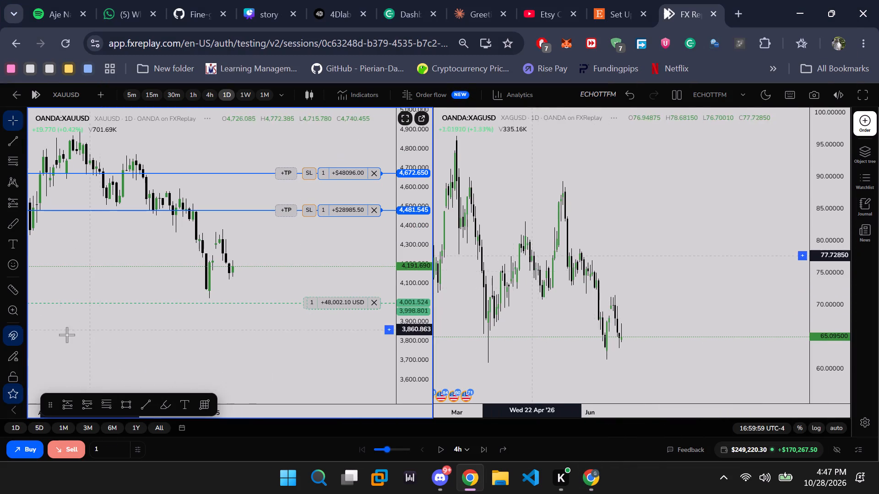
{"action": "scroll", "coordinate": [9, 360], "scroll_direction": "down", "scroll_amount": 6}
{"action": "scroll", "coordinate": [7, 361], "scroll_direction": "up", "scroll_amount": 4}
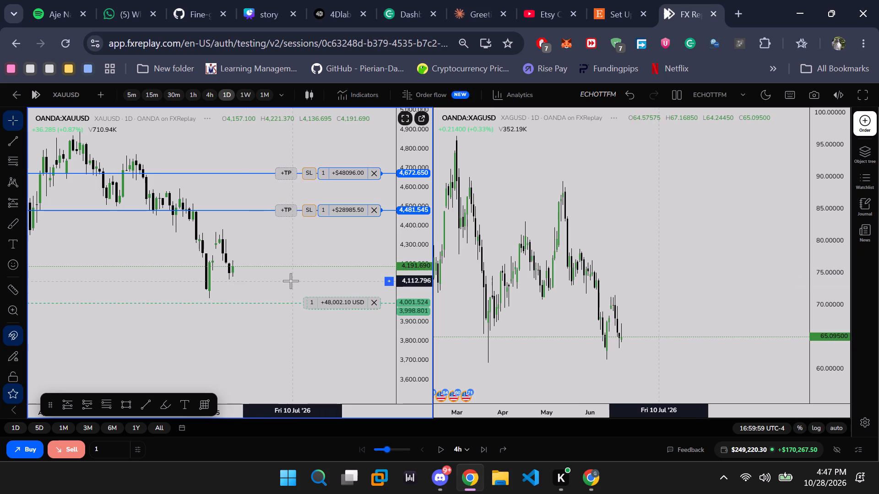
{"action": "left_click", "coordinate": [66, 448]}
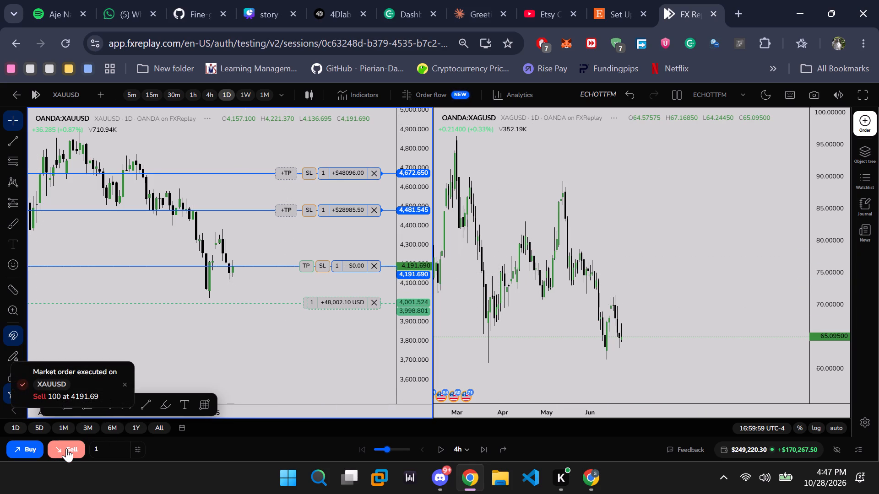
Review the new XAUUSD short's position details and order info, undocking the details and docking them again.
{"action": "left_click", "coordinate": [352, 266]}
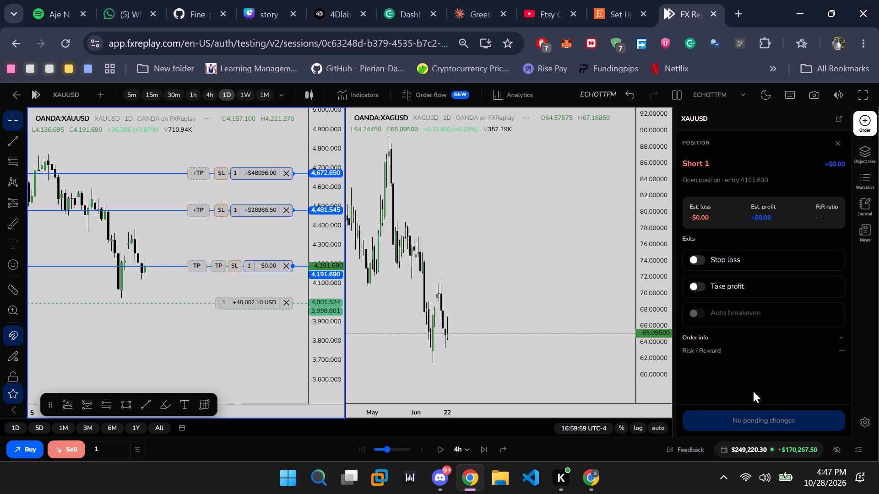
{"action": "scroll", "coordinate": [770, 374], "scroll_direction": "down", "scroll_amount": 2}
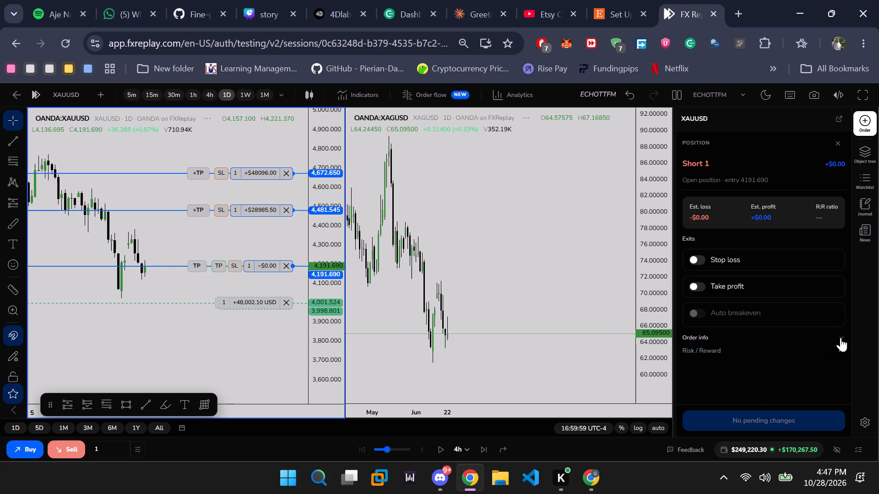
{"action": "left_click", "coordinate": [841, 338]}
{"action": "scroll", "coordinate": [811, 376], "scroll_direction": "down", "scroll_amount": 4}
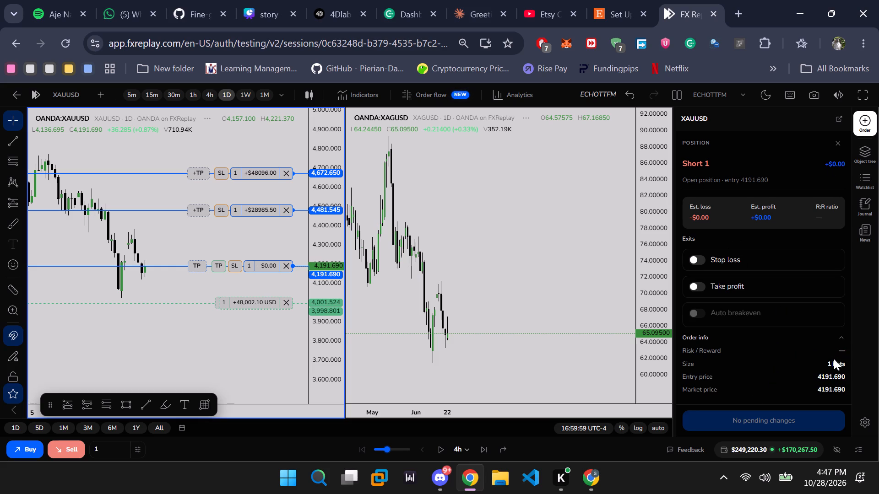
{"action": "left_click", "coordinate": [840, 337]}
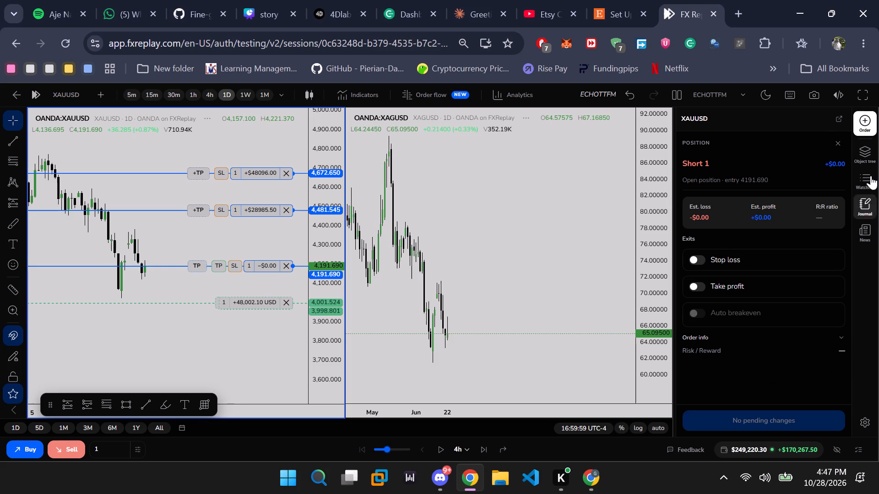
{"action": "left_click", "coordinate": [840, 122]}
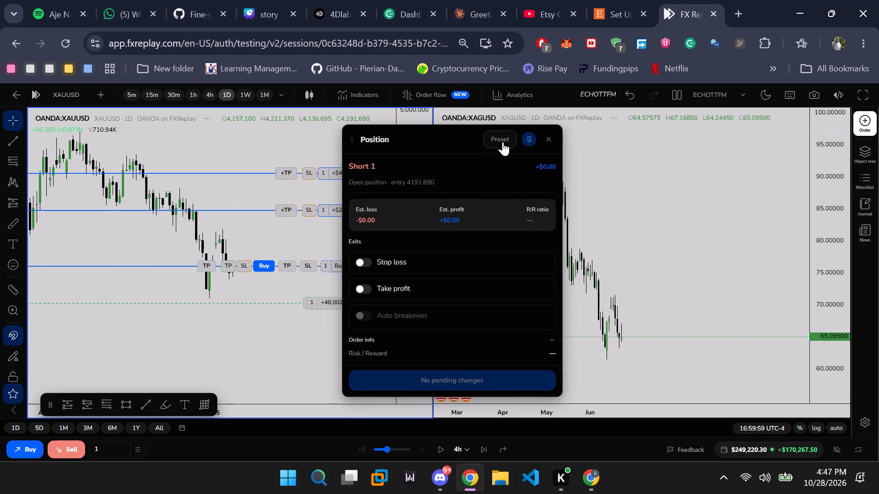
{"action": "left_click", "coordinate": [535, 140]}
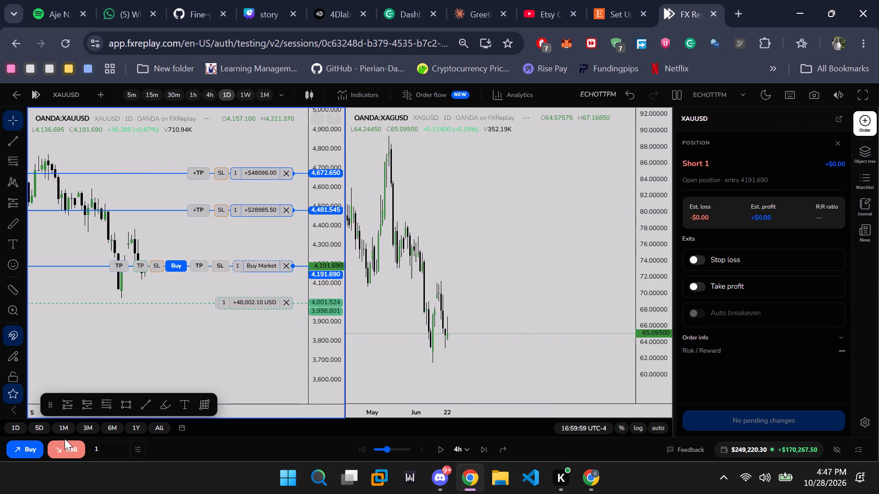
Add three more market sells of 1 XAUUSD each at 4,191.69 and close the position details.
{"action": "left_click", "coordinate": [69, 447]}
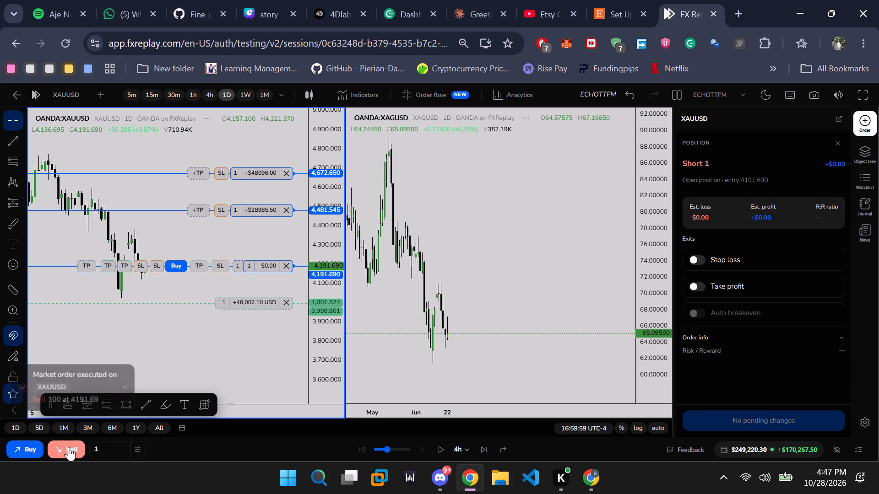
{"action": "left_click", "coordinate": [69, 447]}
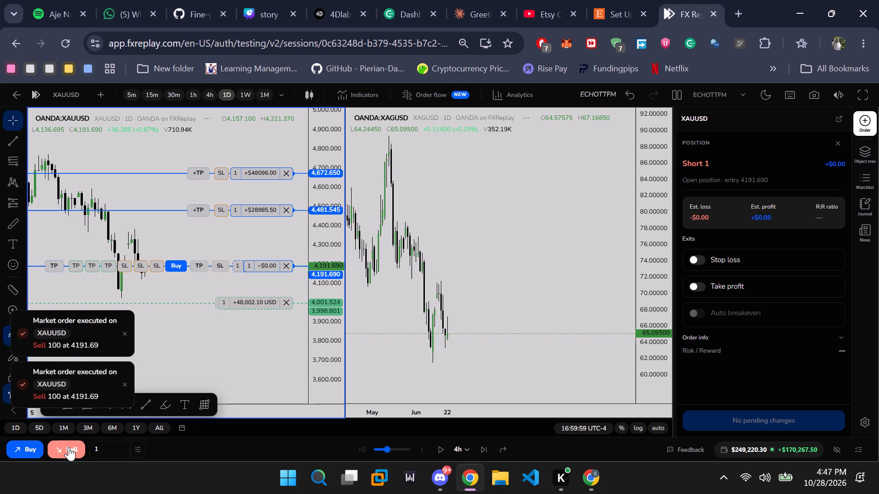
{"action": "left_click", "coordinate": [69, 447]}
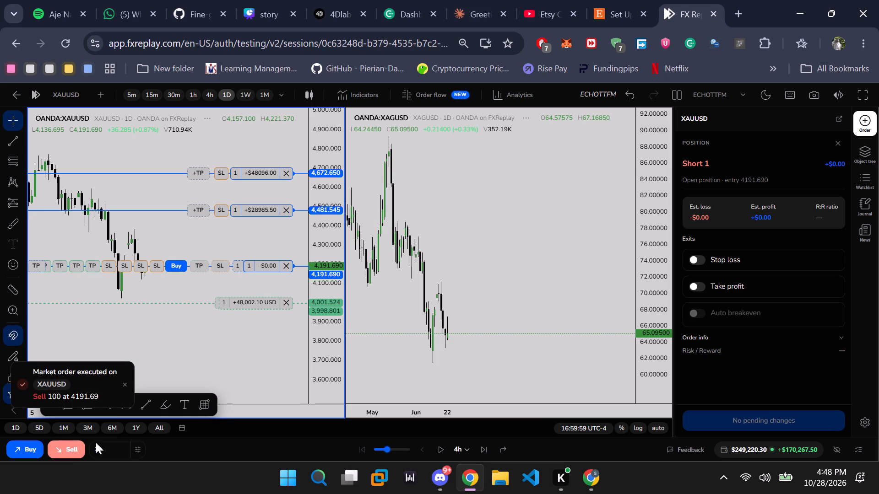
{"action": "left_click", "coordinate": [865, 116]}
Set take profits on the four 4,191.69 XAUUSD shorts at about 4,000.568, 3,995.527, 4,001.128 and 3,998.888.
{"action": "left_click_drag", "start_coordinate": [415, 347], "coordinate": [440, 99]}
{"action": "scroll", "coordinate": [385, 190], "scroll_direction": "up", "scroll_amount": 3}
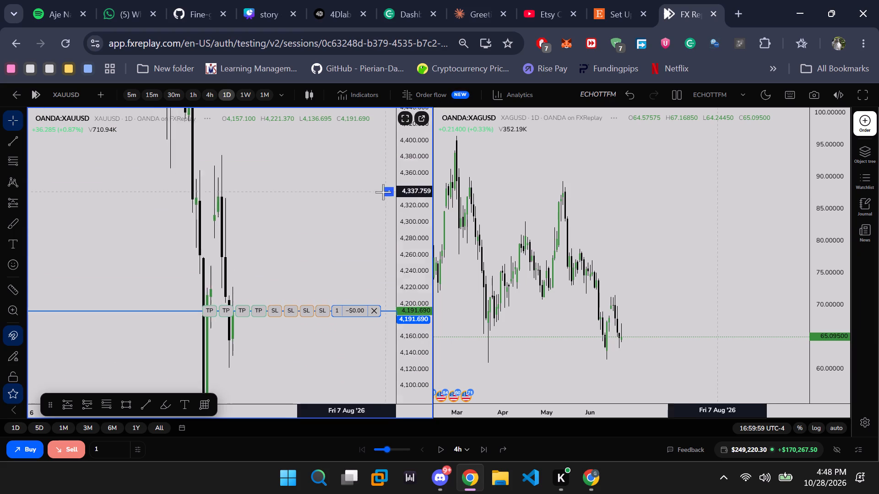
{"action": "left_click_drag", "start_coordinate": [304, 281], "coordinate": [377, 125]}
{"action": "left_click_drag", "start_coordinate": [207, 154], "coordinate": [204, 258]}
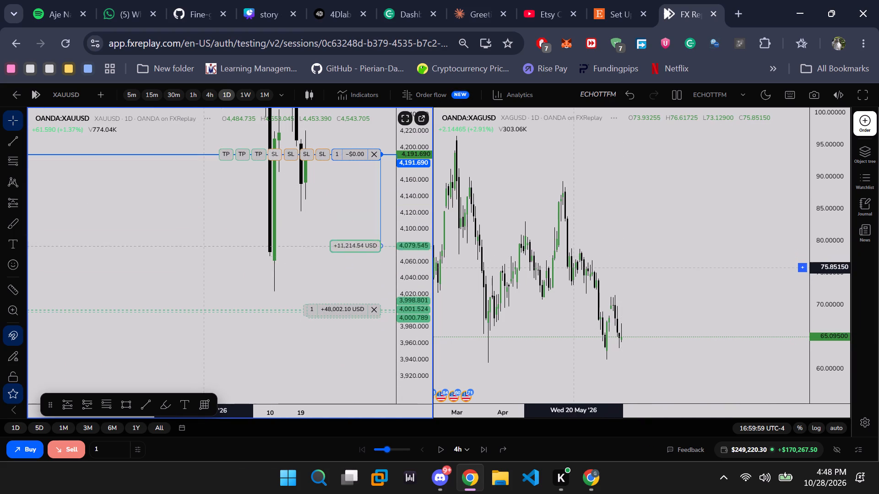
{"action": "left_click_drag", "start_coordinate": [204, 258], "coordinate": [201, 310]}
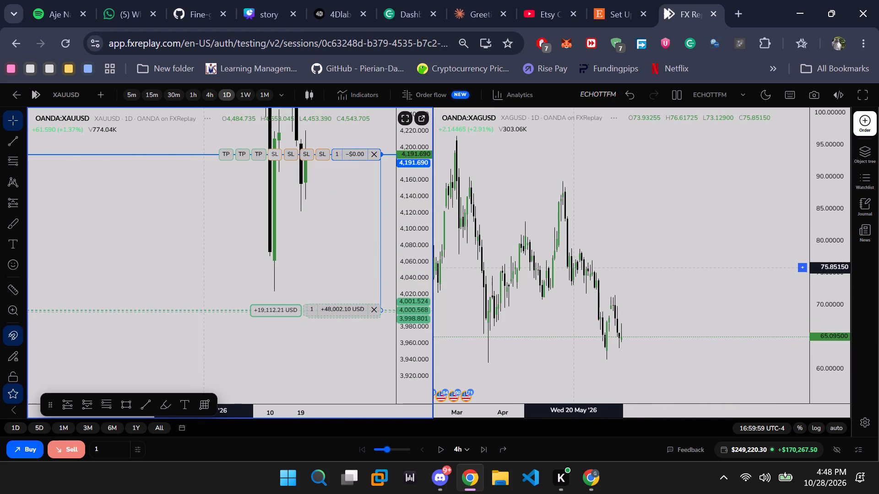
{"action": "left_click_drag", "start_coordinate": [201, 310], "coordinate": [205, 310]}
{"action": "left_click_drag", "start_coordinate": [228, 154], "coordinate": [234, 309]}
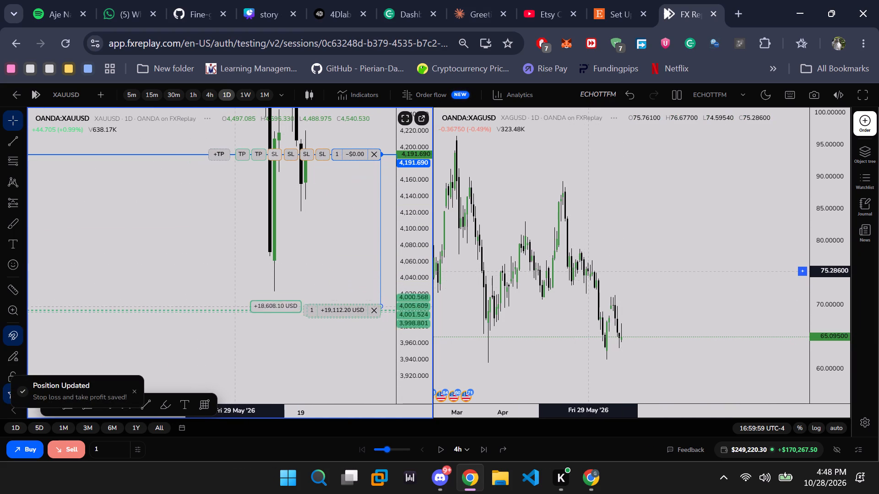
{"action": "left_click_drag", "start_coordinate": [234, 309], "coordinate": [234, 314]}
{"action": "left_click_drag", "start_coordinate": [243, 154], "coordinate": [245, 239]}
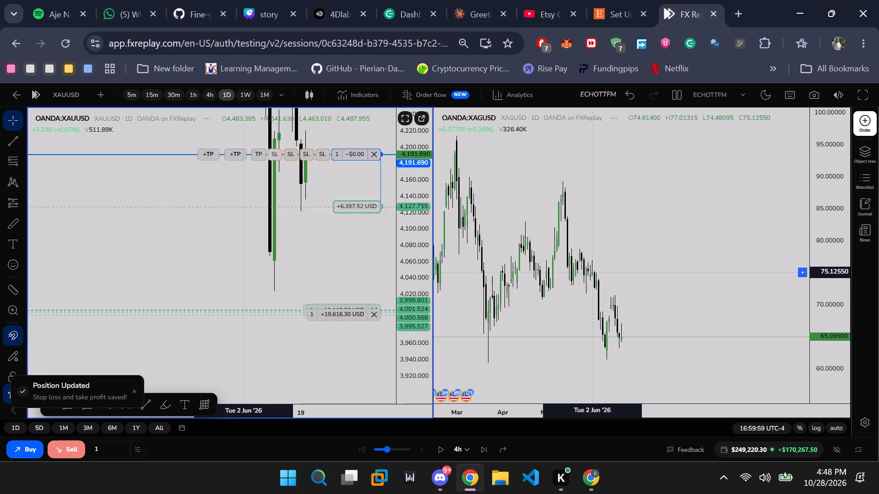
{"action": "left_click_drag", "start_coordinate": [245, 239], "coordinate": [254, 310]}
{"action": "left_click_drag", "start_coordinate": [258, 153], "coordinate": [271, 305]}
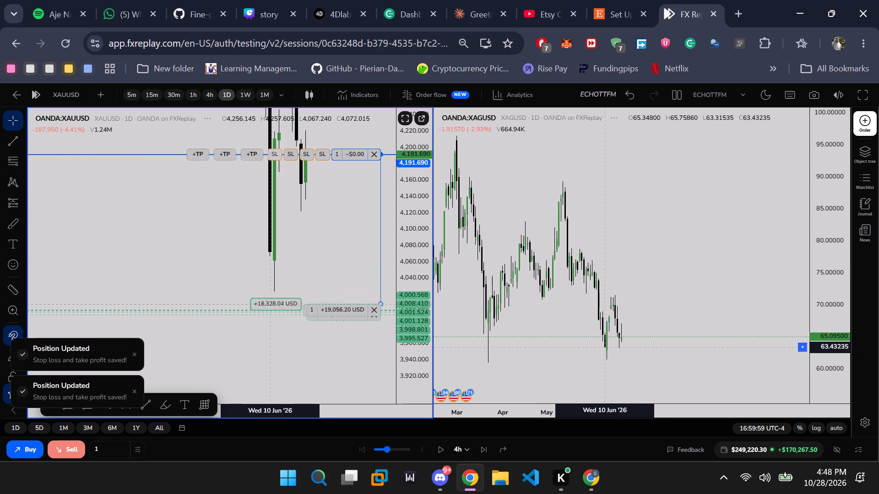
{"action": "left_click_drag", "start_coordinate": [271, 305], "coordinate": [271, 311]}
Resume automatic replay until the XAUUSD shorts reach their take profits, and pause it at 08:59:59 UTC-4.
{"action": "scroll", "coordinate": [345, 229], "scroll_direction": "down", "scroll_amount": 3}
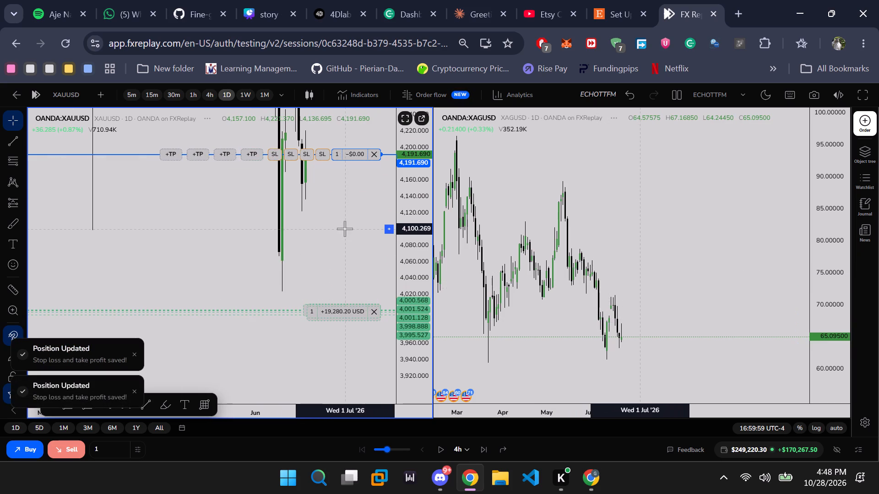
{"action": "scroll", "coordinate": [345, 229], "scroll_direction": "up", "scroll_amount": 11}
{"action": "scroll", "coordinate": [345, 229], "scroll_direction": "down", "scroll_amount": 6}
{"action": "left_click_drag", "start_coordinate": [412, 142], "coordinate": [411, 328]}
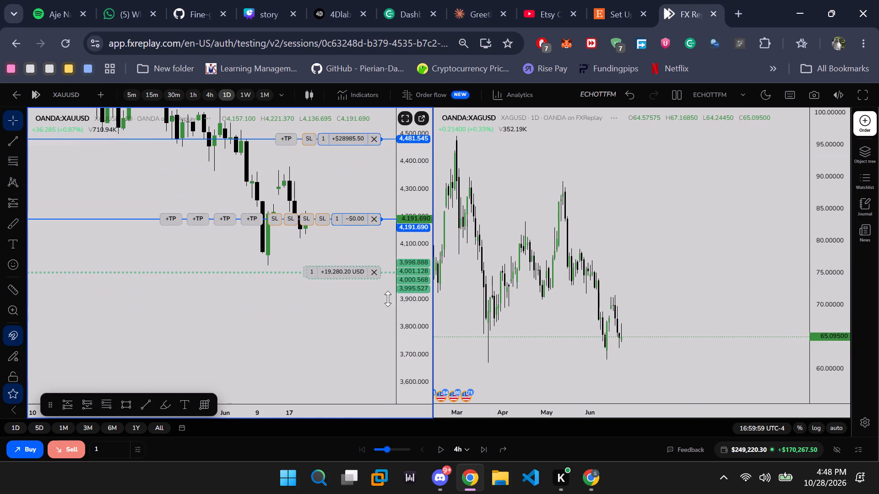
{"action": "scroll", "coordinate": [327, 317], "scroll_direction": "up", "scroll_amount": 1}
{"action": "left_click_drag", "start_coordinate": [311, 328], "coordinate": [132, 354]}
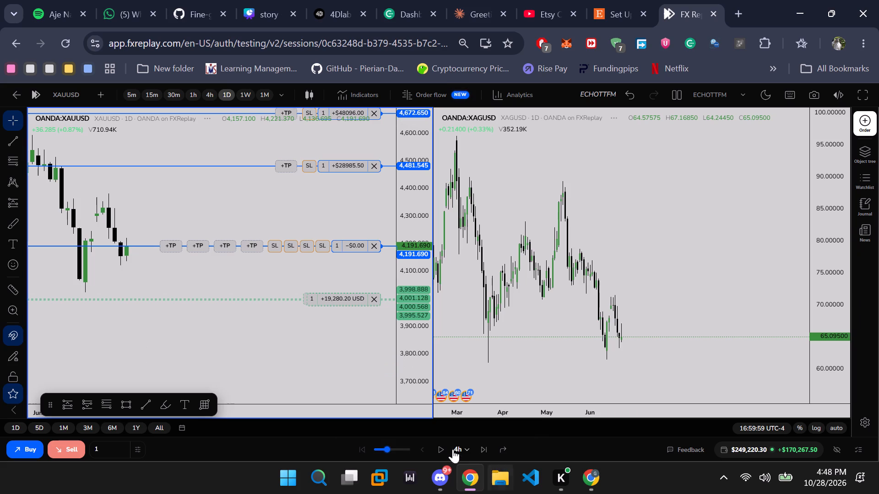
{"action": "left_click", "coordinate": [444, 448]}
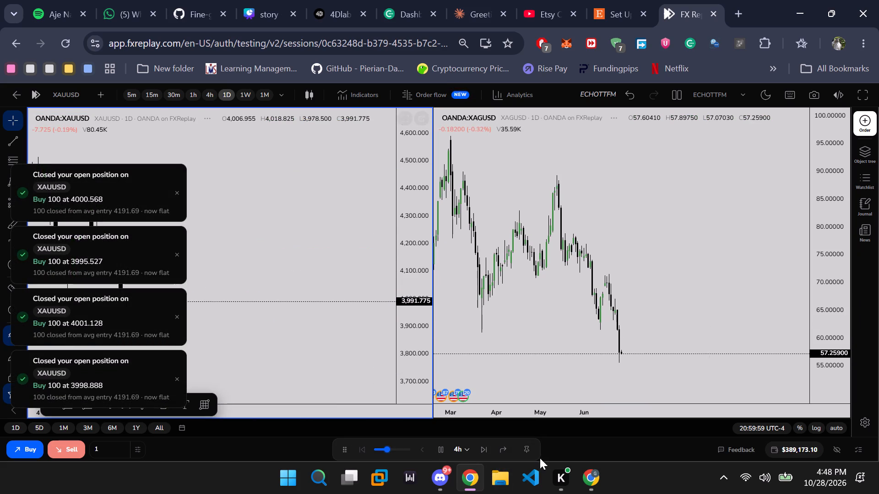
{"action": "left_click", "coordinate": [438, 451]}
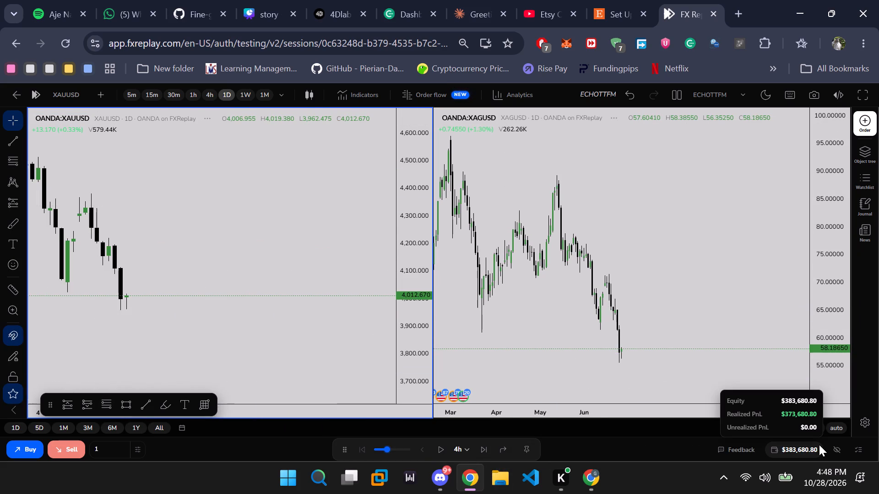
Check the account's equity and realized PnL.
{"action": "left_click", "coordinate": [812, 447]}
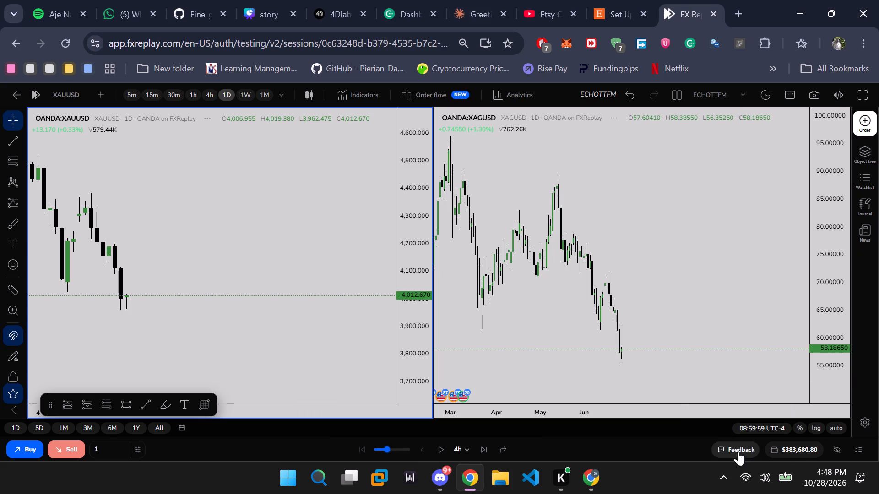
Check the account's equity, realized PnL and unrealized PnL again.
{"action": "left_click", "coordinate": [786, 452]}
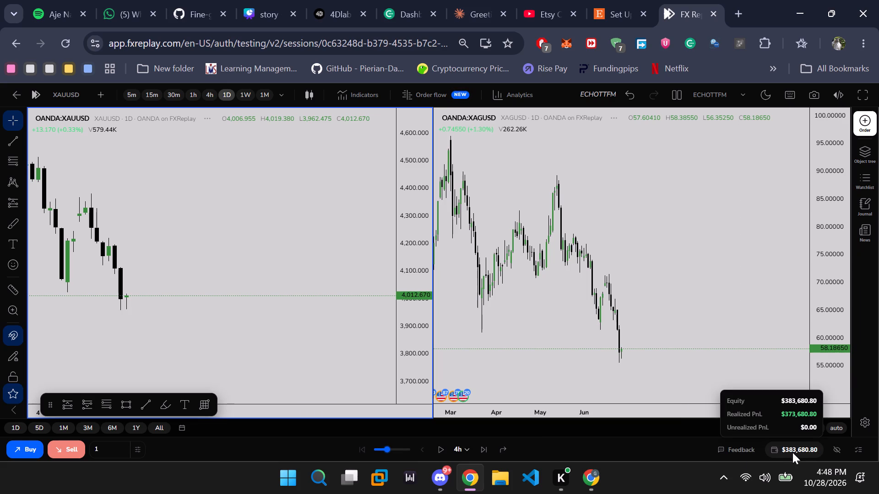
{"action": "left_click", "coordinate": [792, 452]}
Examine the XAUUSD daily chart's wider price history and the recent decline leading to the current candle.
{"action": "scroll", "coordinate": [222, 201], "scroll_direction": "down", "scroll_amount": 13}
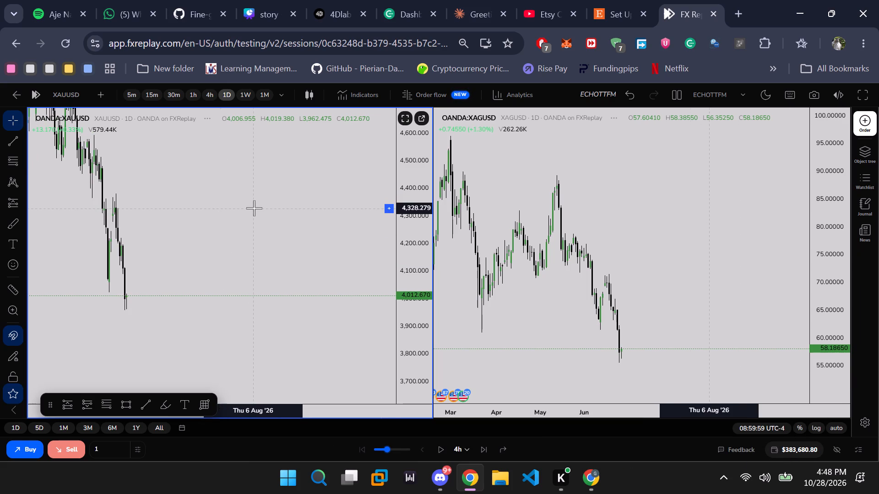
{"action": "scroll", "coordinate": [254, 208], "scroll_direction": "down", "scroll_amount": 6}
{"action": "scroll", "coordinate": [298, 210], "scroll_direction": "down", "scroll_amount": 4}
{"action": "scroll", "coordinate": [299, 211], "scroll_direction": "up", "scroll_amount": 14}
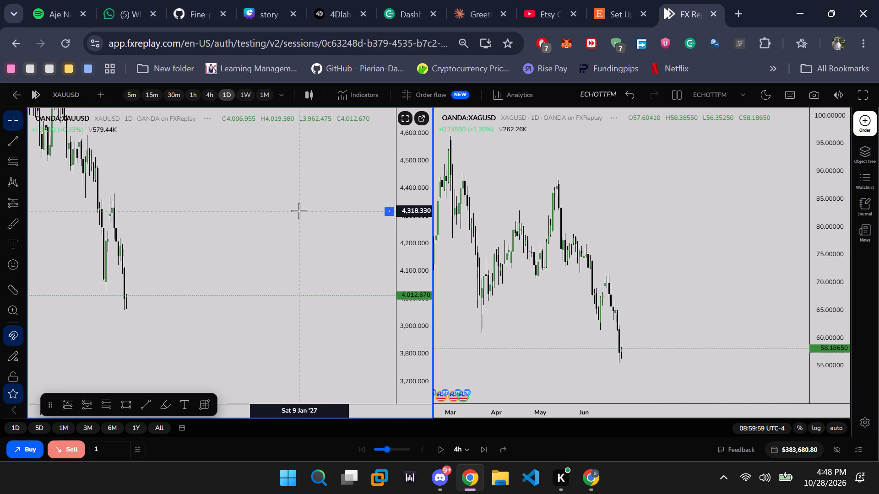
{"action": "left_click_drag", "start_coordinate": [393, 166], "coordinate": [399, 296]}
{"action": "left_click_drag", "start_coordinate": [418, 148], "coordinate": [385, 278]}
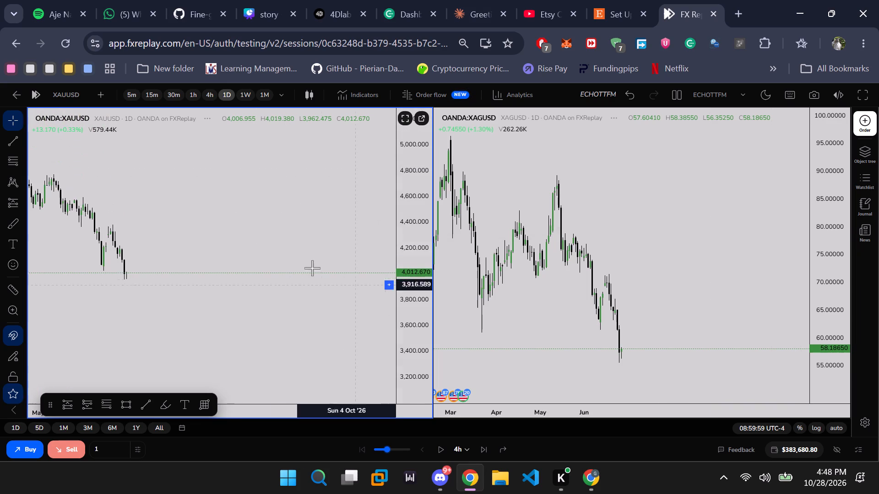
{"action": "scroll", "coordinate": [288, 249], "scroll_direction": "down", "scroll_amount": 12}
{"action": "left_click_drag", "start_coordinate": [256, 221], "coordinate": [412, 208]}
{"action": "scroll", "coordinate": [360, 236], "scroll_direction": "up", "scroll_amount": 7}
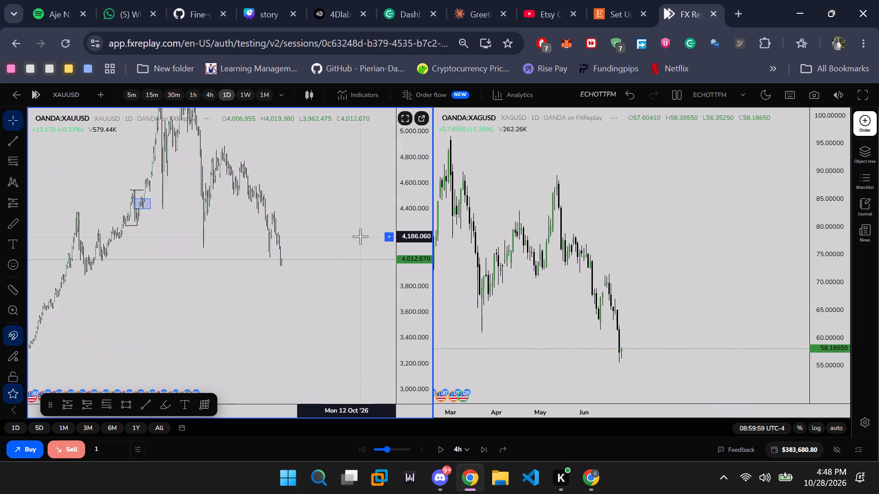
{"action": "scroll", "coordinate": [360, 236], "scroll_direction": "up", "scroll_amount": 12}
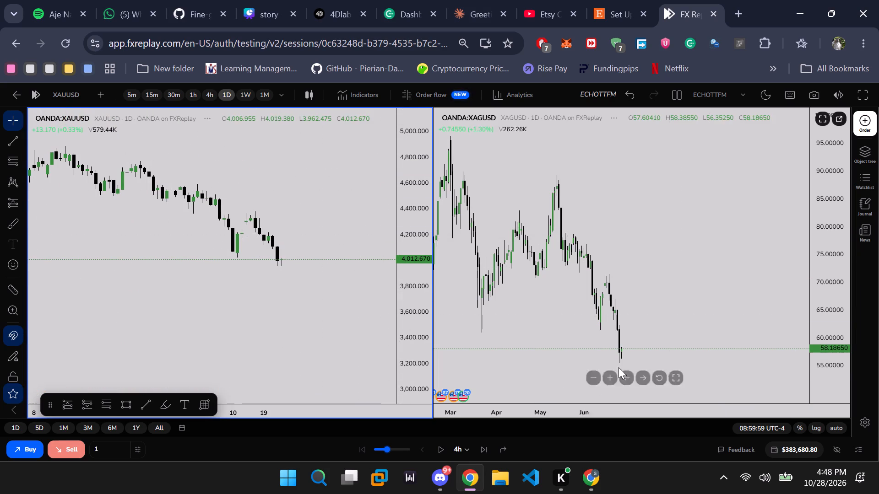
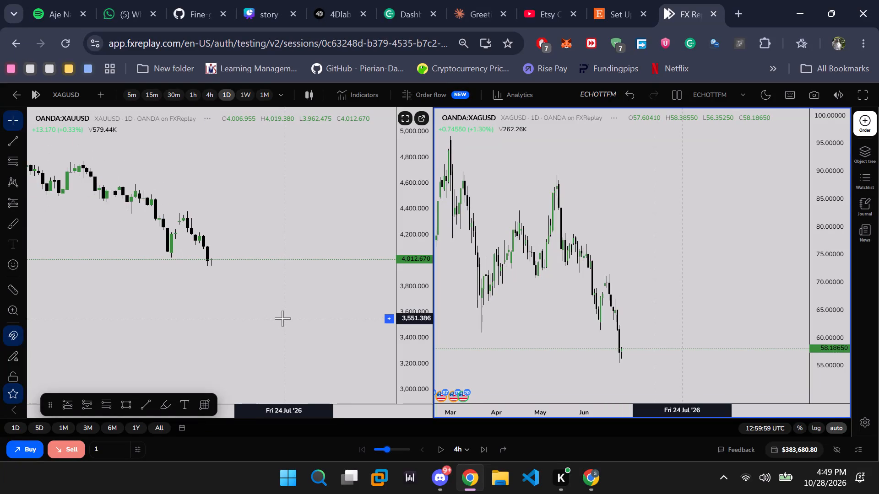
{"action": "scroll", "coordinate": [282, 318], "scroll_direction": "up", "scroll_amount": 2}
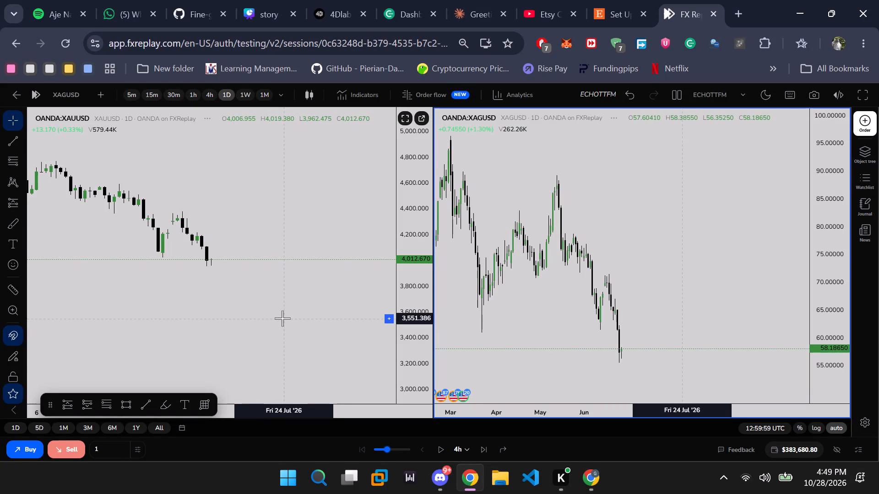